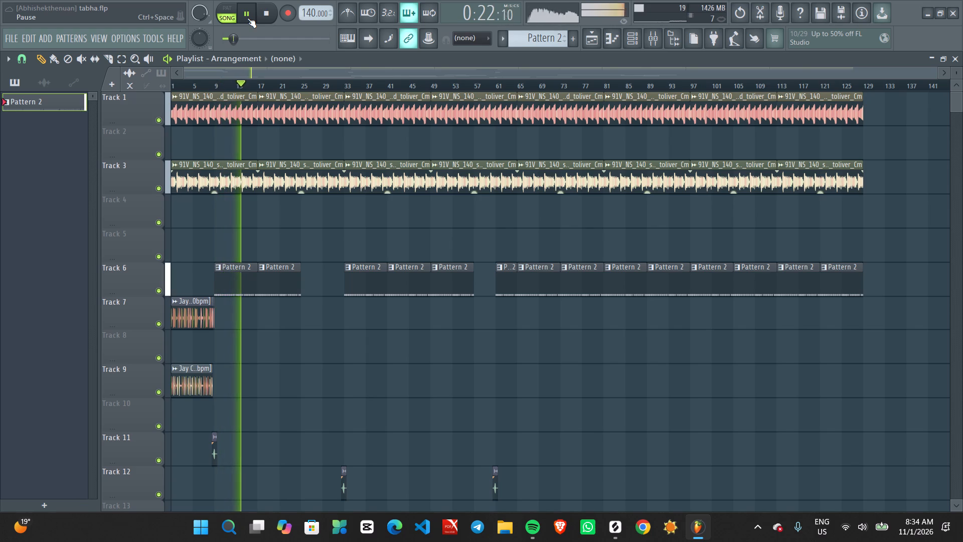
Stop playback of the tabha song arrangement.
key(space)
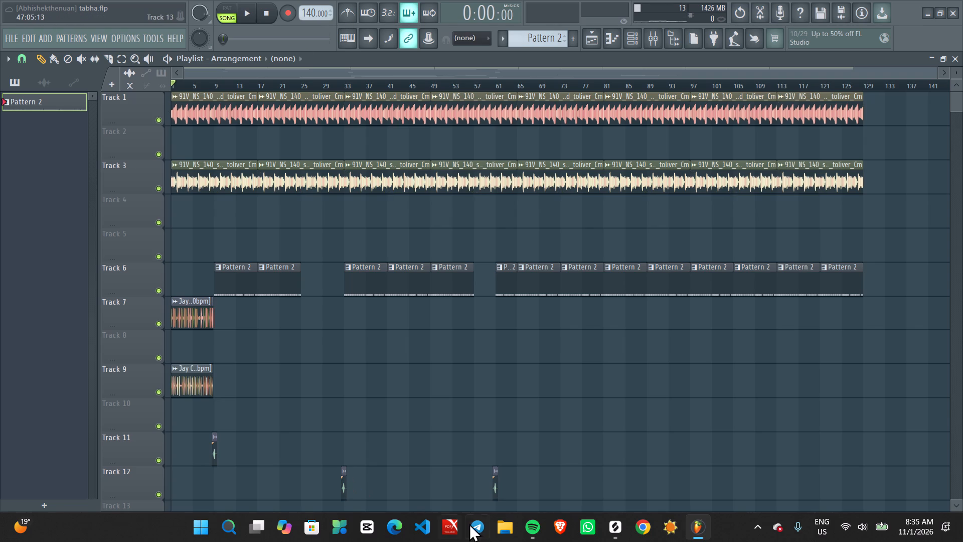
Open the recent audio file hood trap 1_2 from File Explorer in Media Player and play it from the very beginning.
click(503, 524)
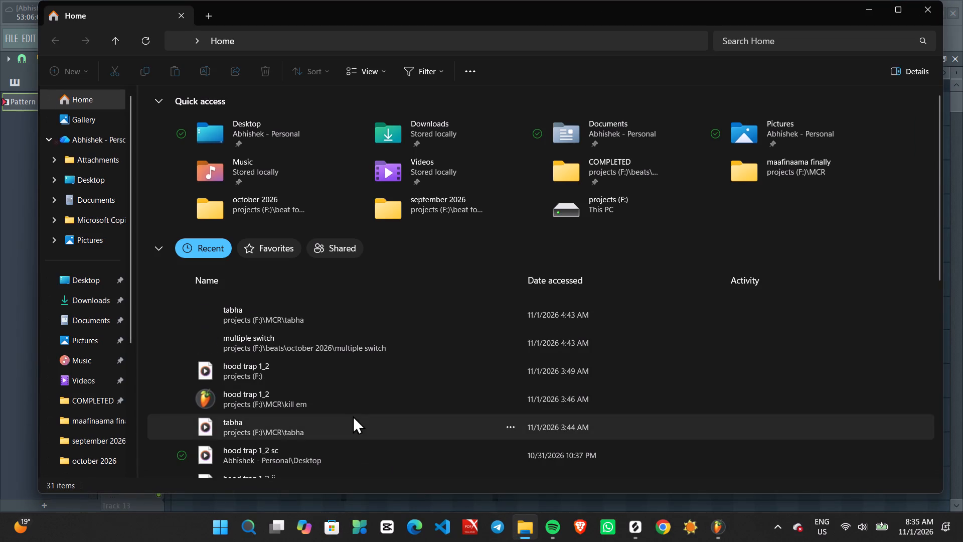
double_click(248, 368)
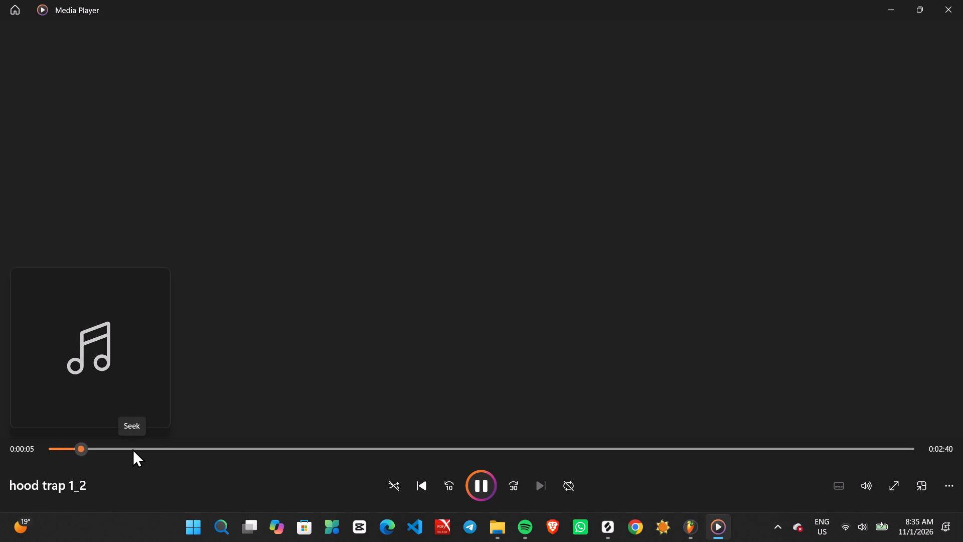
key(space)
drag(85, 444, 76, 445)
drag(76, 445, 35, 454)
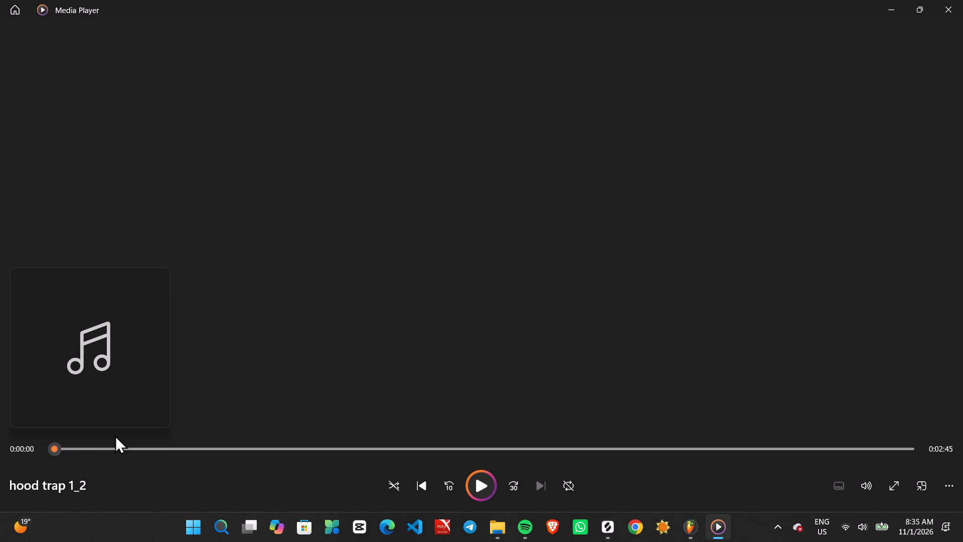
key(space)
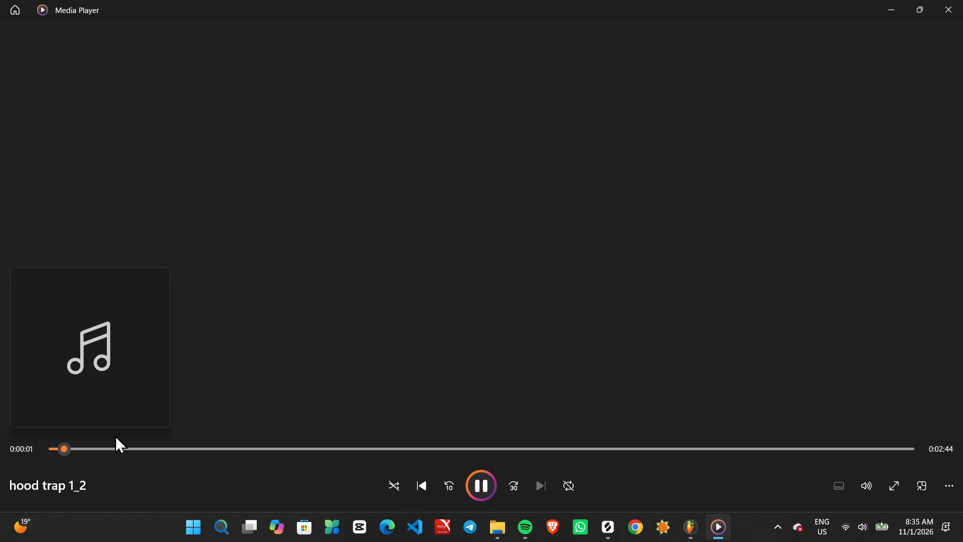
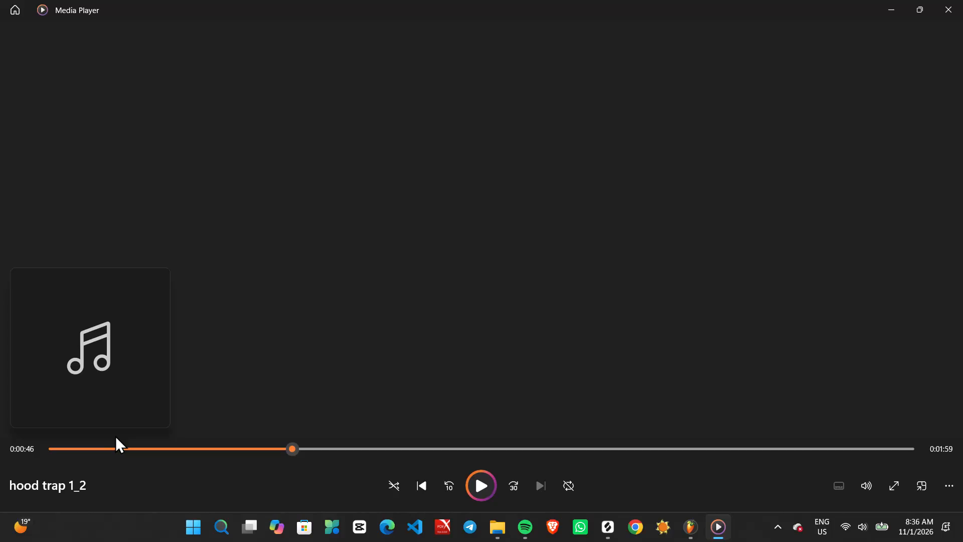
Leave the media player and open the recent project hood trap 1_2 from MCR\kill em, saving the changes to tabha.flp.
click(885, 5)
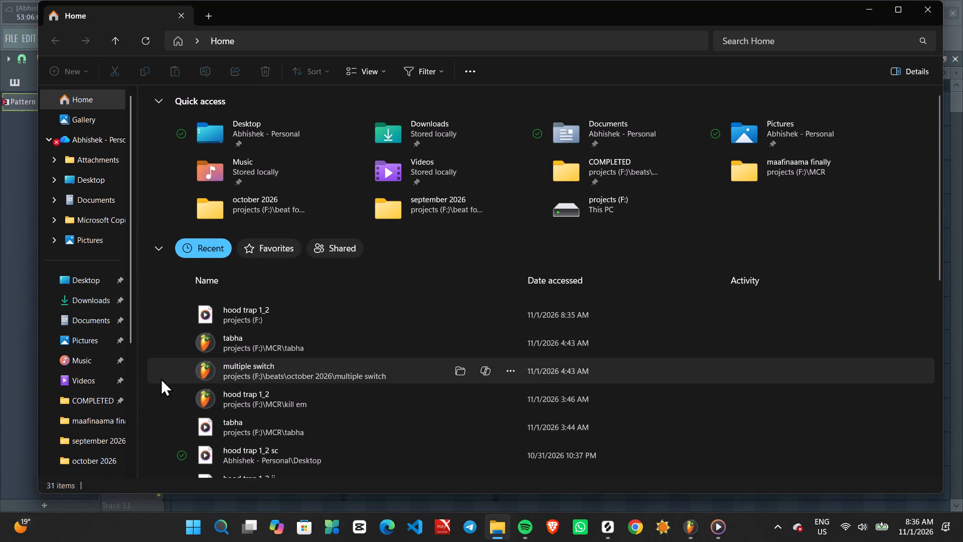
scroll(114, 392, down, 1)
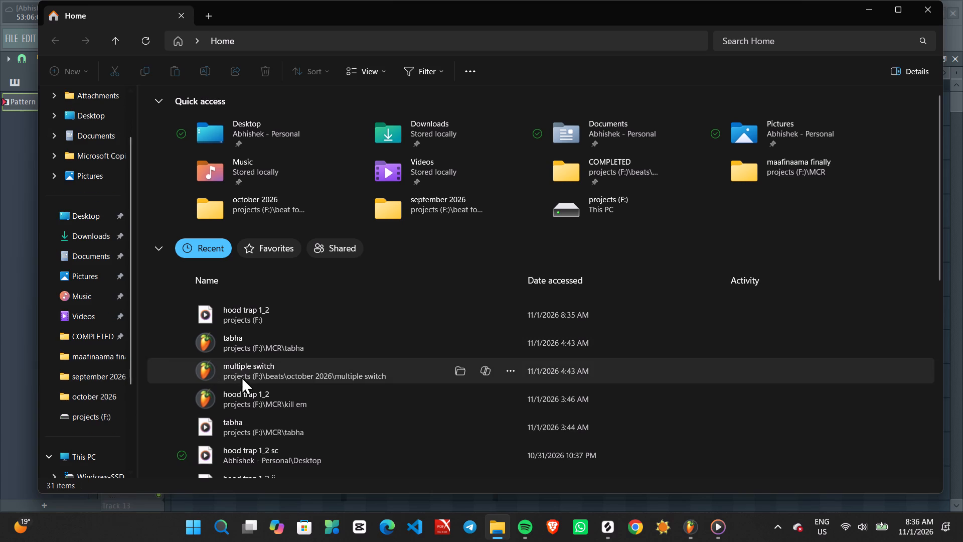
double_click(245, 394)
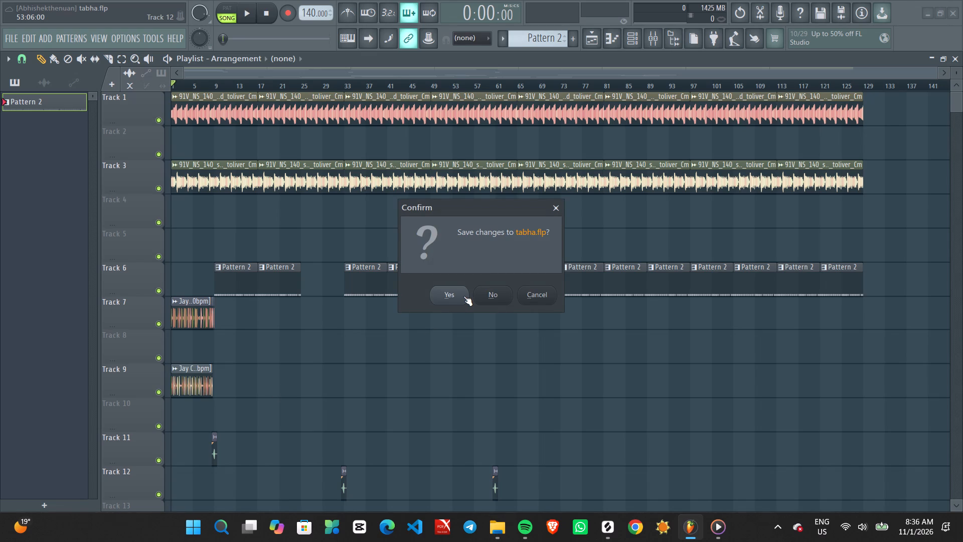
click(463, 296)
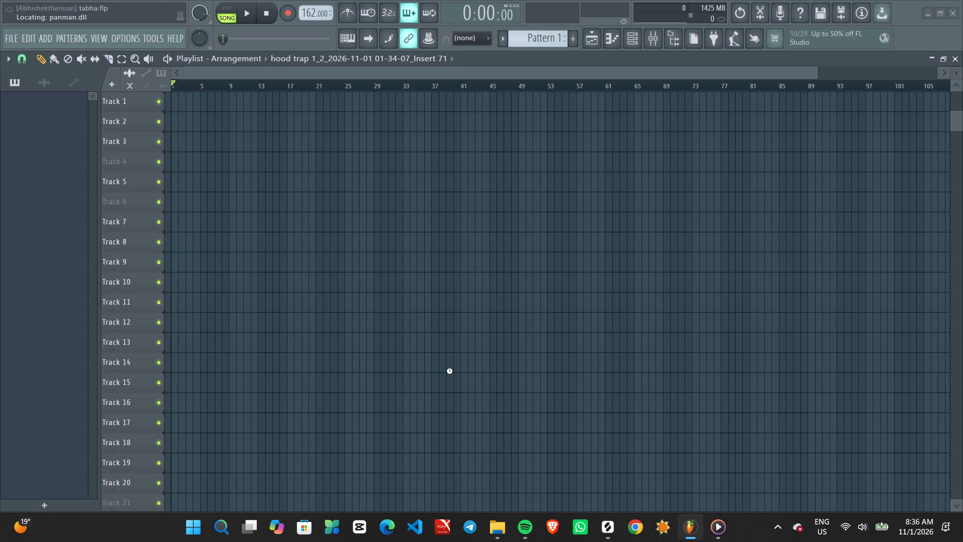
Play the hood trap 1_2 arrangement from about bar 41, where the unmuted Insert 71 vocal starts.
ctrl+scroll(530, 422, down, 2)
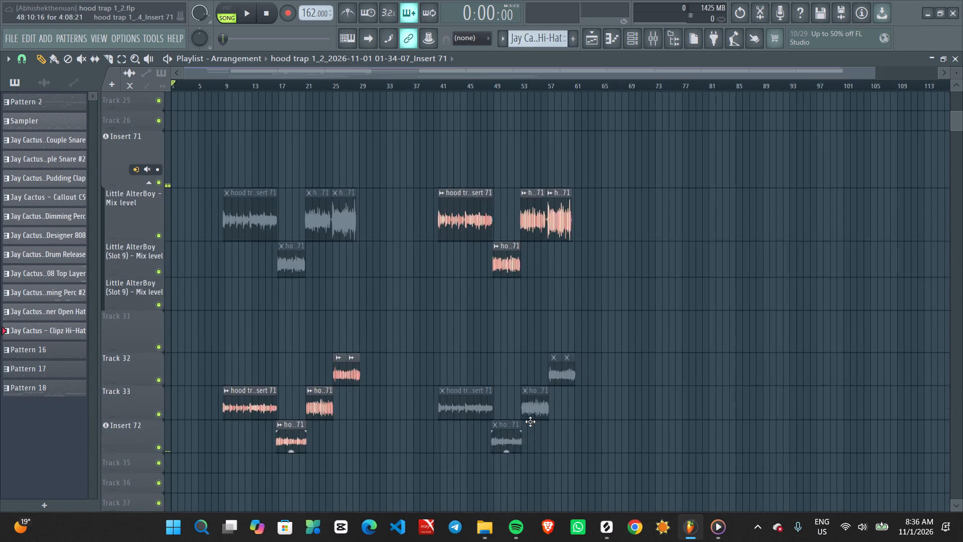
ctrl+scroll(530, 422, down, 1)
scroll(530, 422, up, 2)
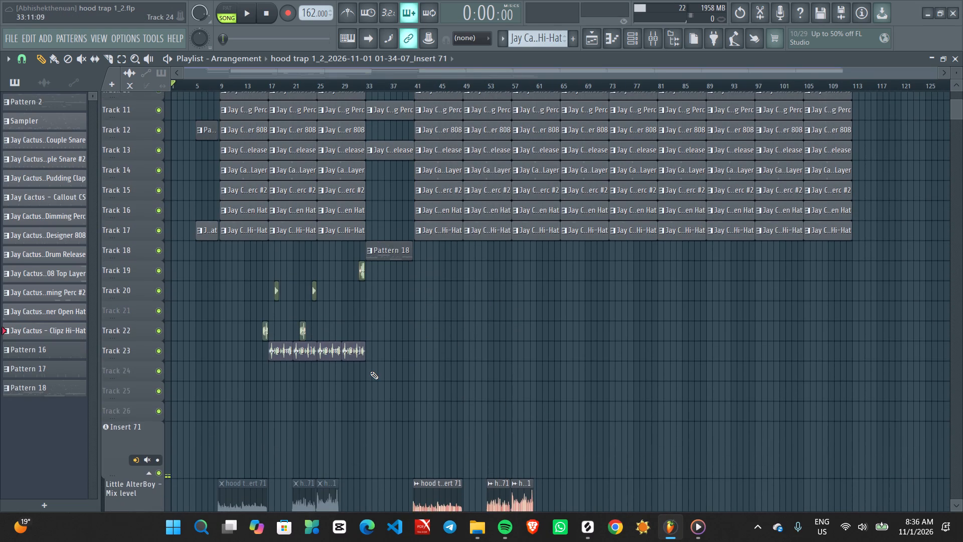
ctrl+scroll(370, 371, up, 7)
scroll(370, 371, down, 1)
ctrl+scroll(370, 371, up, 5)
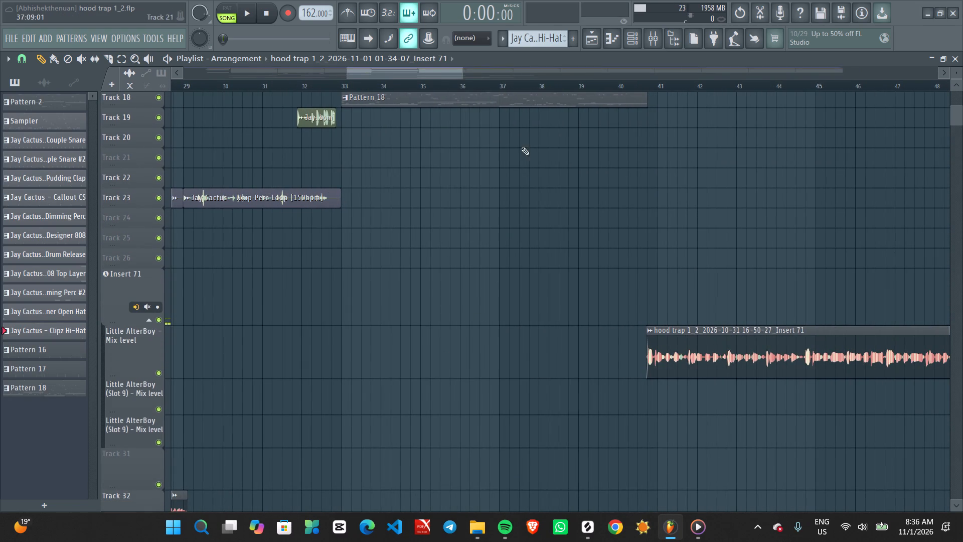
click(655, 86)
key(space)
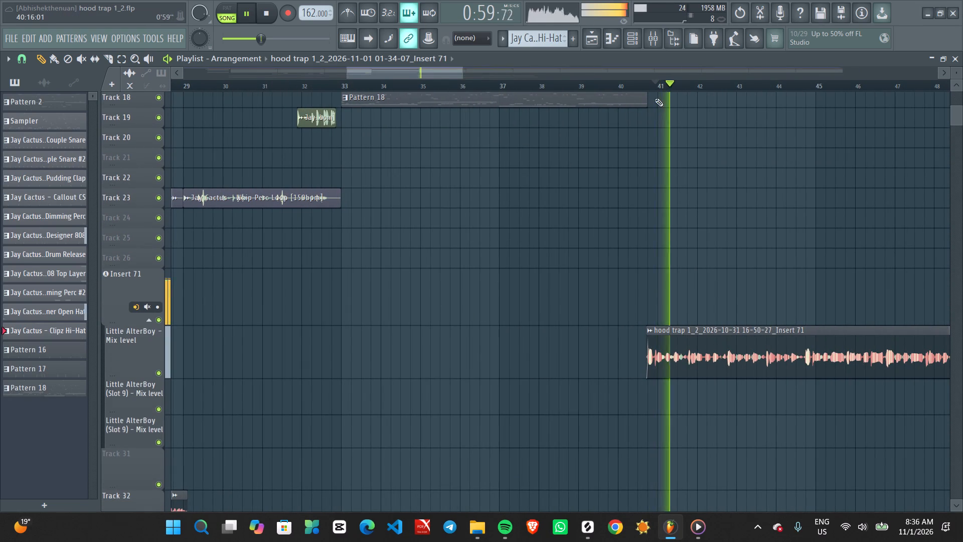
Listen to the vocal section from about bar 48, at the end of the long Insert 71 clip, and stop playback.
ctrl+scroll(652, 108, down, 10)
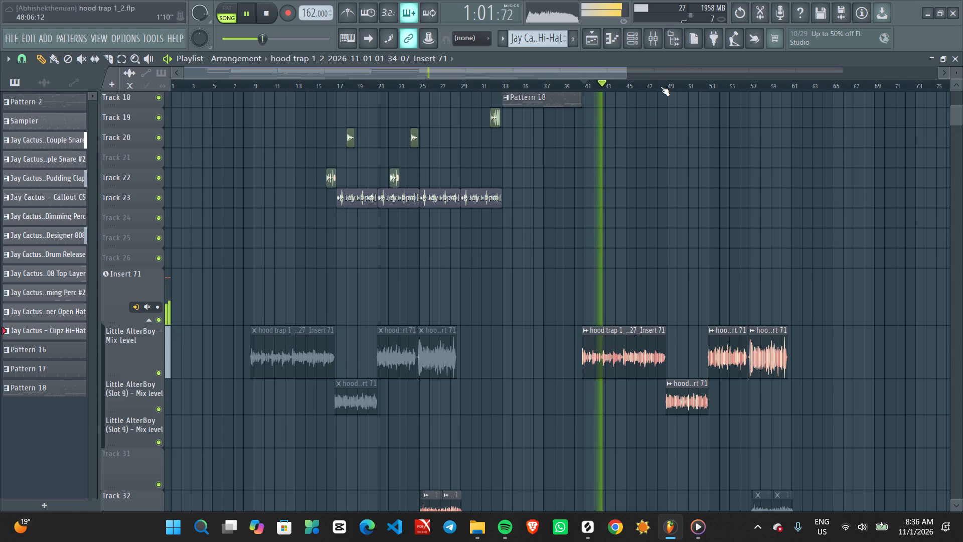
click(661, 86)
key(space)
ctrl+scroll(661, 86, up, 2)
key(space)
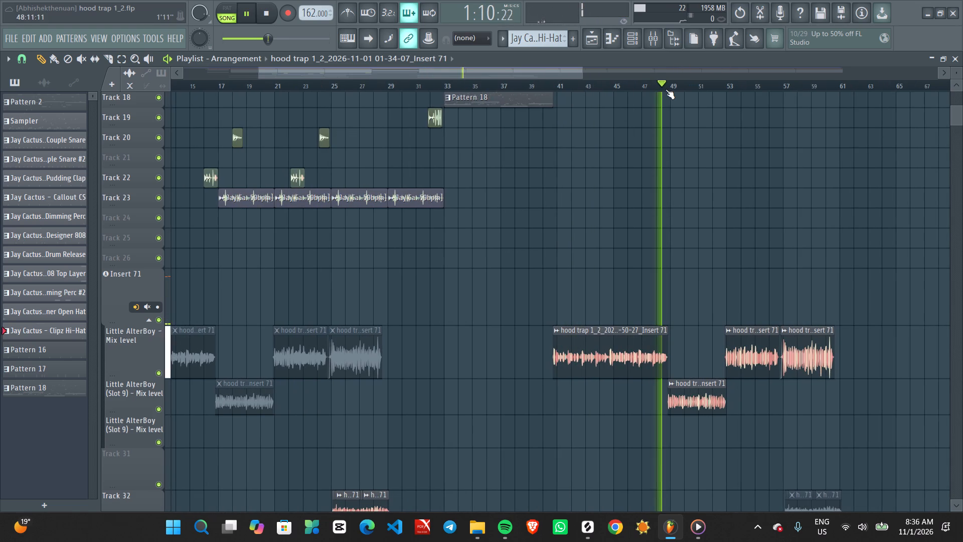
ctrl+scroll(713, 221, up, 4)
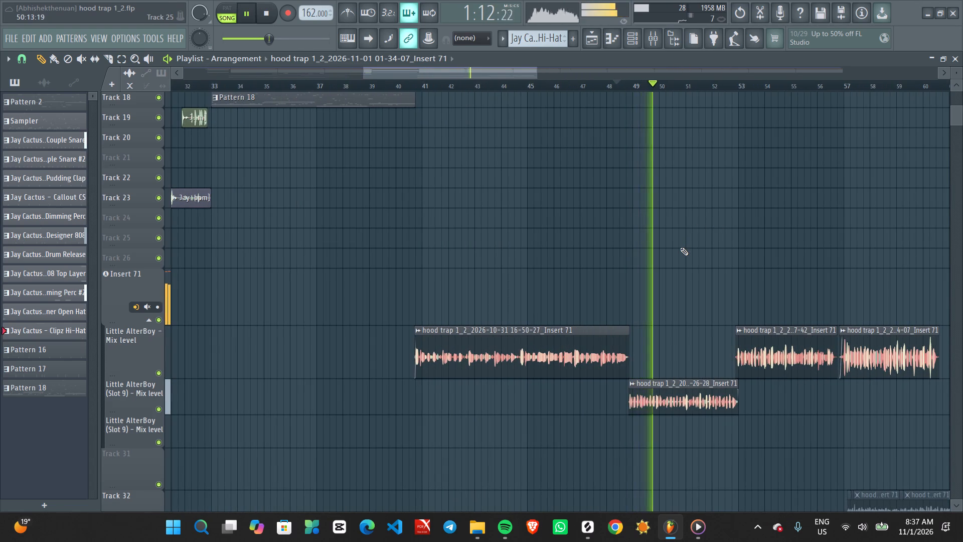
ctrl+scroll(680, 247, down, 5)
ctrl+scroll(680, 247, up, 5)
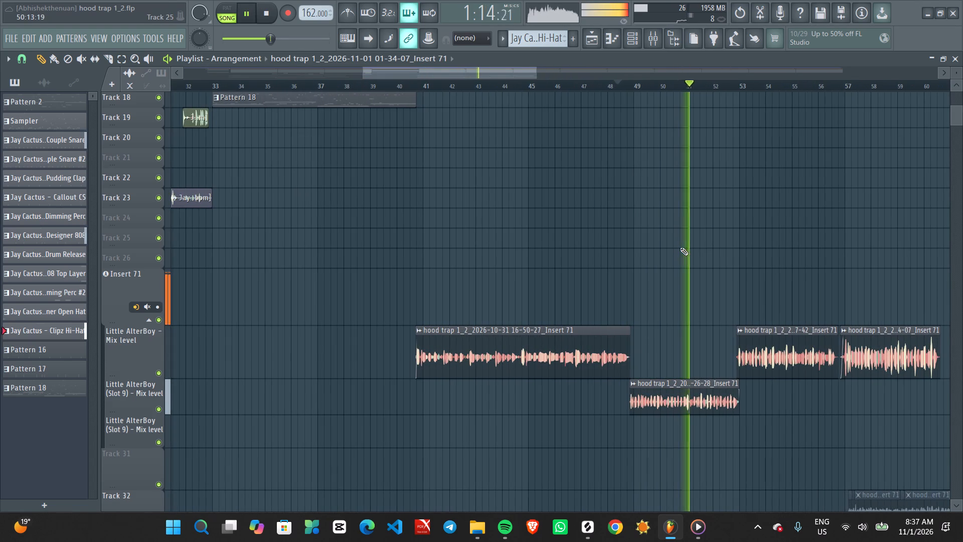
key(space)
Duplicate the three Insert 71 vocal clips after bar 48 into bars 29 to 41, one Little AlterBoy track lower.
ctrl+drag(657, 310, 920, 421)
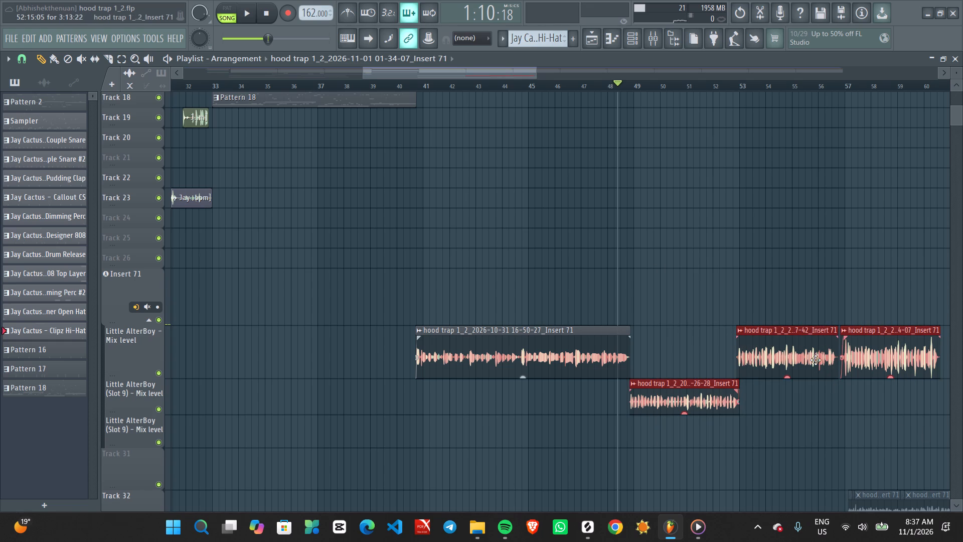
shift+drag(802, 360, 391, 377)
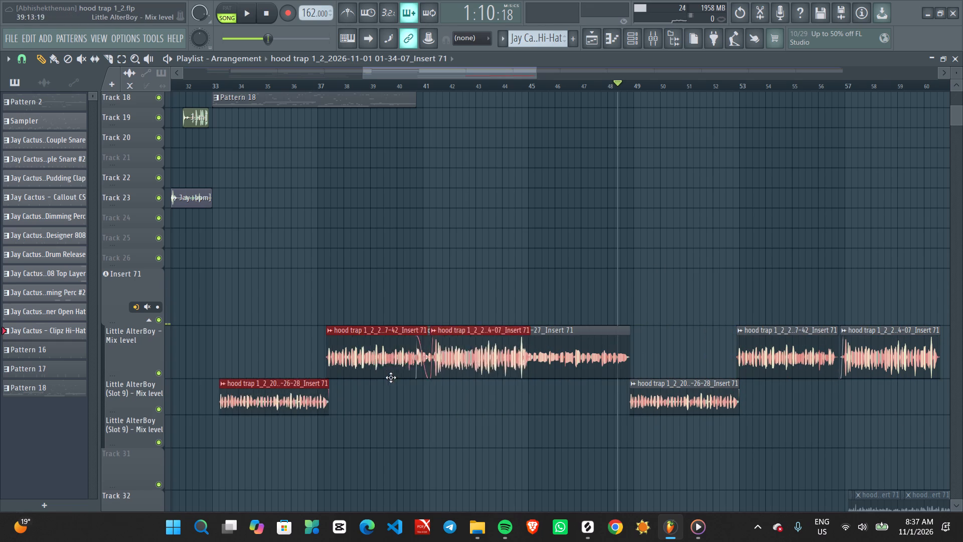
shift+drag(391, 377, 278, 406)
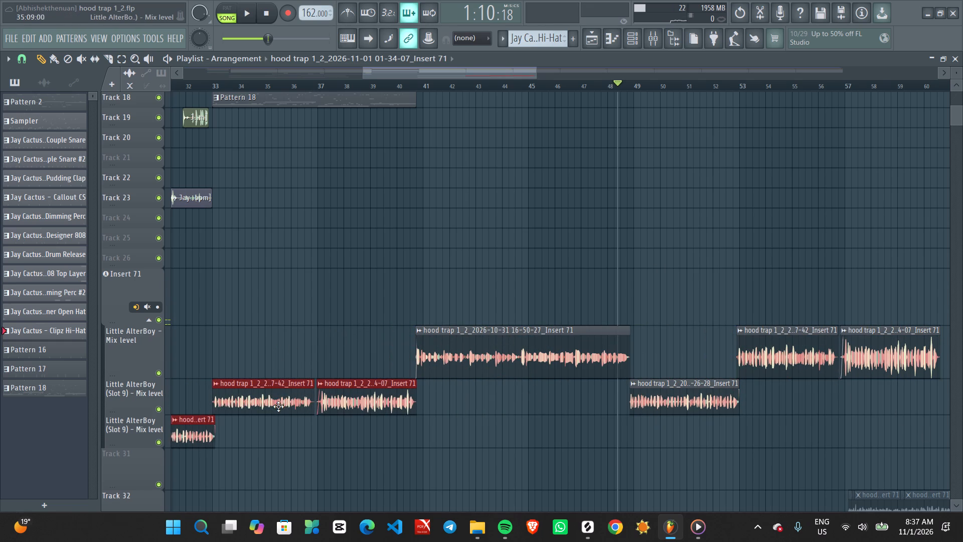
shift+drag(278, 406, 280, 408)
Play the song from about bar 27 to hear how the copied vocal clips enter.
scroll(280, 408, right, 5)
ctrl+scroll(280, 408, down, 6)
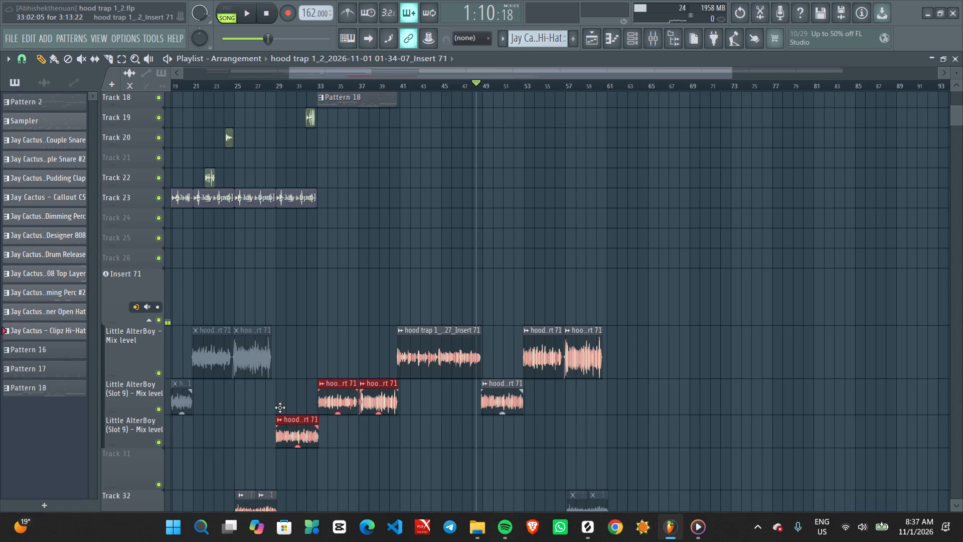
ctrl+scroll(280, 408, up, 5)
scroll(280, 408, up, 1)
scroll(280, 408, down, 1)
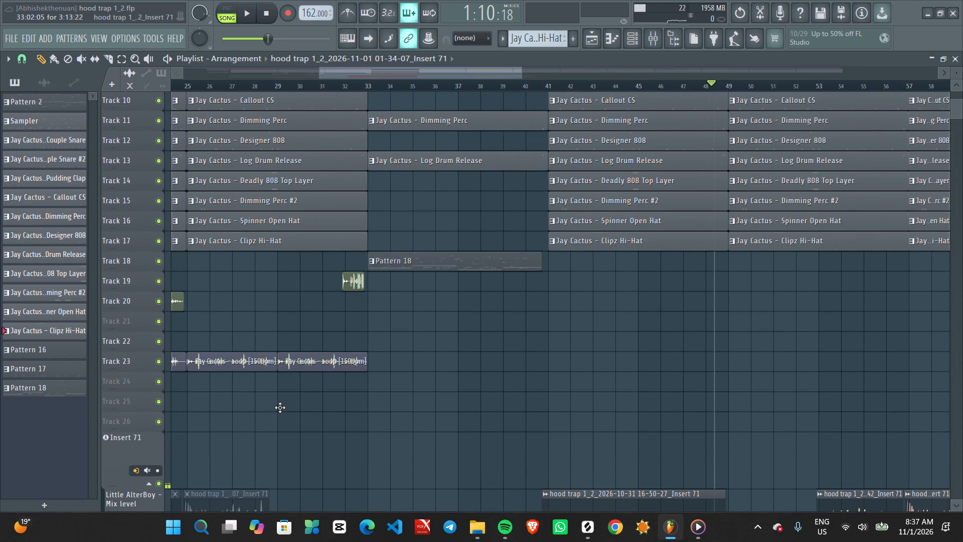
scroll(280, 408, down, 1)
ctrl+scroll(280, 408, up, 3)
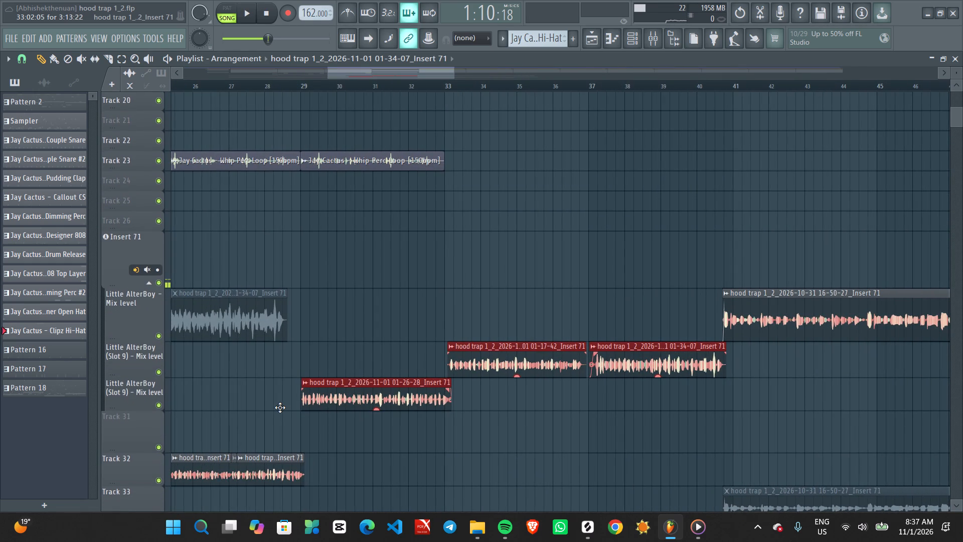
scroll(285, 406, right, 1)
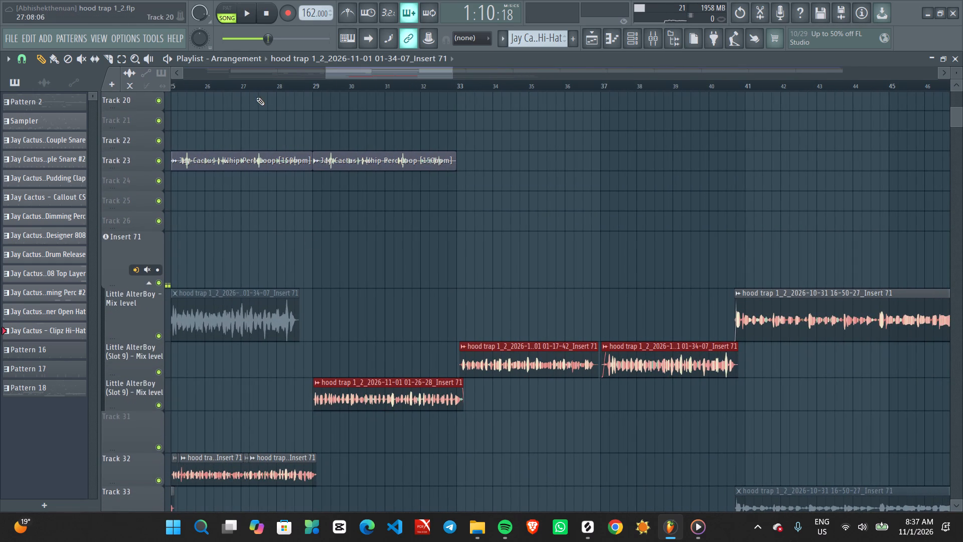
click(253, 89)
key(space)
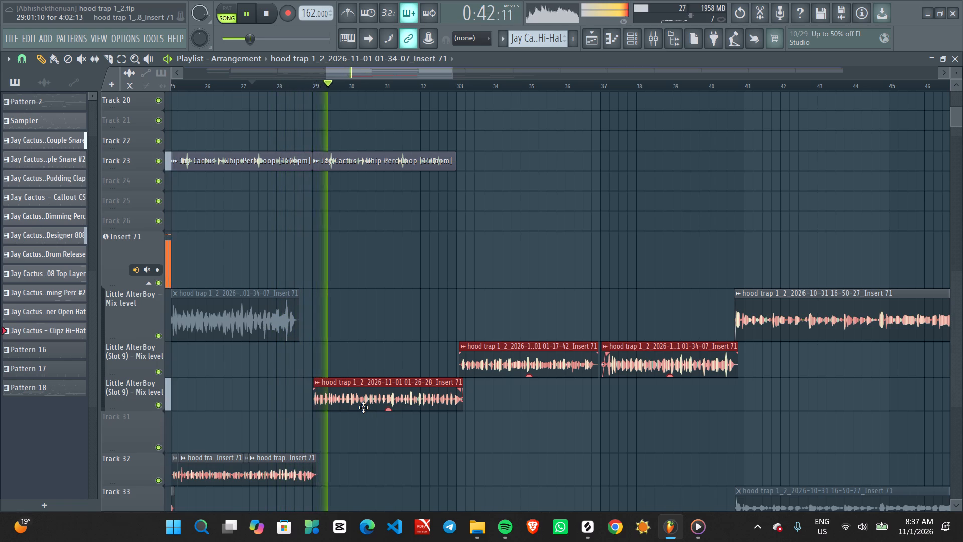
Nudge the three copied vocal clips slightly earlier so the first one starts at 28:14:10, replaying from bar 27 between adjustments.
ctrl+scroll(363, 408, up, 10)
scroll(363, 408, right, 2)
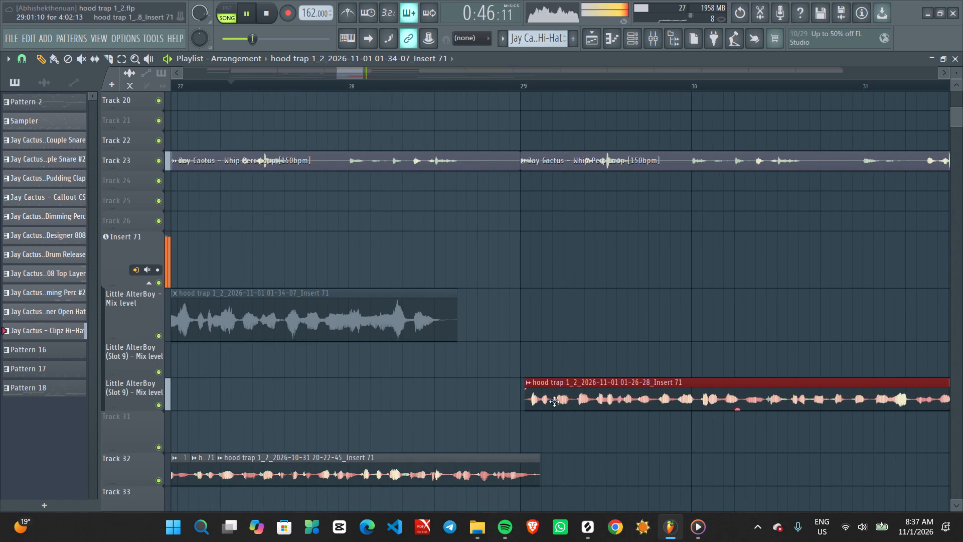
drag(554, 401, 546, 400)
key(space)
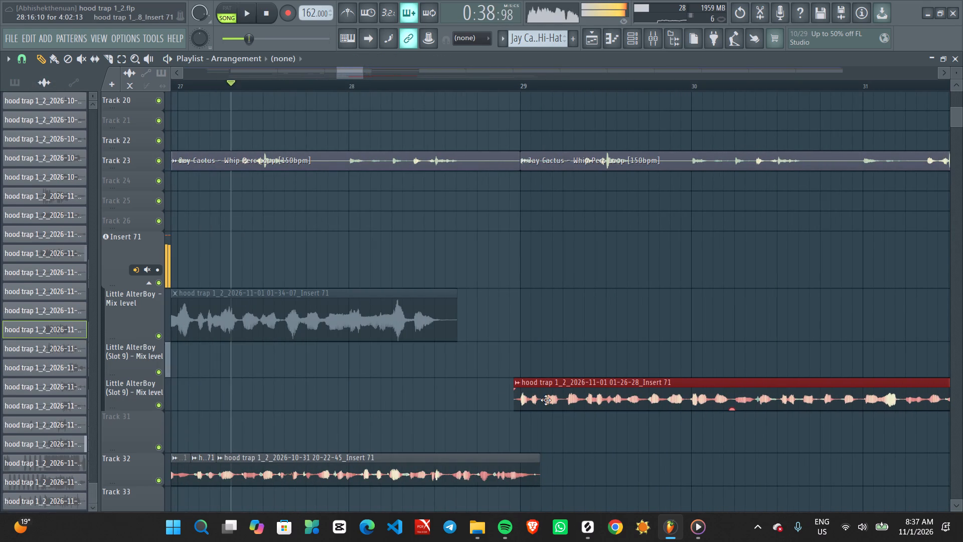
key(space)
ctrl+scroll(596, 401, up, 2)
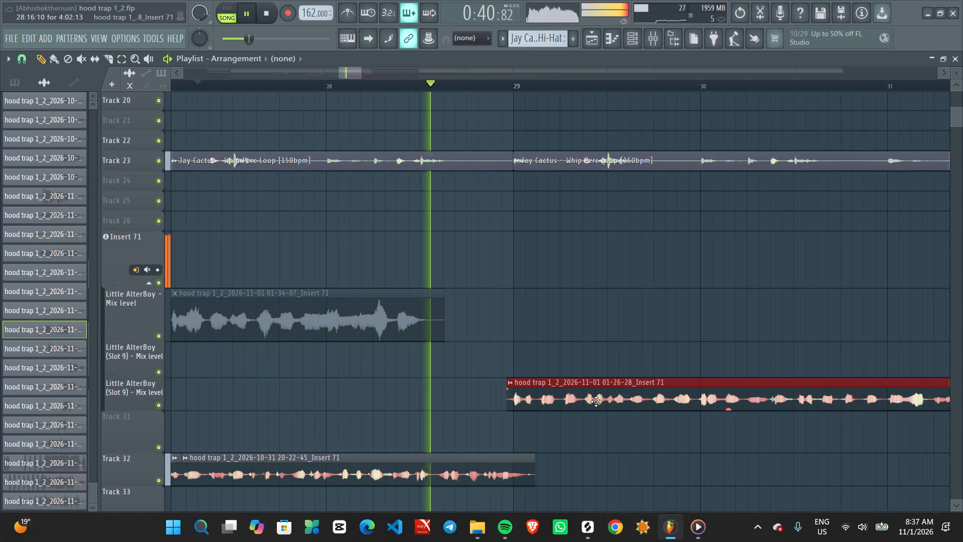
ctrl+scroll(596, 401, up, 3)
drag(596, 401, 577, 402)
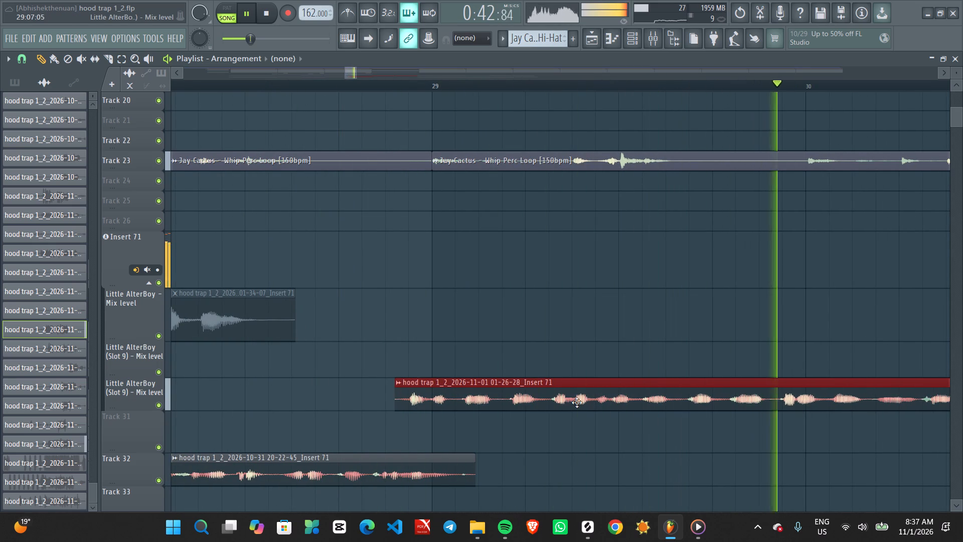
drag(577, 402, 577, 403)
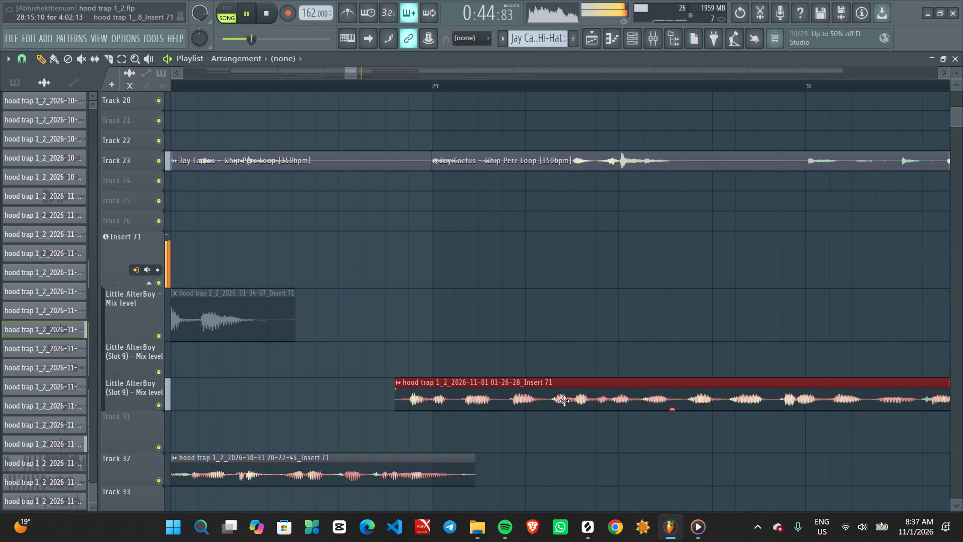
drag(563, 401, 545, 402)
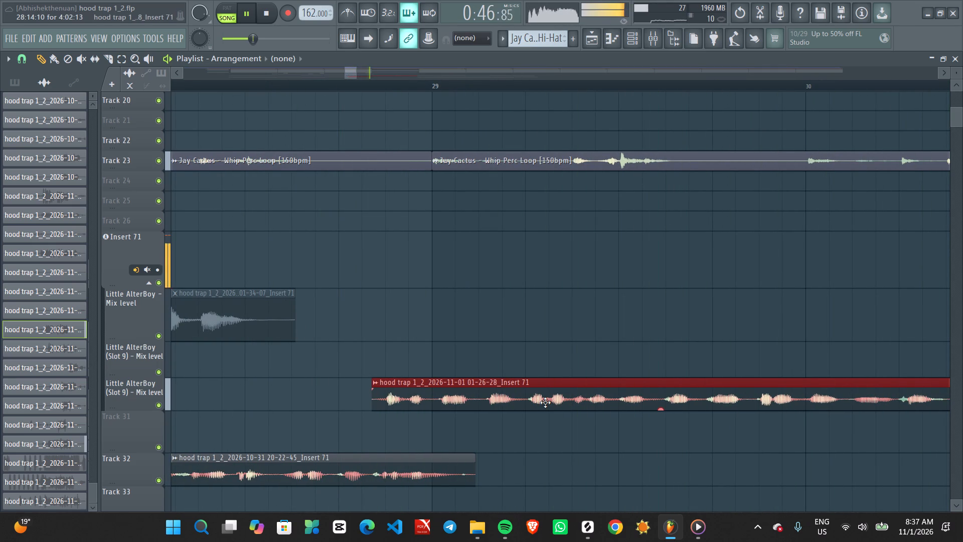
Replay from about bar 27 through bar 41 to check the timing of the moved vocal clips, and restart from the same point.
key(space)
key(space)
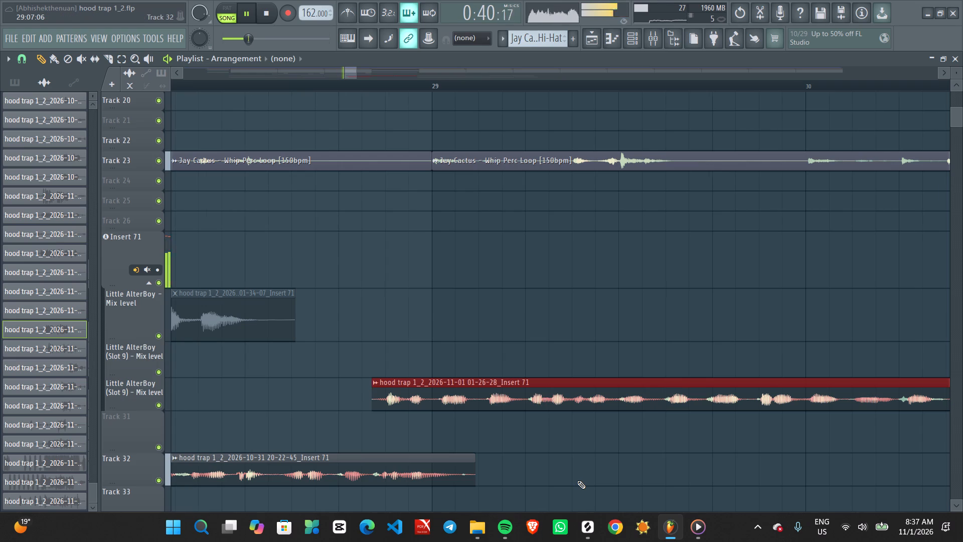
ctrl+scroll(577, 481, down, 4)
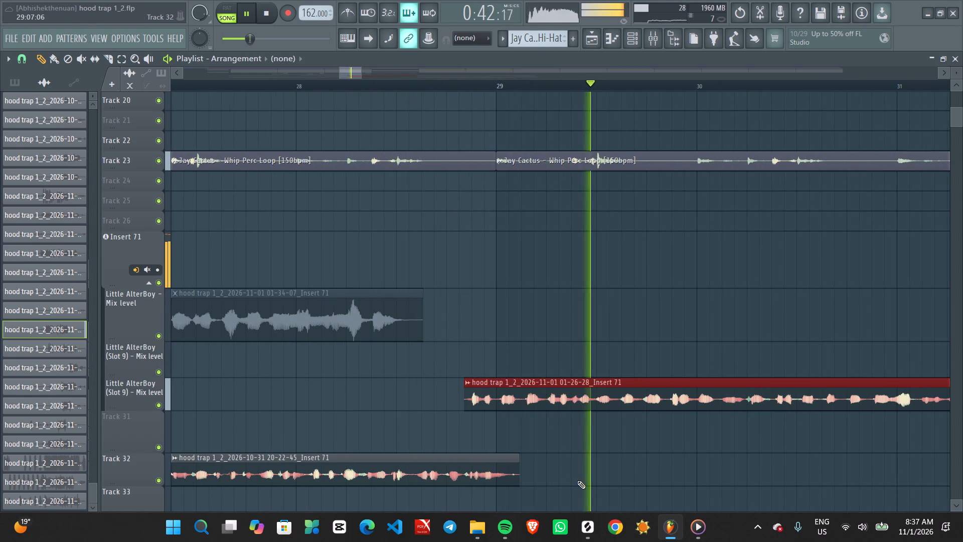
ctrl+scroll(577, 481, down, 12)
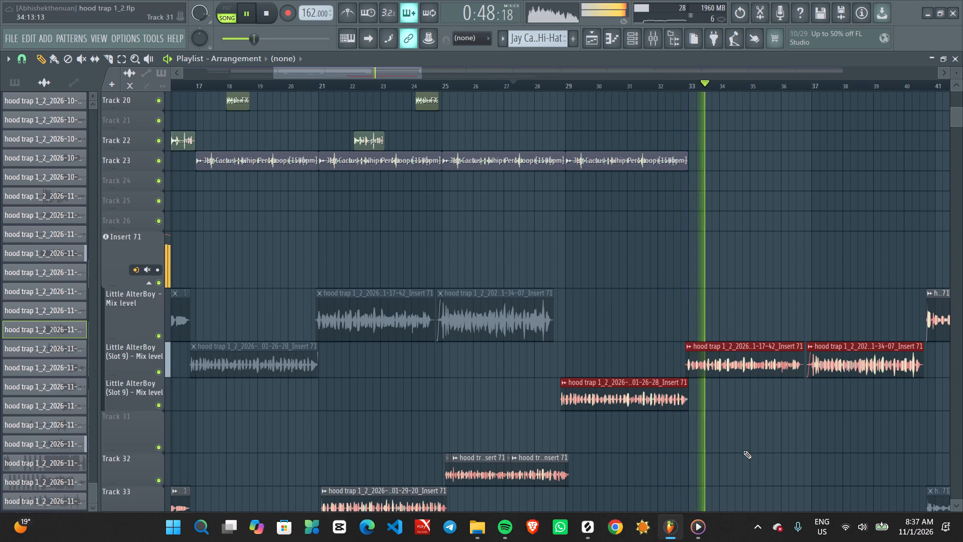
scroll(743, 451, up, 1)
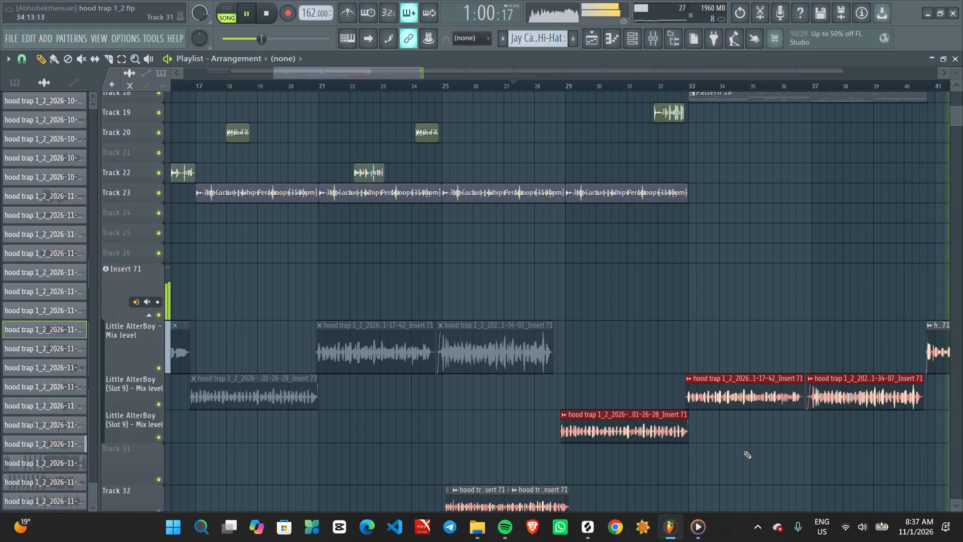
key(space)
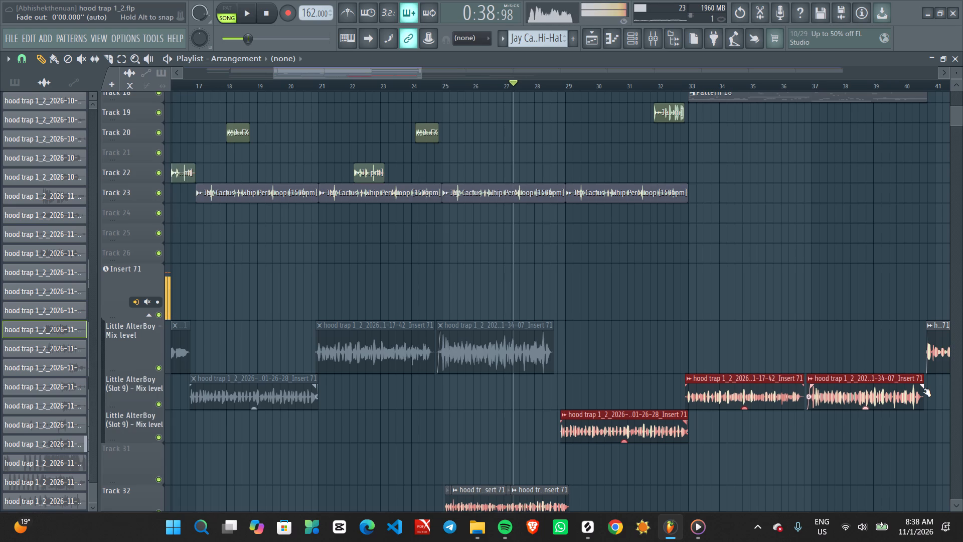
key(space)
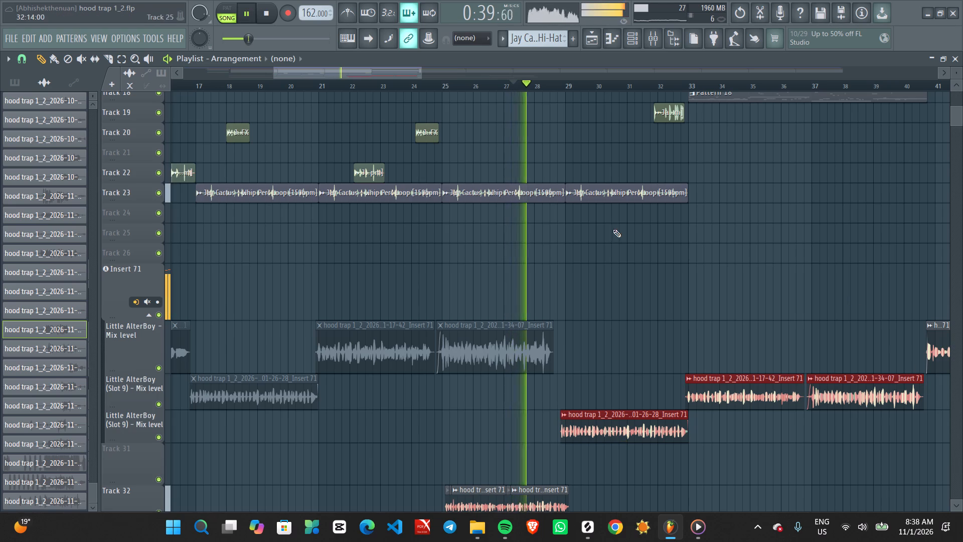
Turn off note/clip grouping, replay the section from about bar 27 and stop playback.
click(411, 38)
key(space)
key(space)
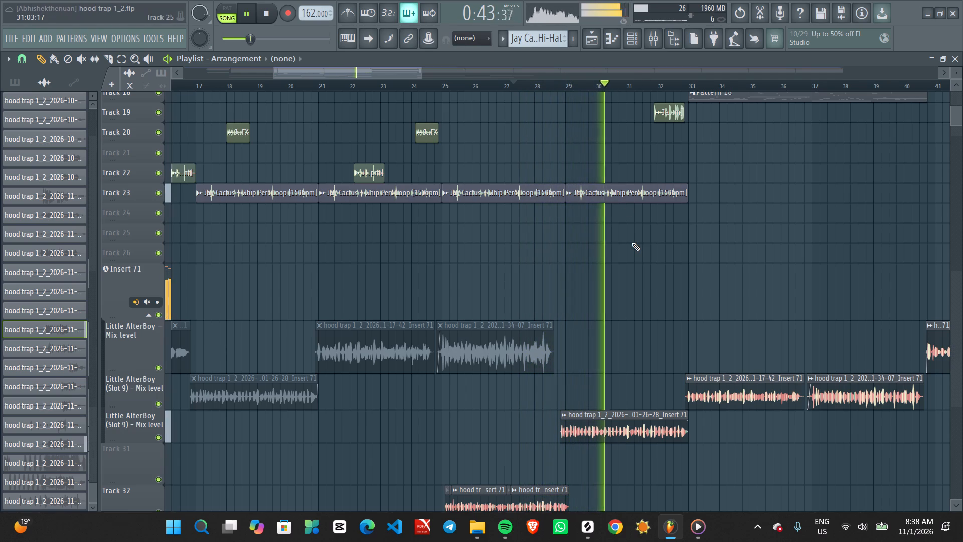
key(space)
Turn on Typing keyboard to piano.
ctrl+scroll(665, 316, down, 4)
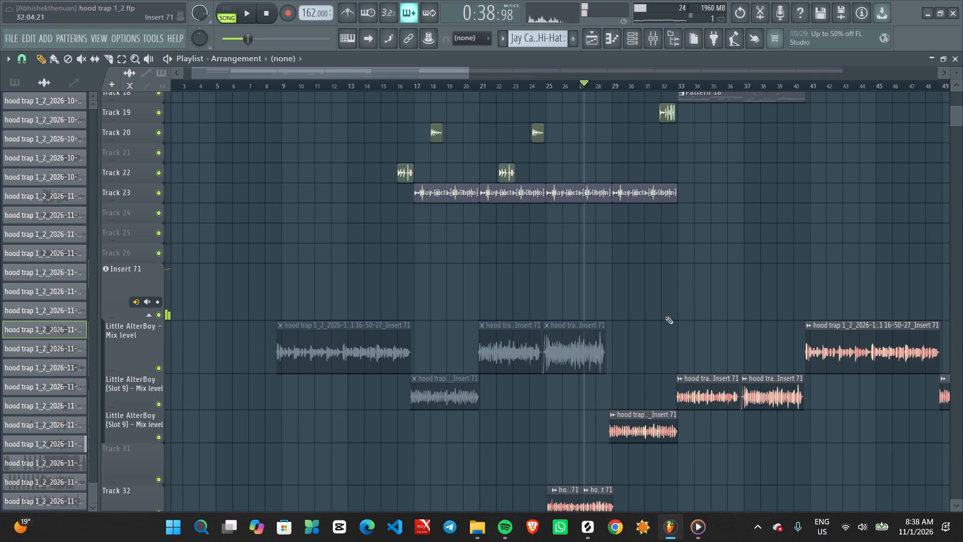
click(352, 34)
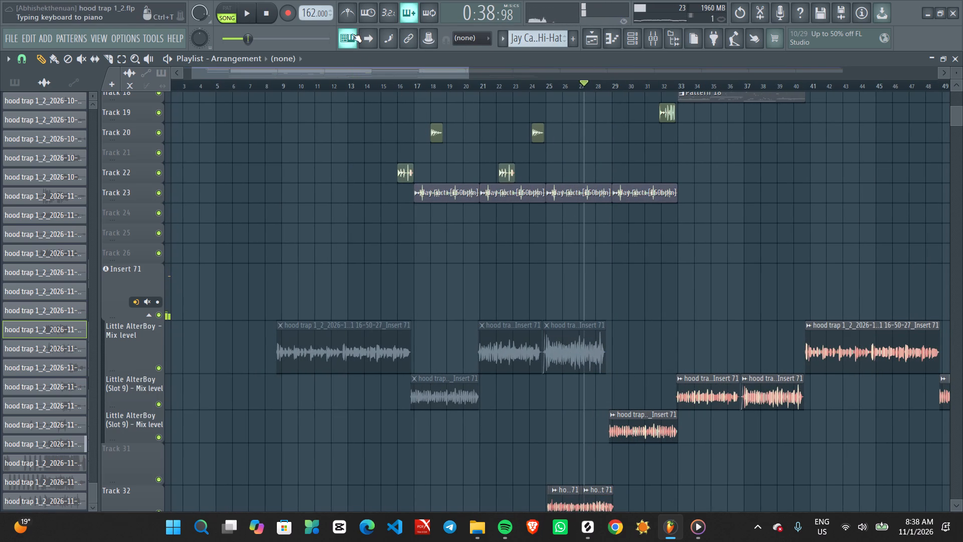
Turn off Typing keyboard to piano and overdub recording, and replay the song briefly from about bar 27.
click(352, 34)
click(416, 7)
key(space)
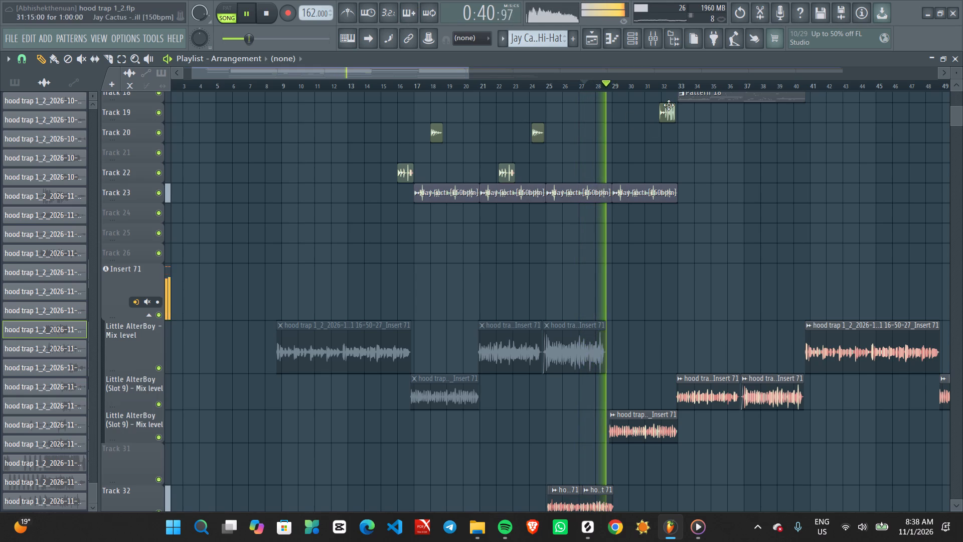
key(space)
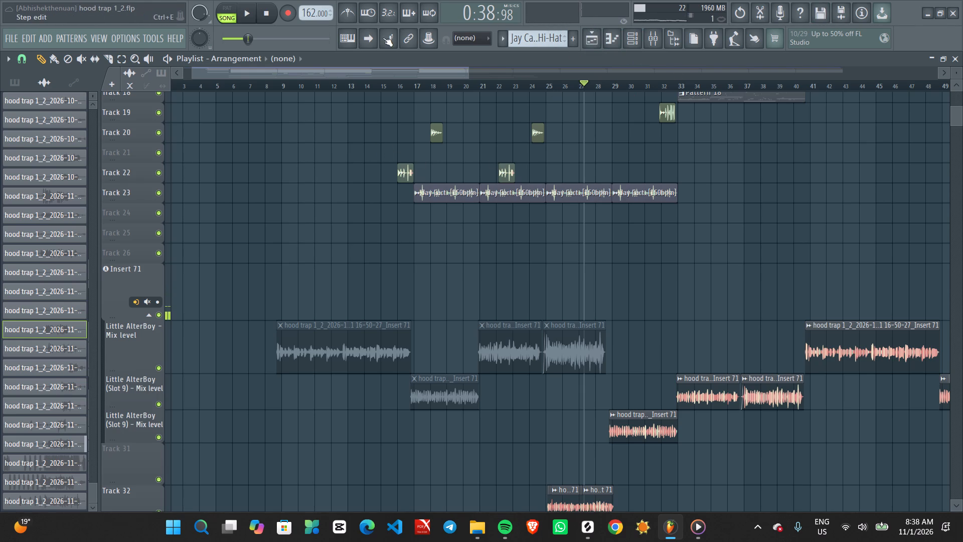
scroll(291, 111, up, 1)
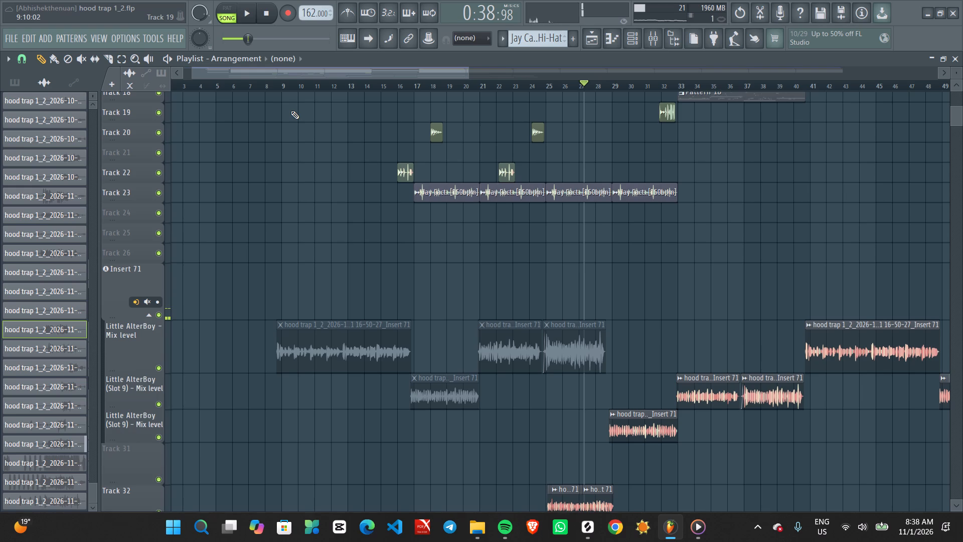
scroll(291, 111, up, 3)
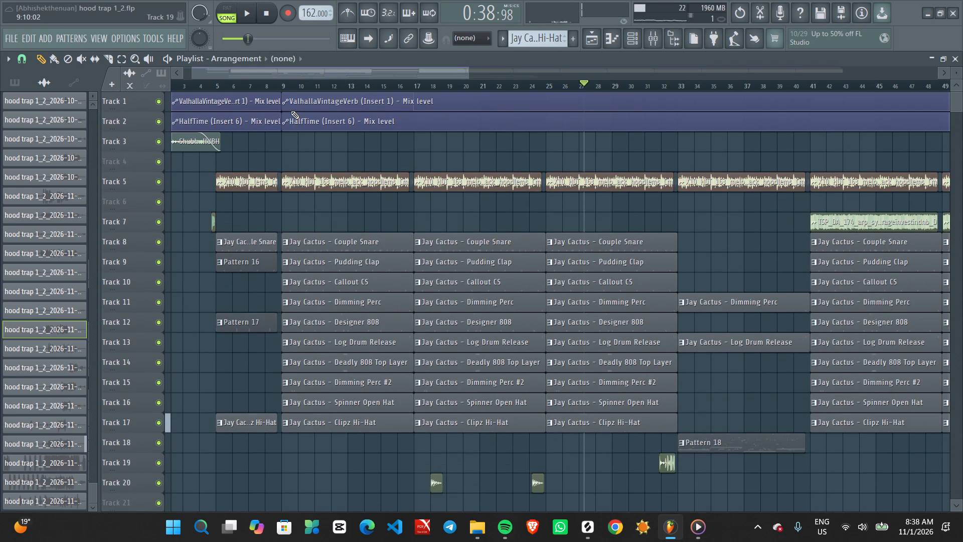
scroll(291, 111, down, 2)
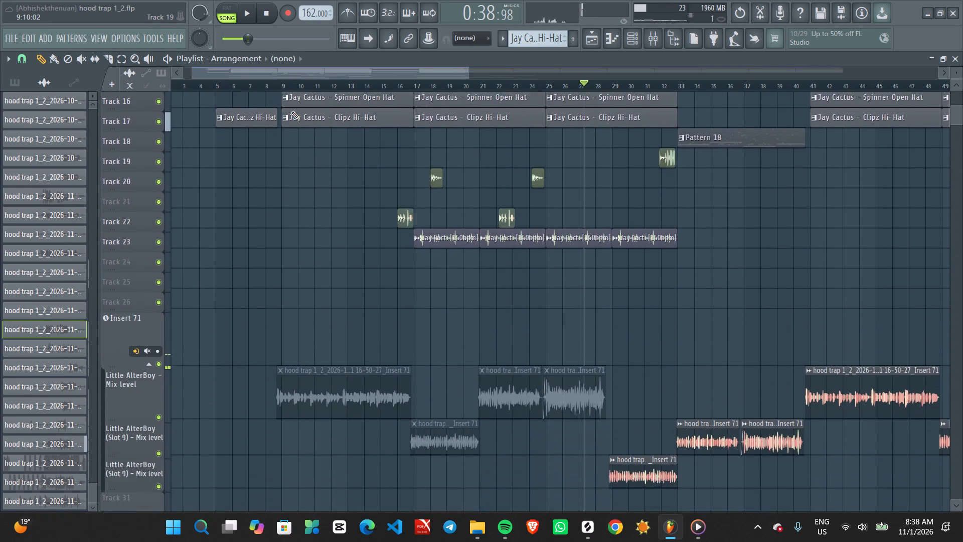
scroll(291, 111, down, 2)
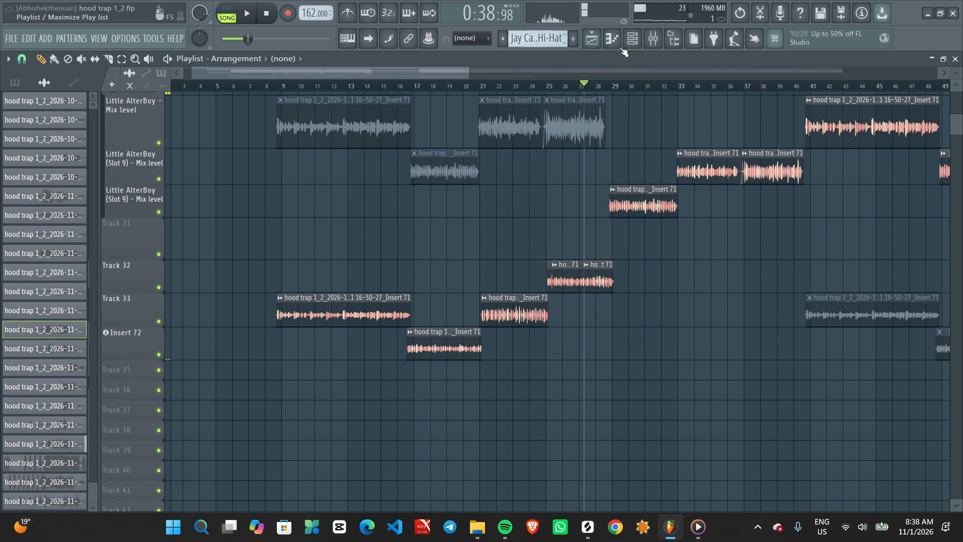
Check The Glue on the Master mixer track by bypassing it, re-enabling it and opening its plugin window.
click(648, 39)
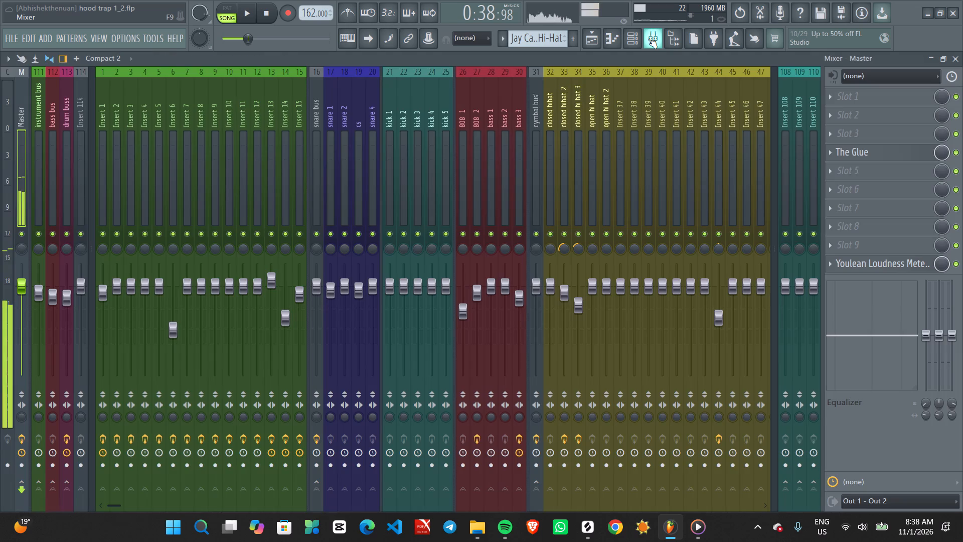
click(629, 42)
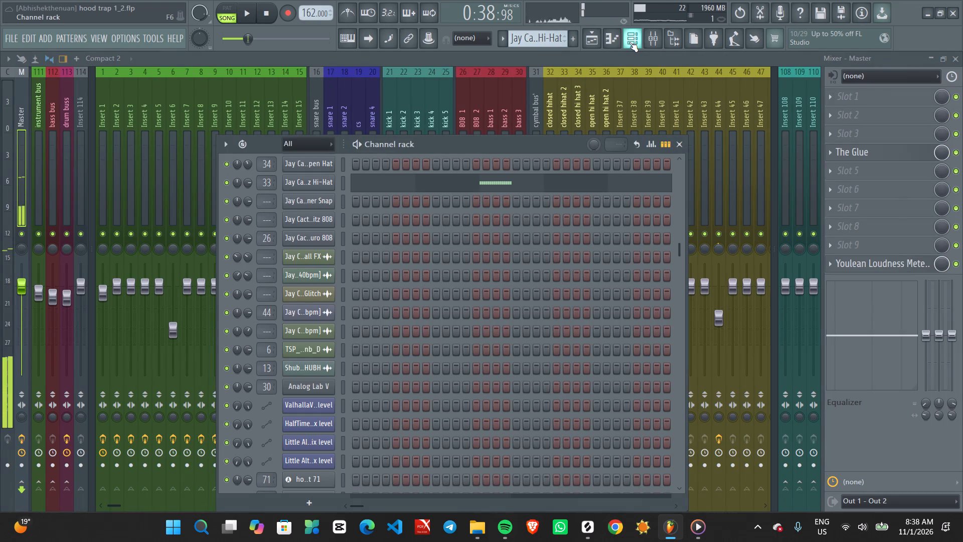
click(648, 43)
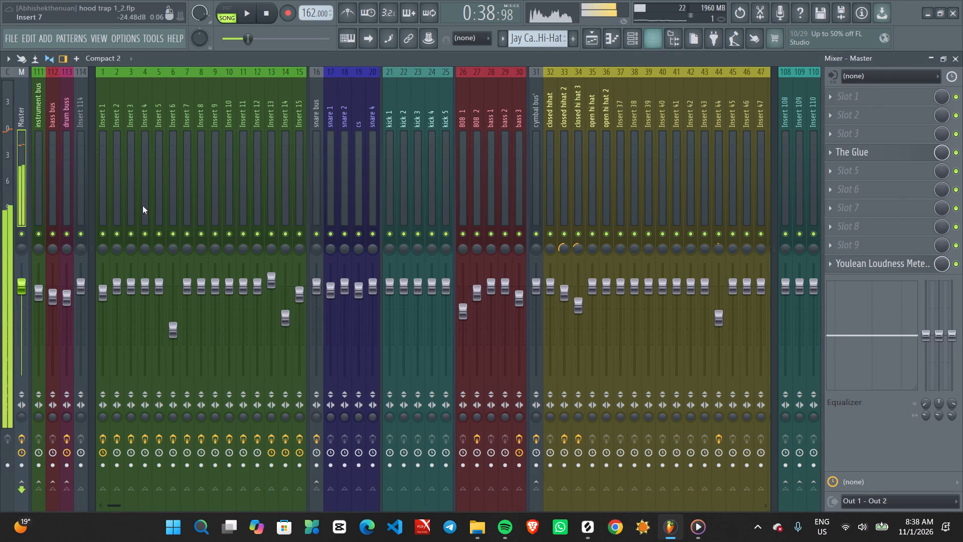
click(21, 172)
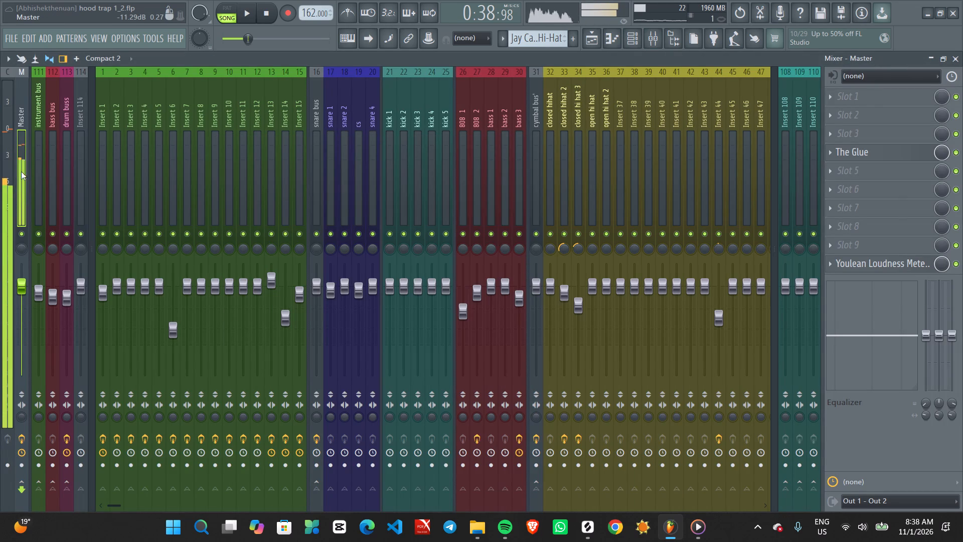
click(955, 153)
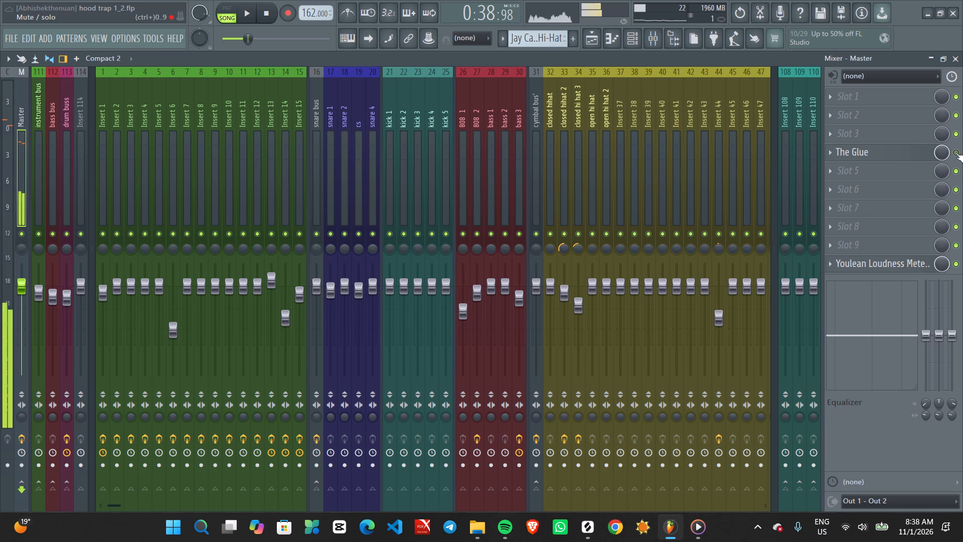
click(955, 153)
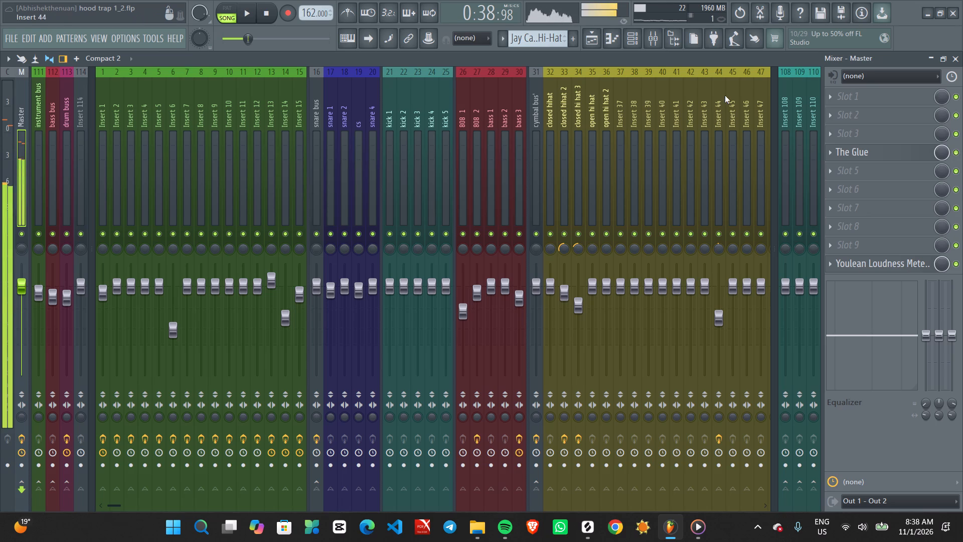
double_click(855, 154)
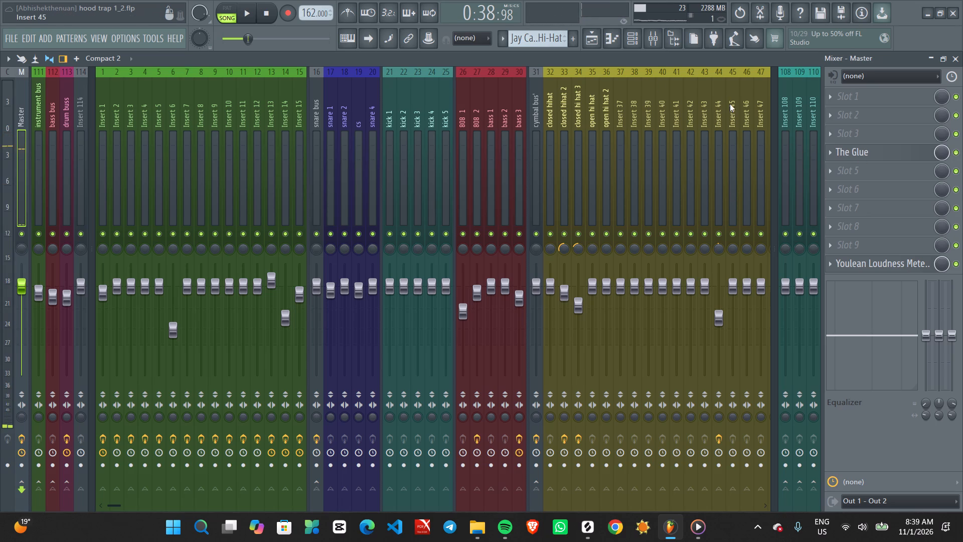
Return to the playlist, play the song from about bar 7 and restart playback from the same point.
click(587, 35)
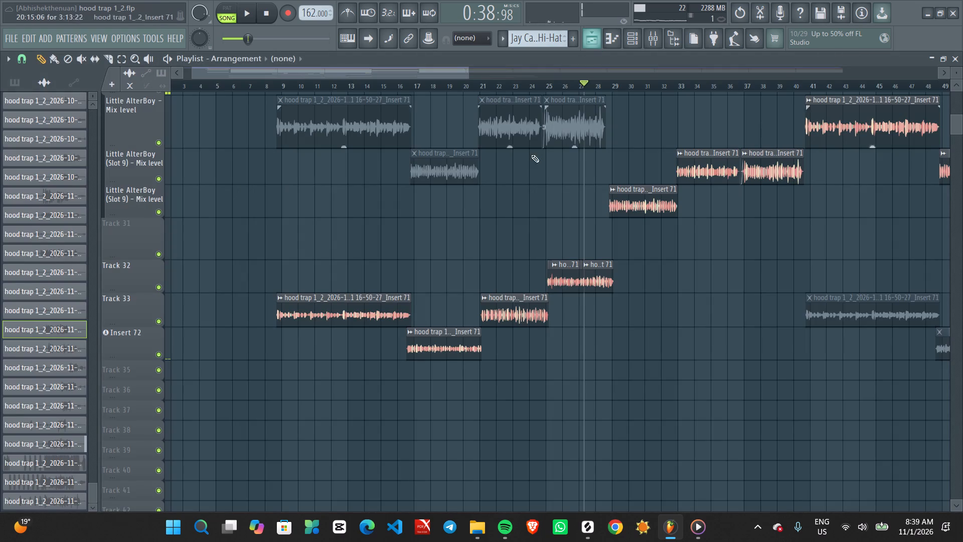
ctrl+scroll(534, 237, down, 9)
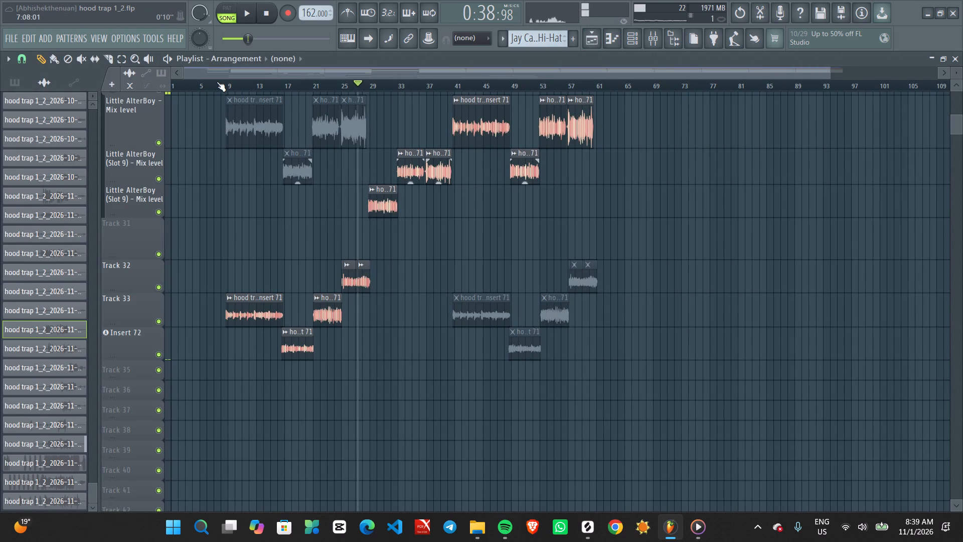
click(218, 82)
key(space)
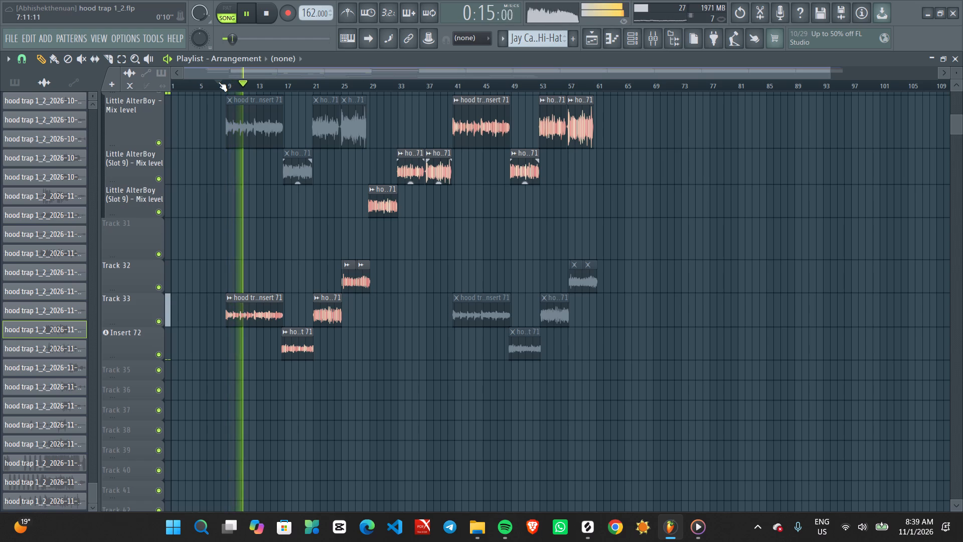
key(space)
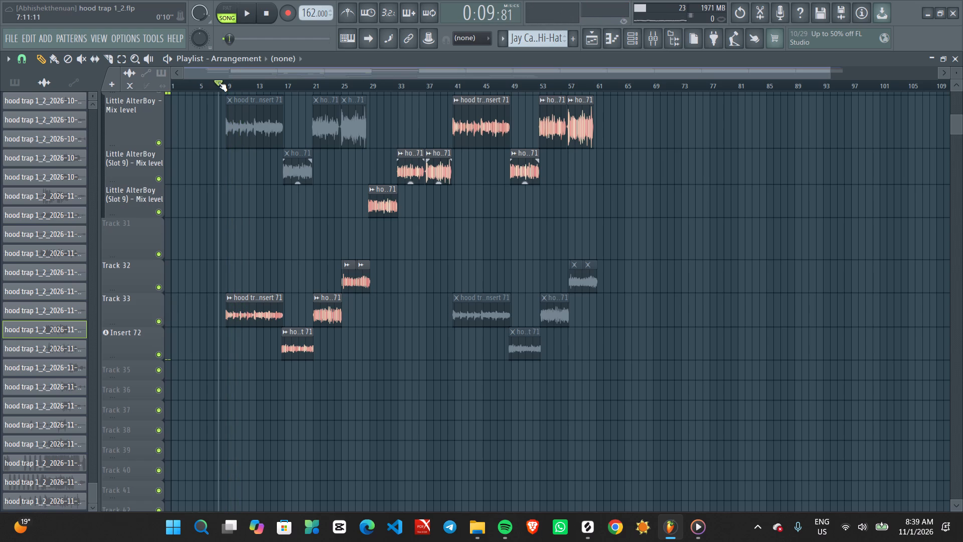
key(space)
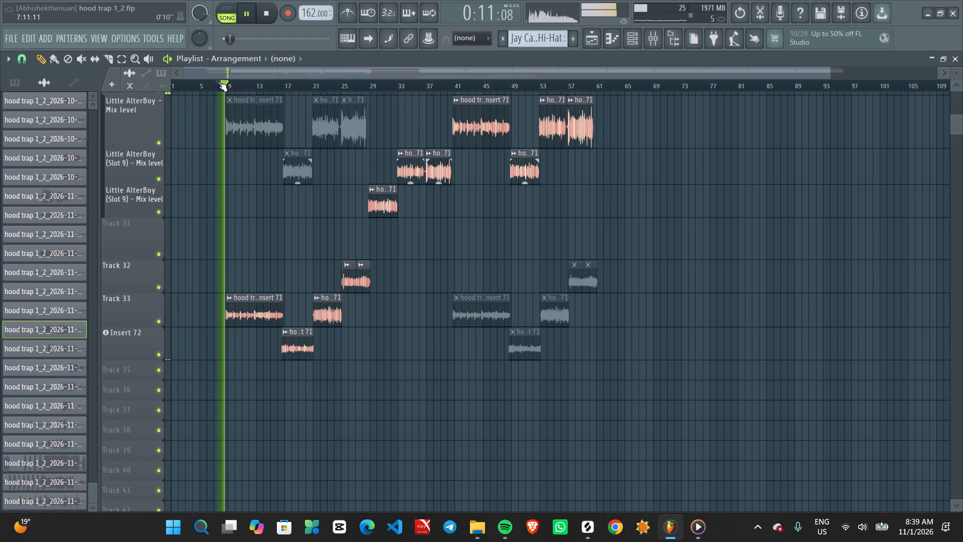
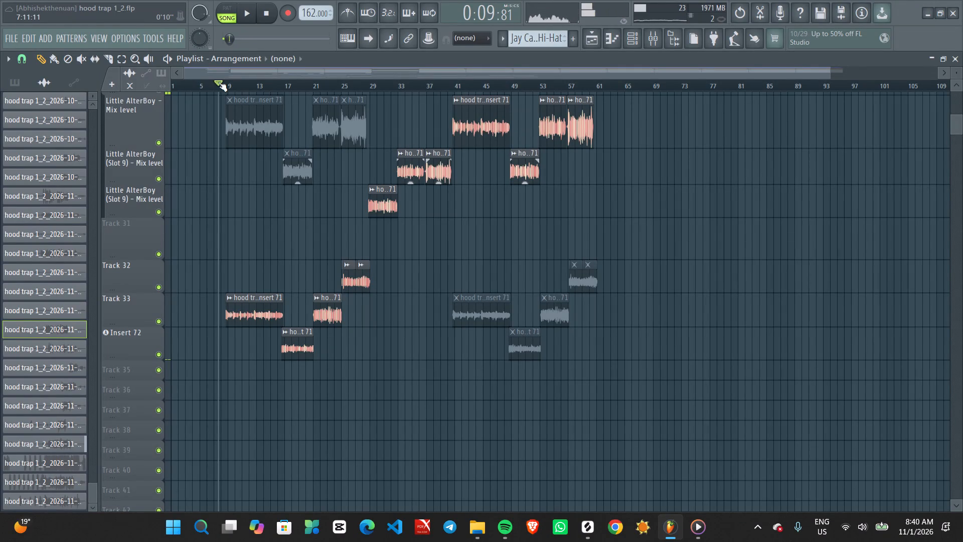
Replay the song briefly from about bar 7 and look over the drum, sample and vocal tracks in the playlist.
key(space)
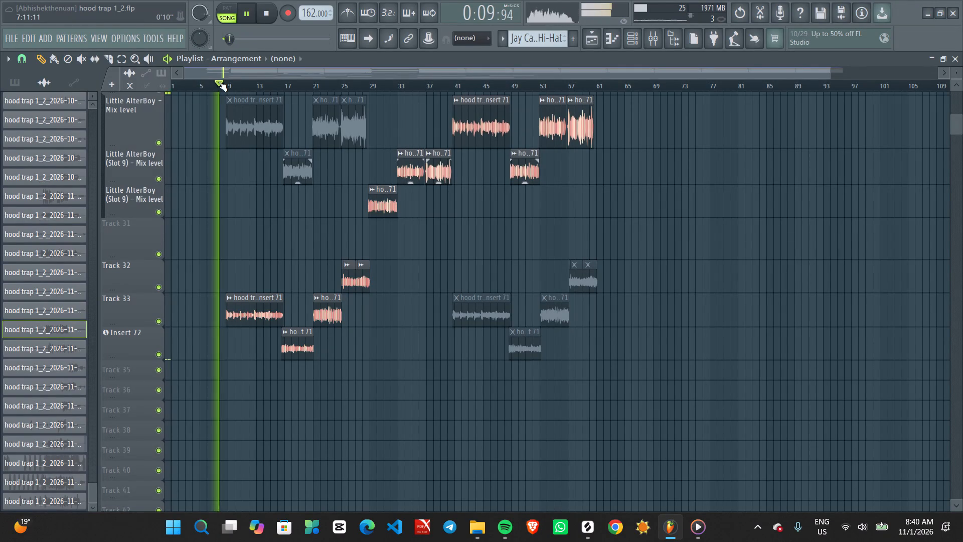
key(space)
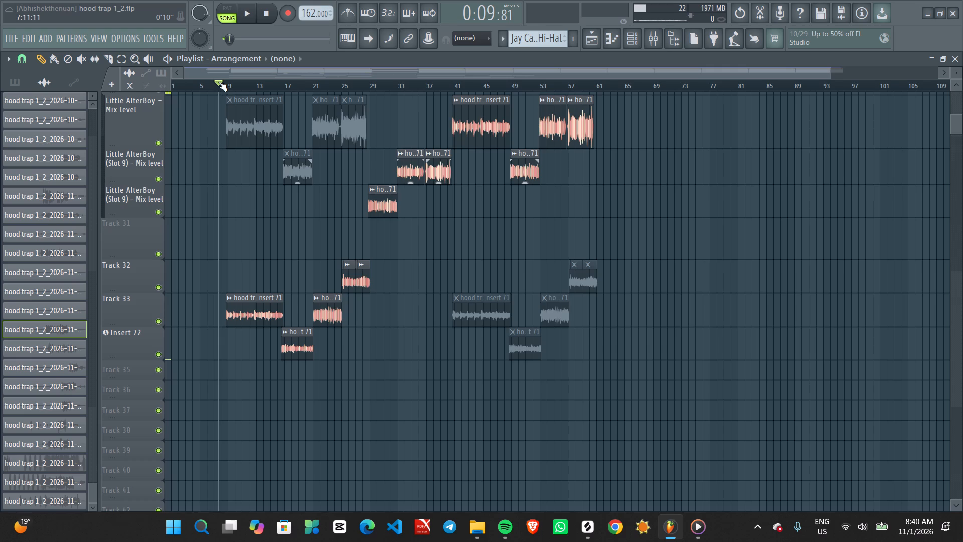
scroll(218, 82, up, 2)
scroll(233, 170, up, 1)
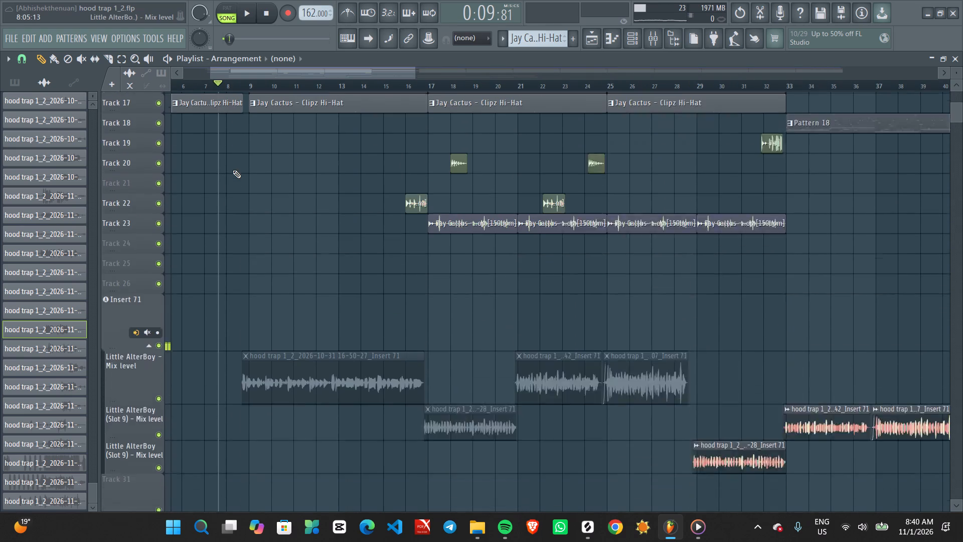
scroll(233, 170, up, 1)
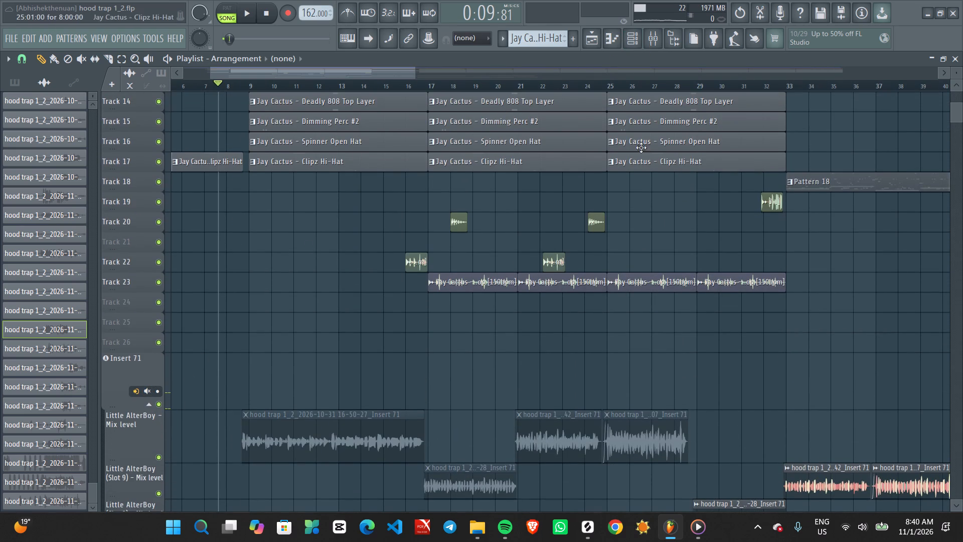
scroll(498, 259, down, 1)
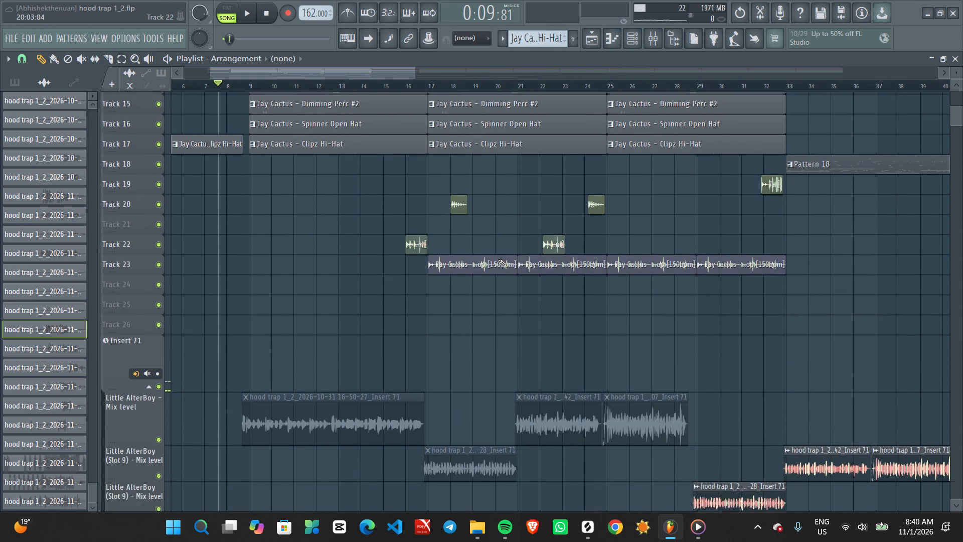
scroll(498, 259, down, 1)
ctrl+scroll(498, 259, up, 4)
scroll(498, 259, down, 2)
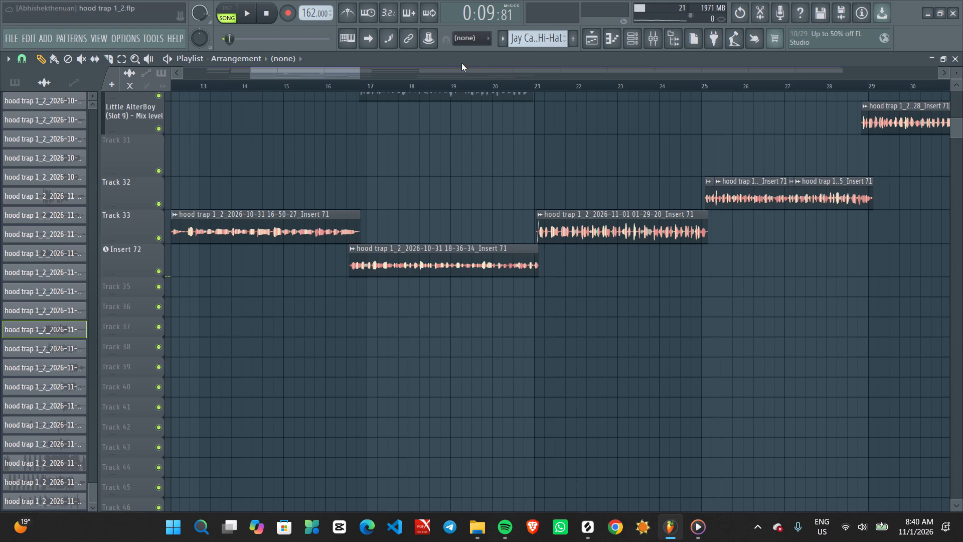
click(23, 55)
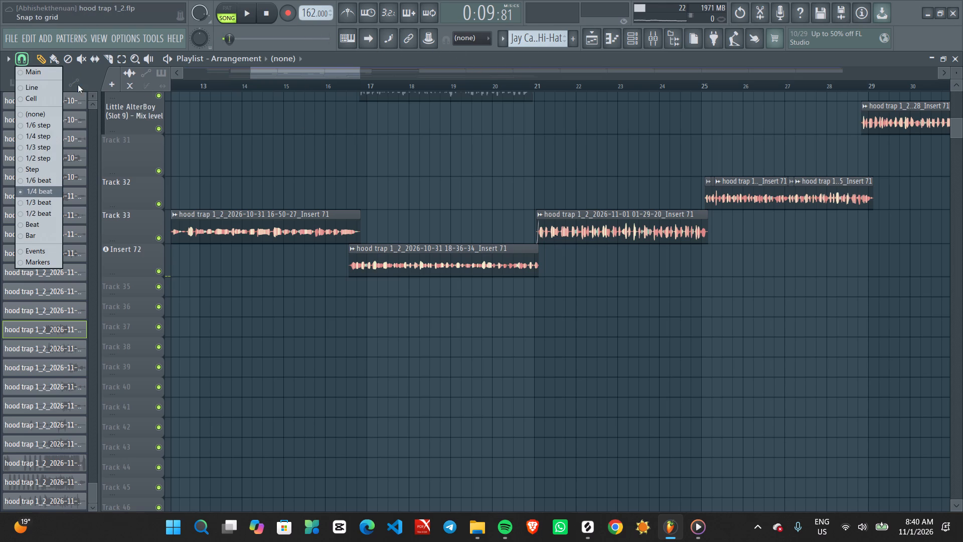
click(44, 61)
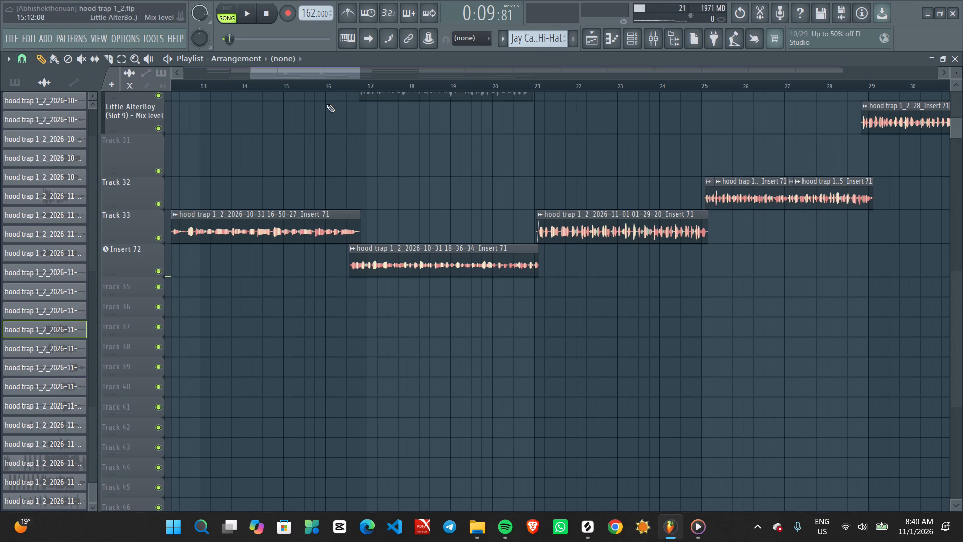
Filter the Channel rack to Unsorted channels, look through the list and close the rack.
click(633, 46)
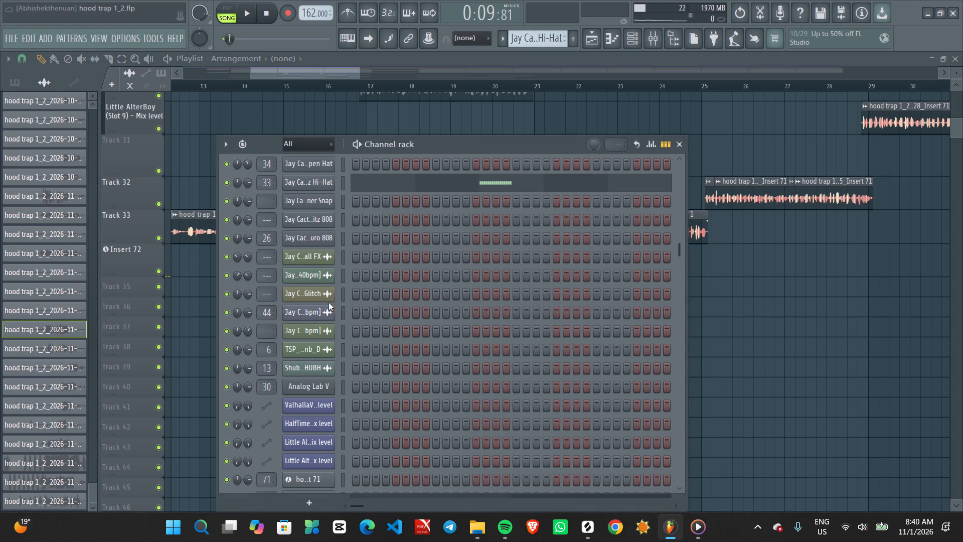
scroll(329, 303, up, 3)
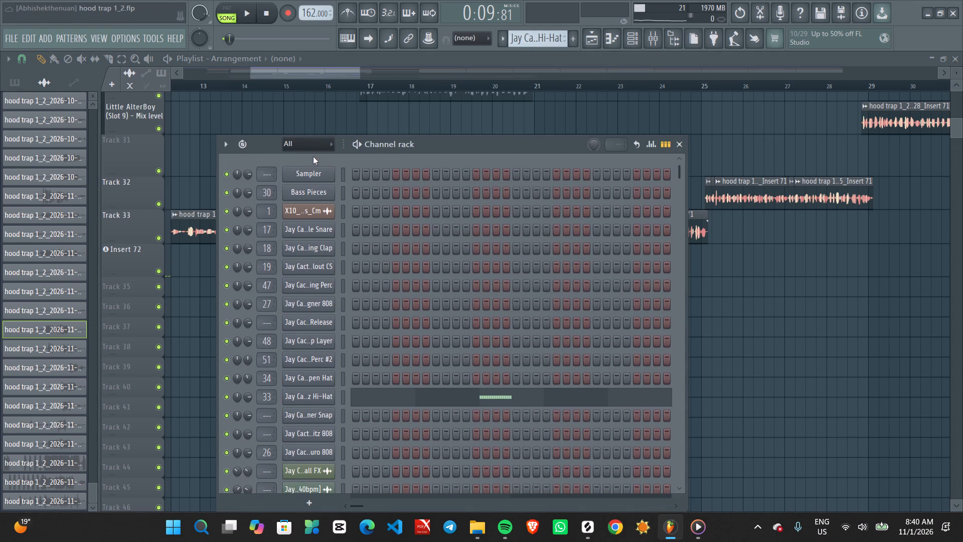
click(307, 149)
click(312, 192)
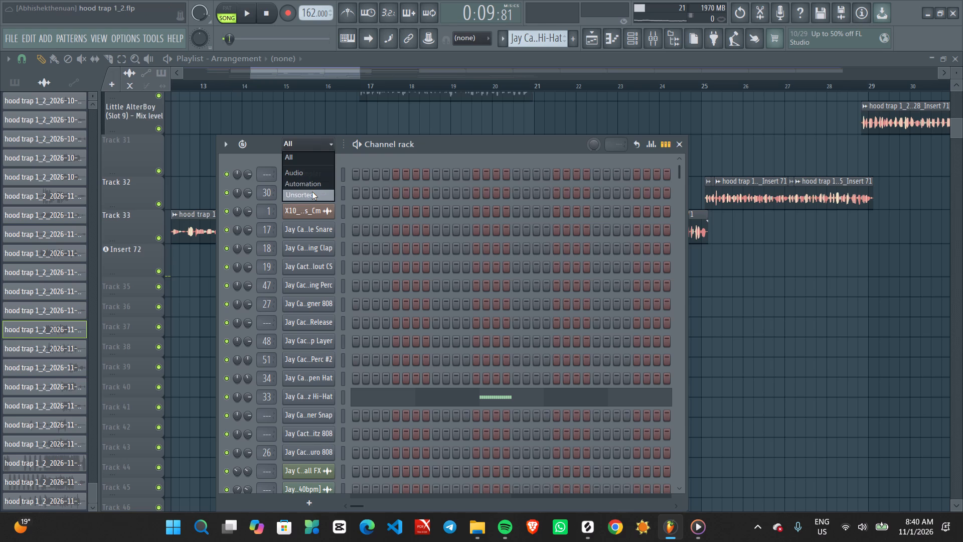
scroll(349, 265, down, 10)
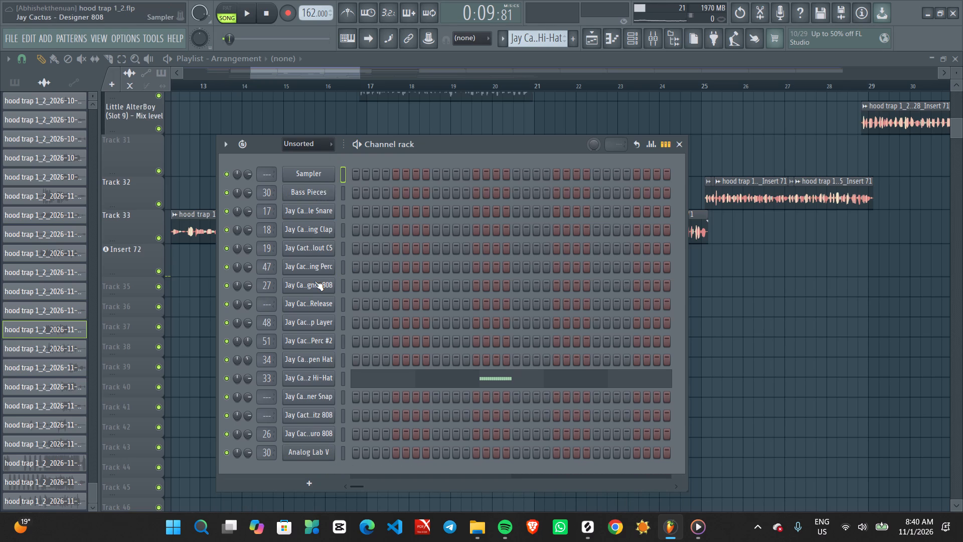
scroll(314, 281, down, 1)
click(677, 140)
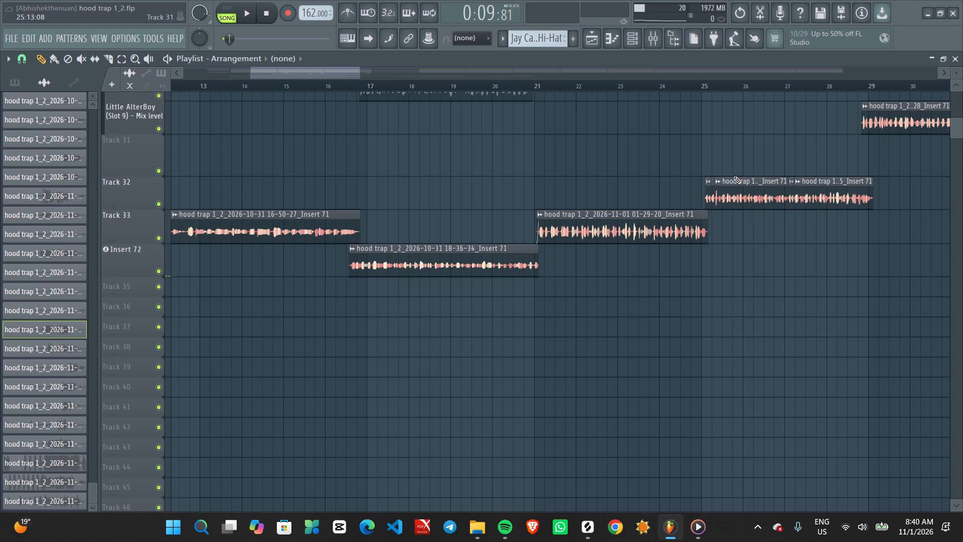
Check the channel settings of the vocal clip at about bar 25 on Track 32, including its target mixer track.
double_click(740, 186)
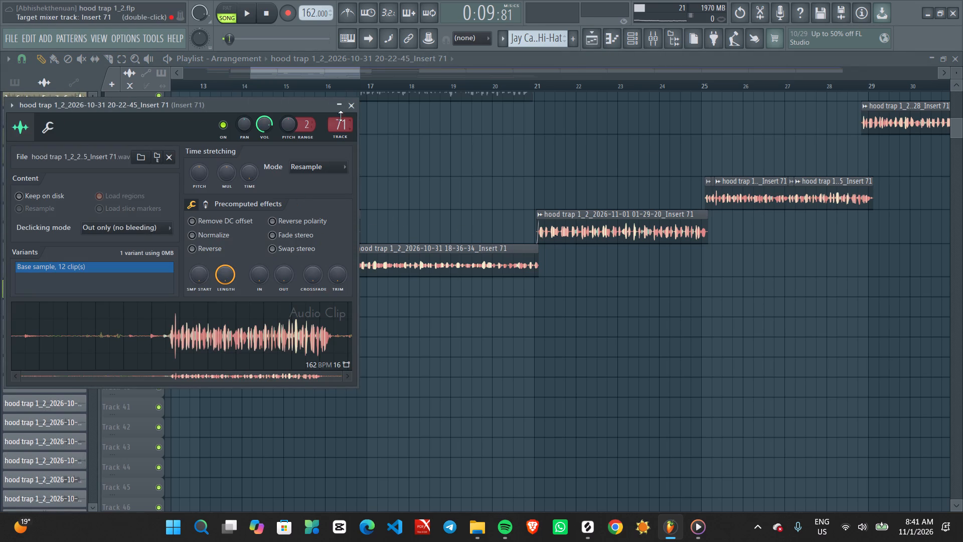
drag(350, 109, 654, 40)
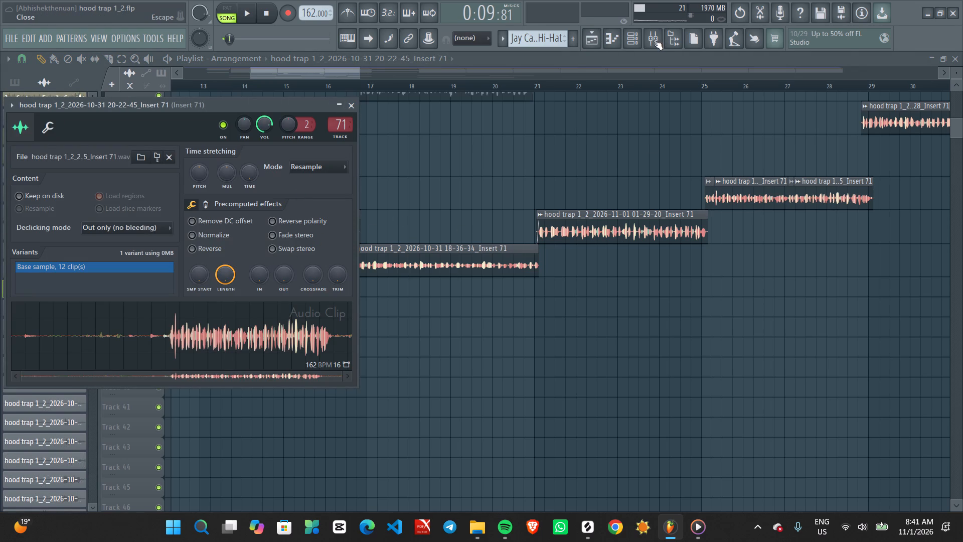
drag(654, 40, 654, 40)
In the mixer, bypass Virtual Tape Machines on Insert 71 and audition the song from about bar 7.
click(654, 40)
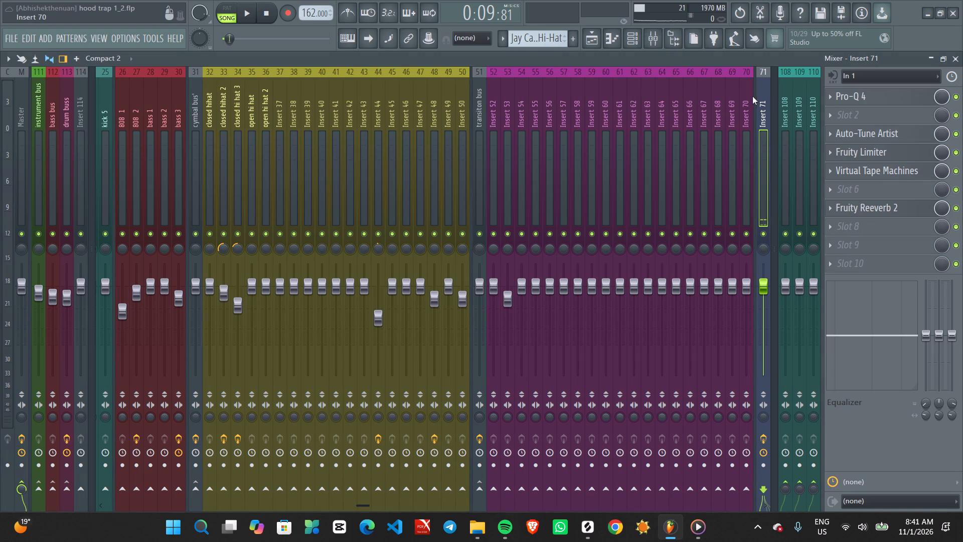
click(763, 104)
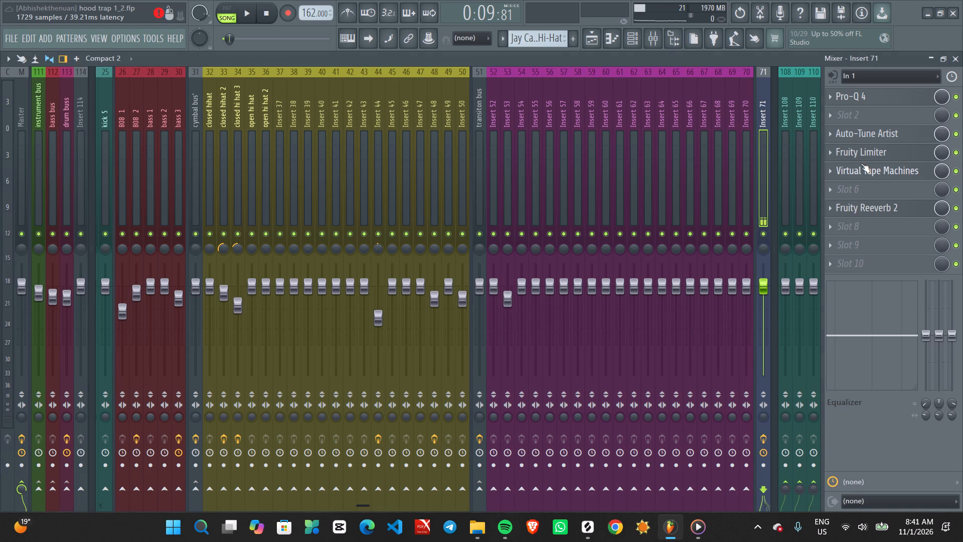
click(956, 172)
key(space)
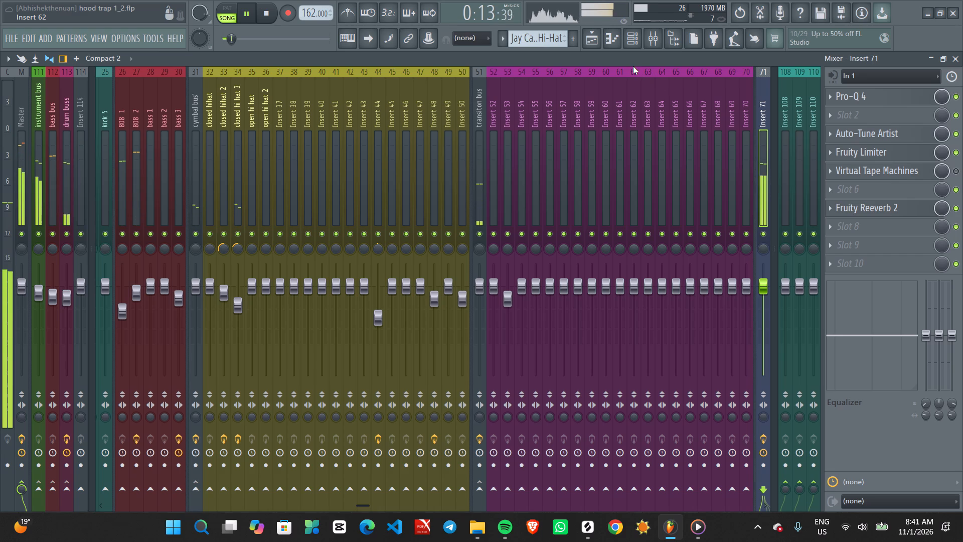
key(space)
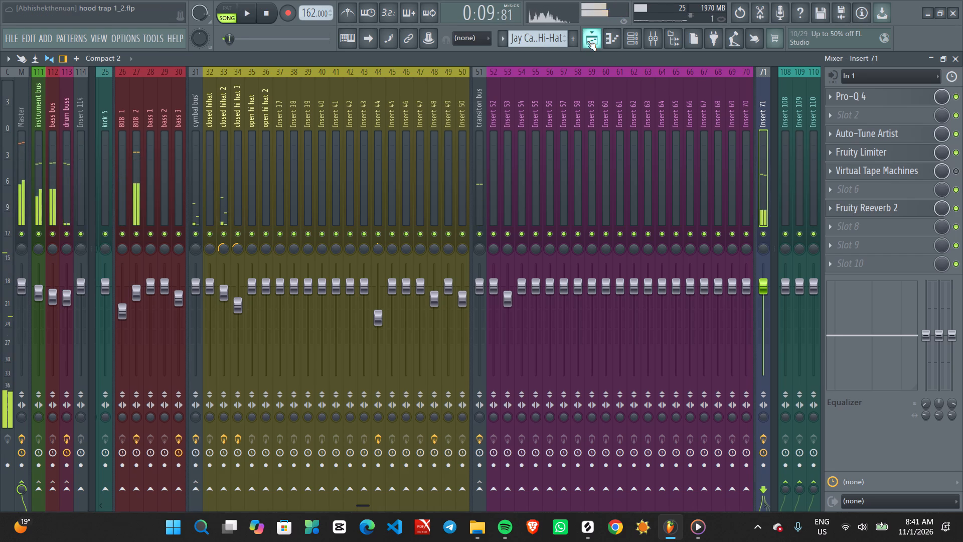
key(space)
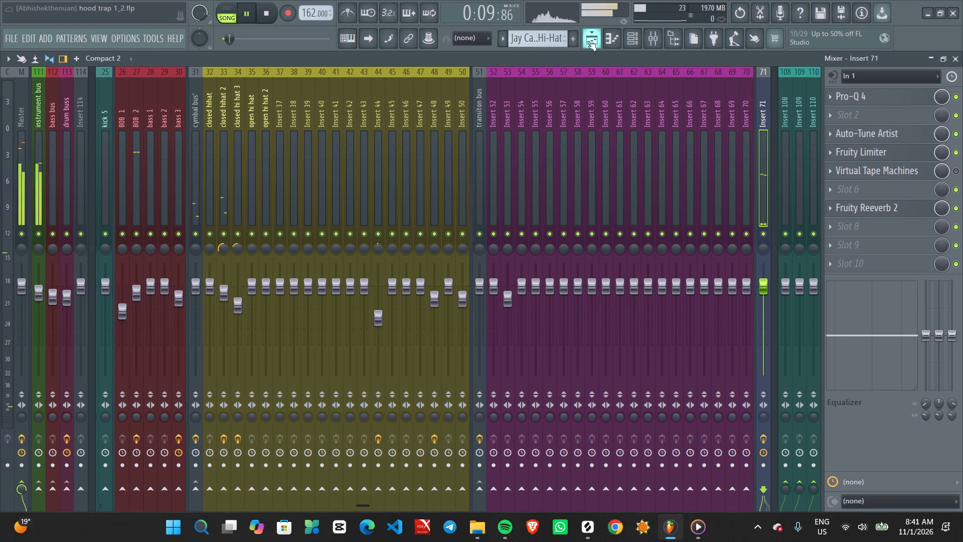
Open the Virtual Tape Machines window on Insert 71 and restart playback from about bar 7.
double_click(854, 175)
click(854, 175)
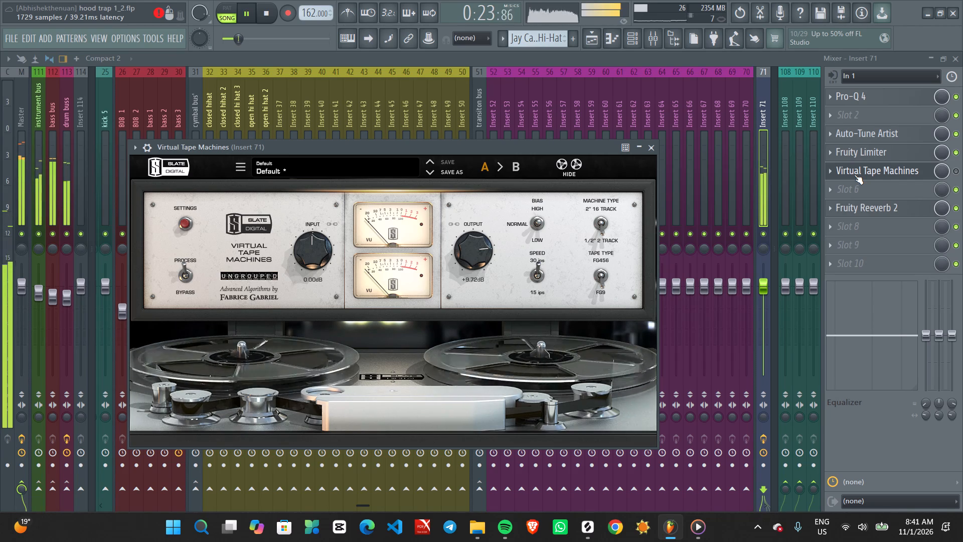
key(space)
key(space)
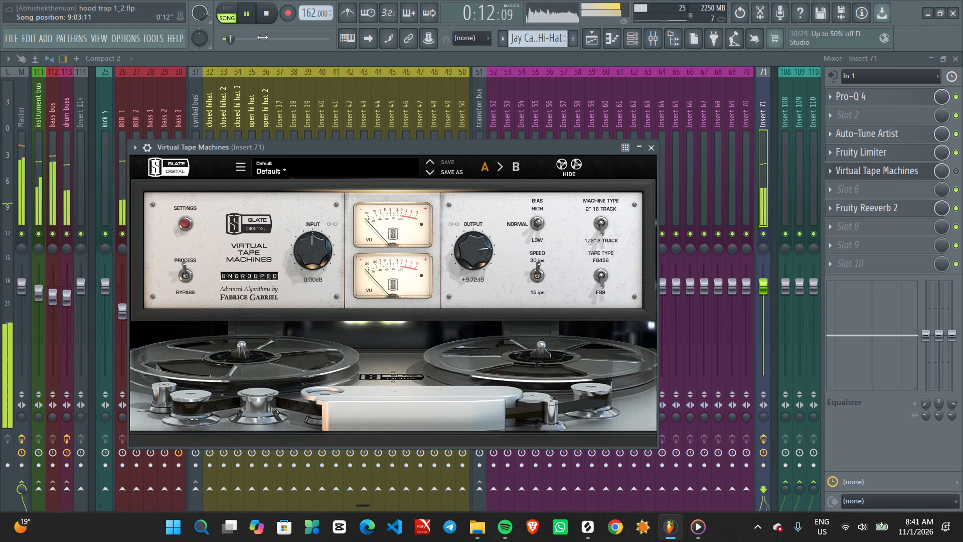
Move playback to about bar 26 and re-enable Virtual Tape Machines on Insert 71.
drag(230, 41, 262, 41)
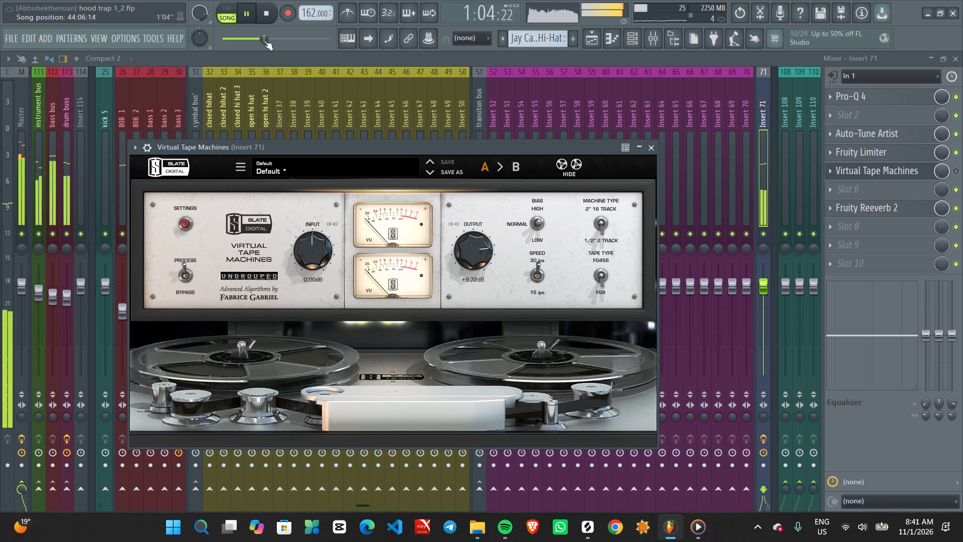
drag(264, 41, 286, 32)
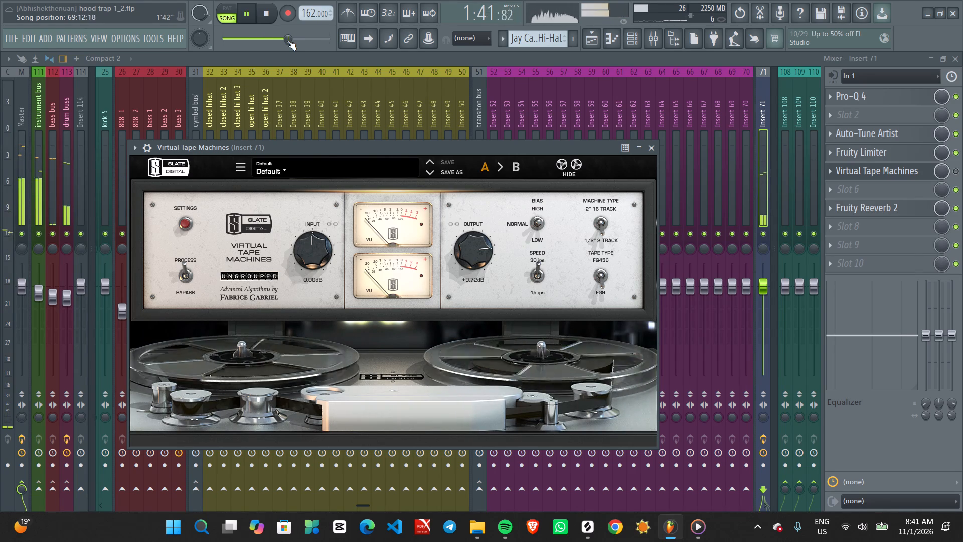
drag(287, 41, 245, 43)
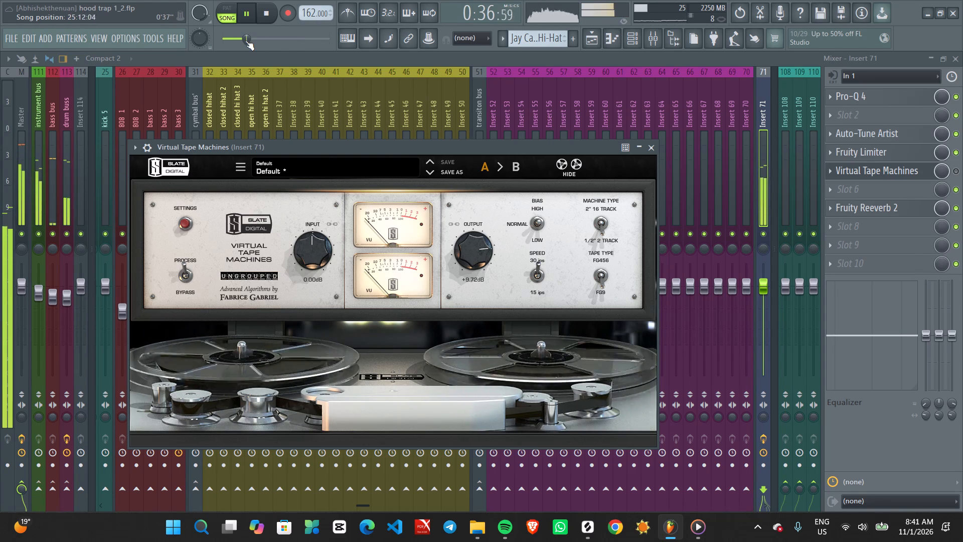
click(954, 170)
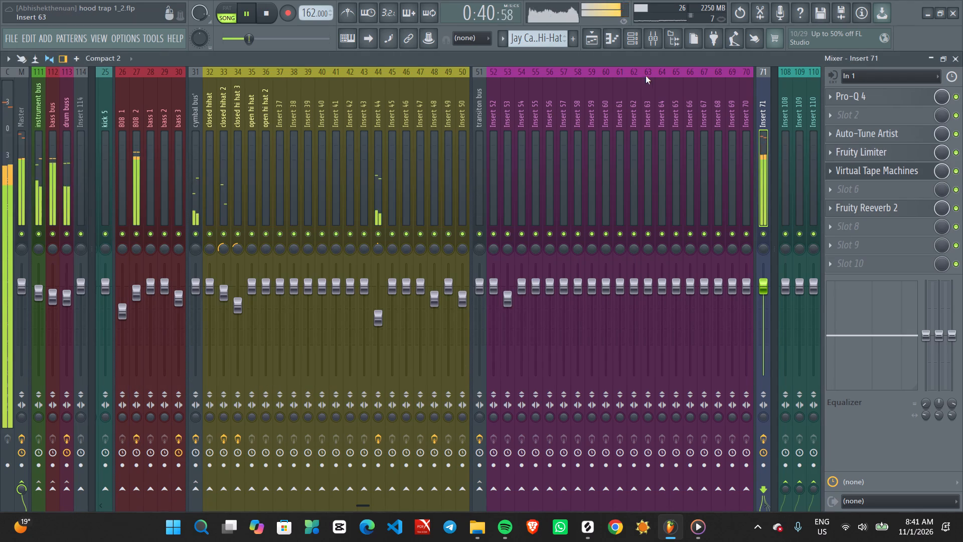
Return to the playlist and look over the vocal clips between about bars 11 and 50 during playback.
click(594, 31)
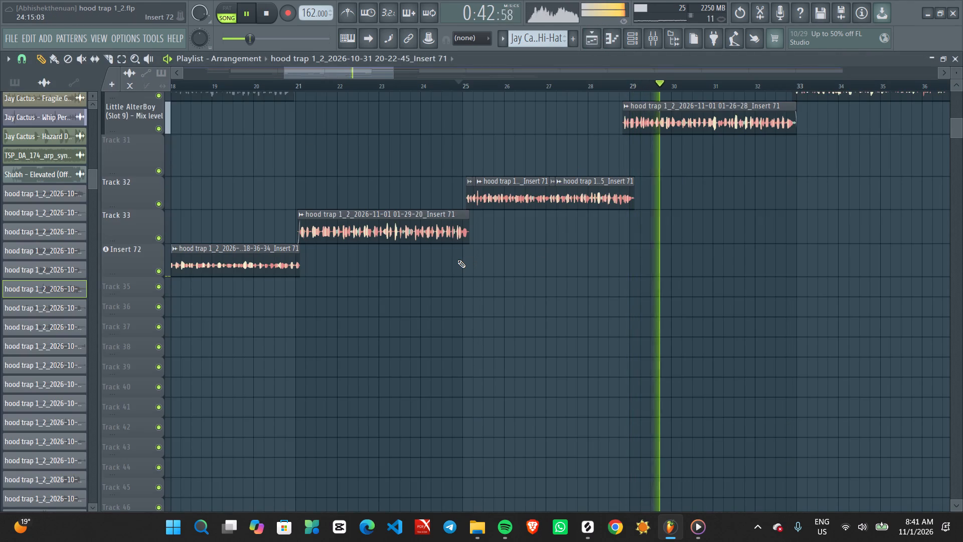
ctrl+scroll(457, 260, down, 4)
ctrl+scroll(415, 242, down, 1)
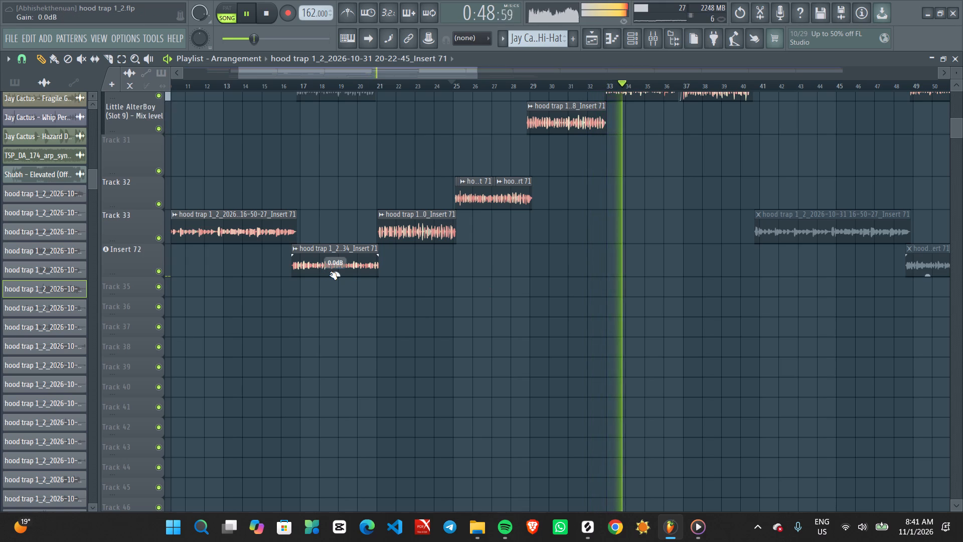
scroll(531, 284, up, 1)
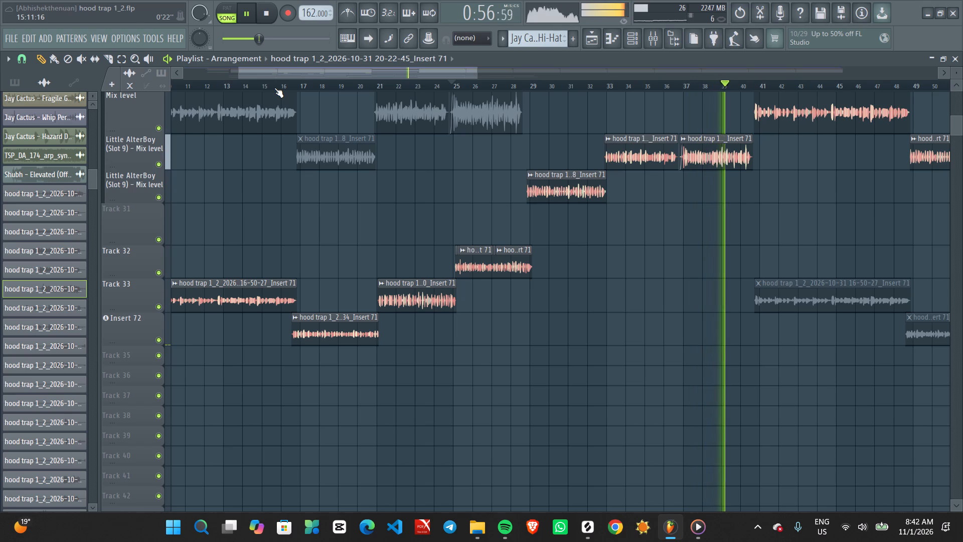
Replay the end of the vocal clip in bars 37 to 40 several times, starting from about bar 39.
ctrl+scroll(704, 146, up, 3)
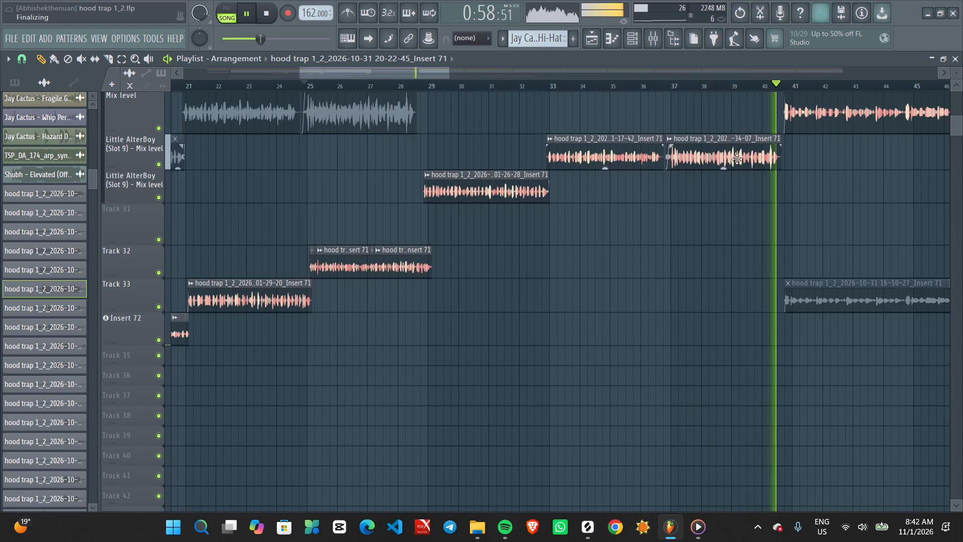
ctrl+scroll(794, 176, up, 5)
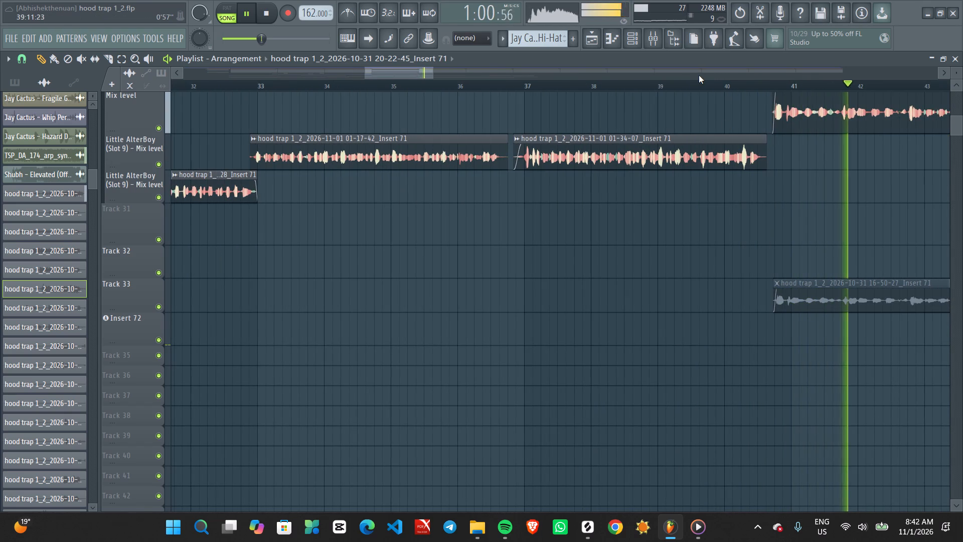
click(698, 80)
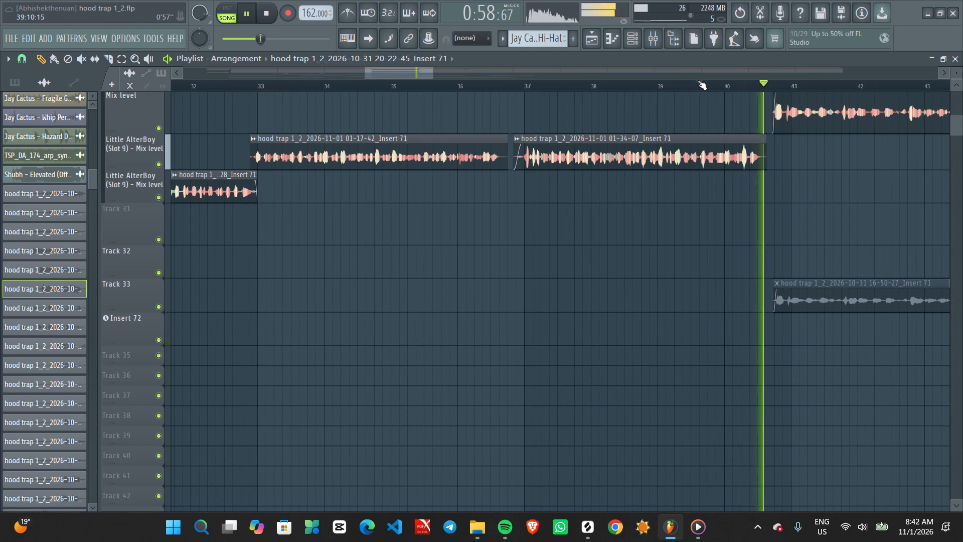
ctrl+scroll(760, 155, up, 5)
key(space)
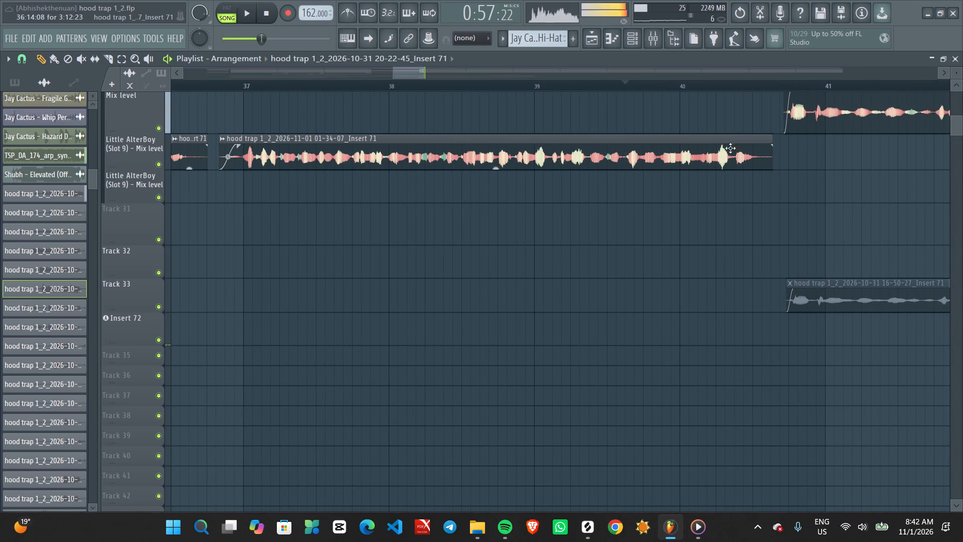
click(673, 85)
key(space)
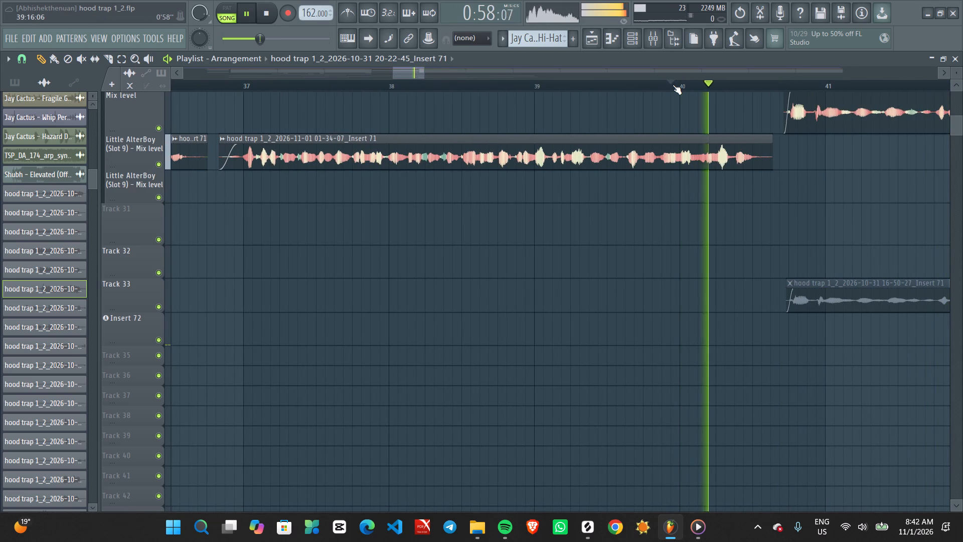
key(space)
key(space)
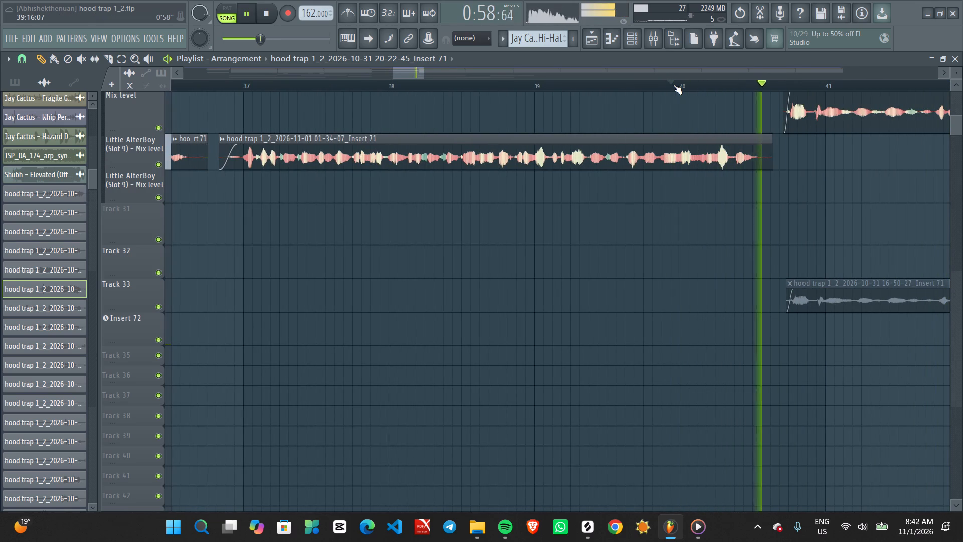
Slice the end off the vocal clip in bars 37 to 40, cutting just after the start of bar 40.
key(space)
key(c)
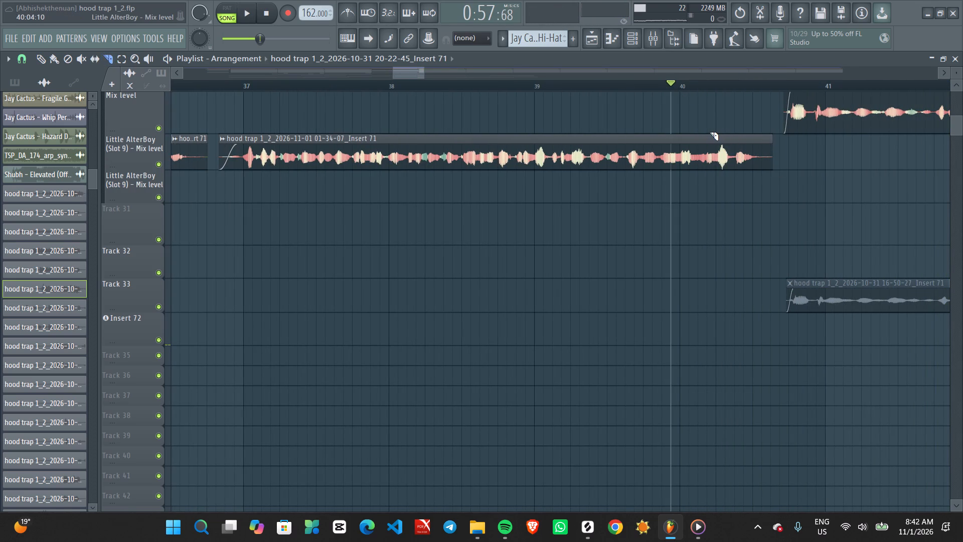
shift+click(705, 132)
shift+click(705, 137)
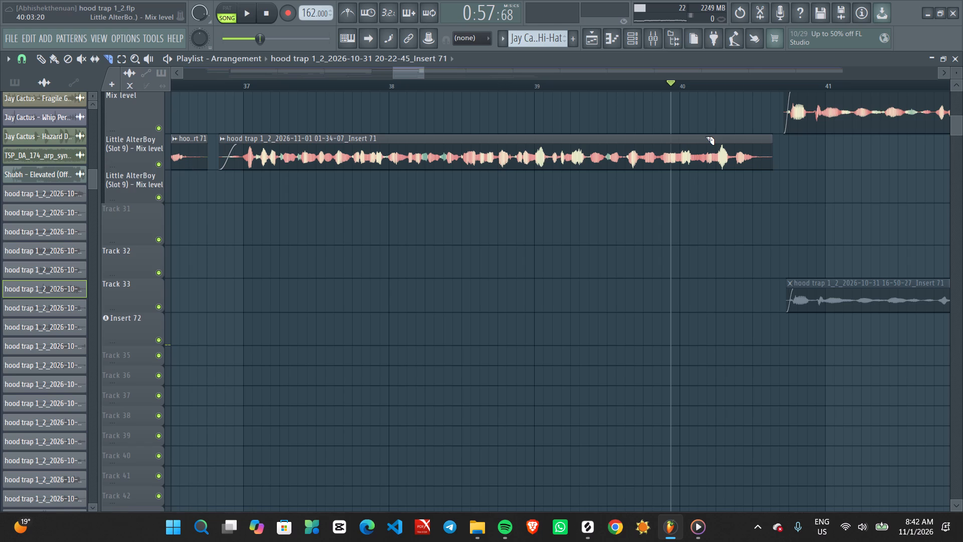
shift+drag(705, 137, 705, 175)
Copy the sliced-off vocal ending onto the track below at 40:08:00 and play it back.
key(p)
shift+drag(733, 154, 770, 221)
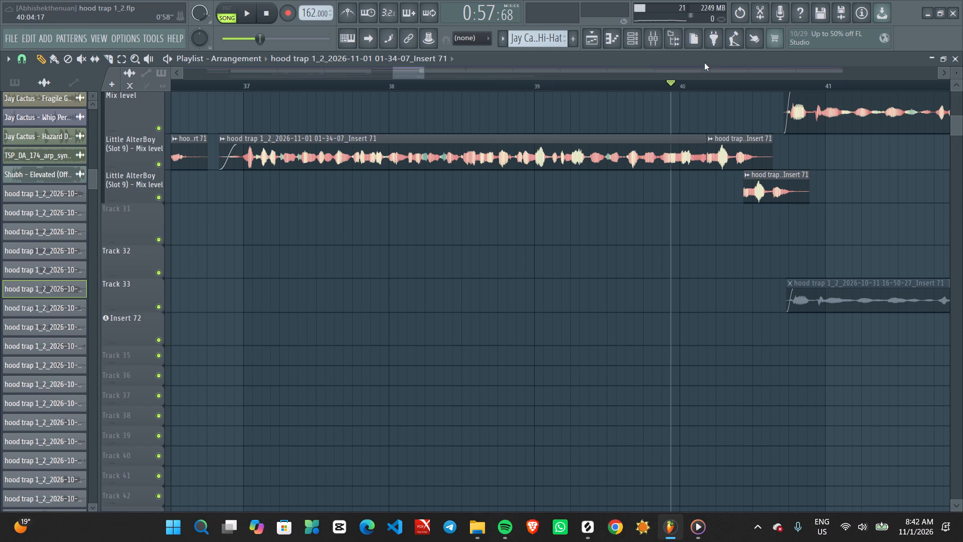
key(space)
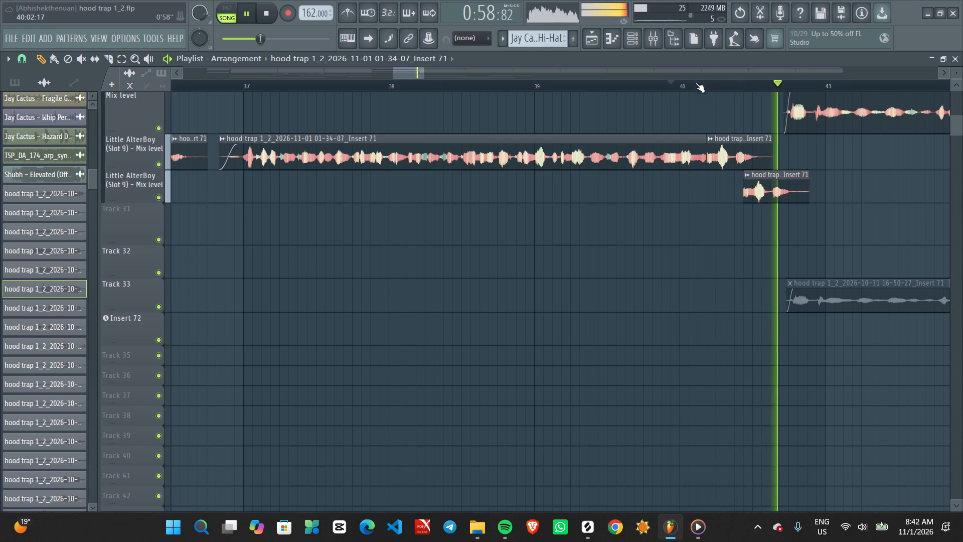
key(space)
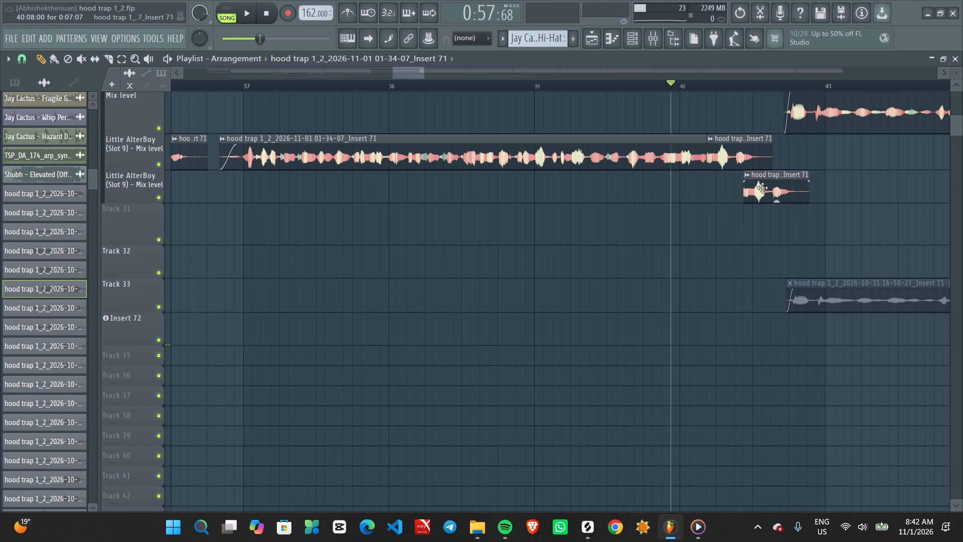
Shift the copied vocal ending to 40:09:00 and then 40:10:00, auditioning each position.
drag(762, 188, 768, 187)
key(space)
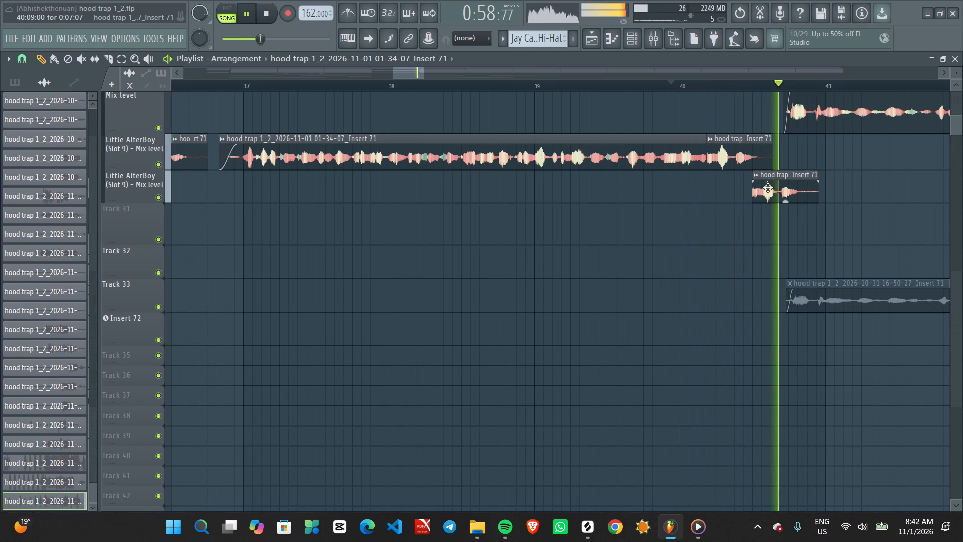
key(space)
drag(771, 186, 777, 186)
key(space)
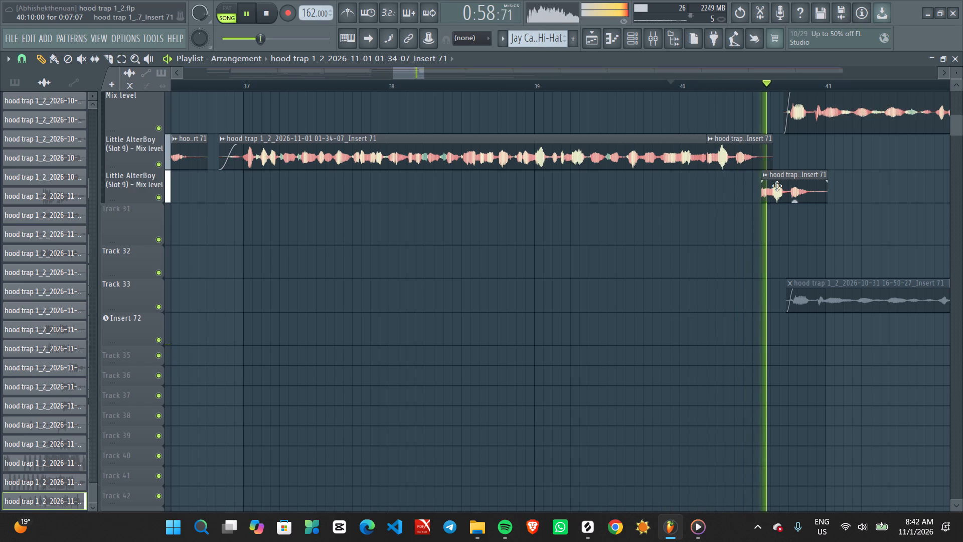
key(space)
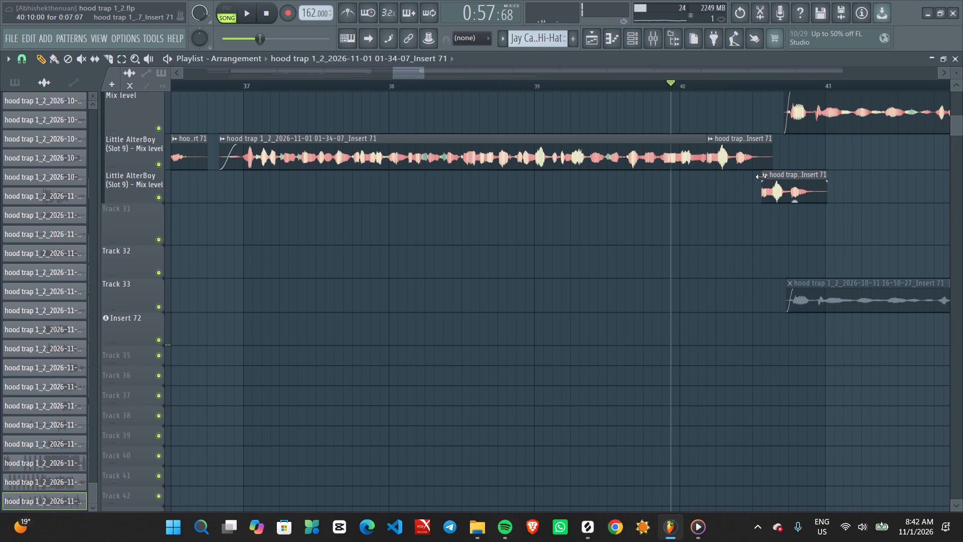
Trim the start of the copied vocal ending to a length of 0:06:07, move it to 40:09:00 and play it.
drag(761, 177, 774, 177)
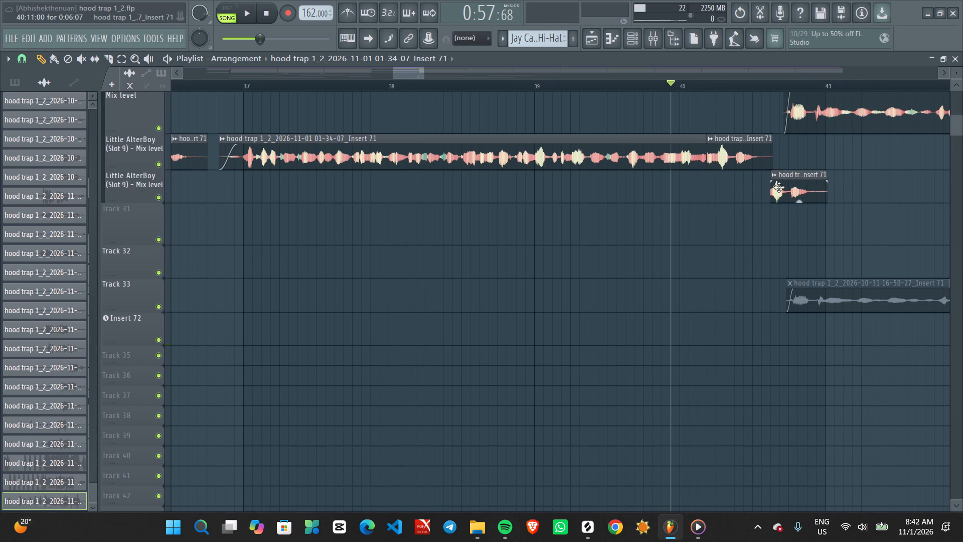
drag(779, 187, 763, 191)
key(space)
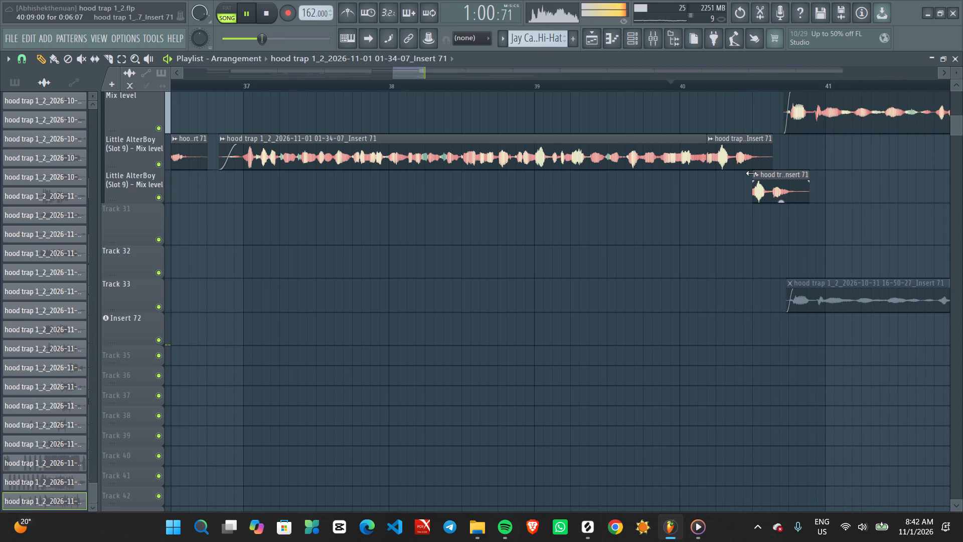
Fine-tune the start trim of the copied vocal ending to a length of 0:06:03, replaying from just before bar 40.
alt+click(751, 173)
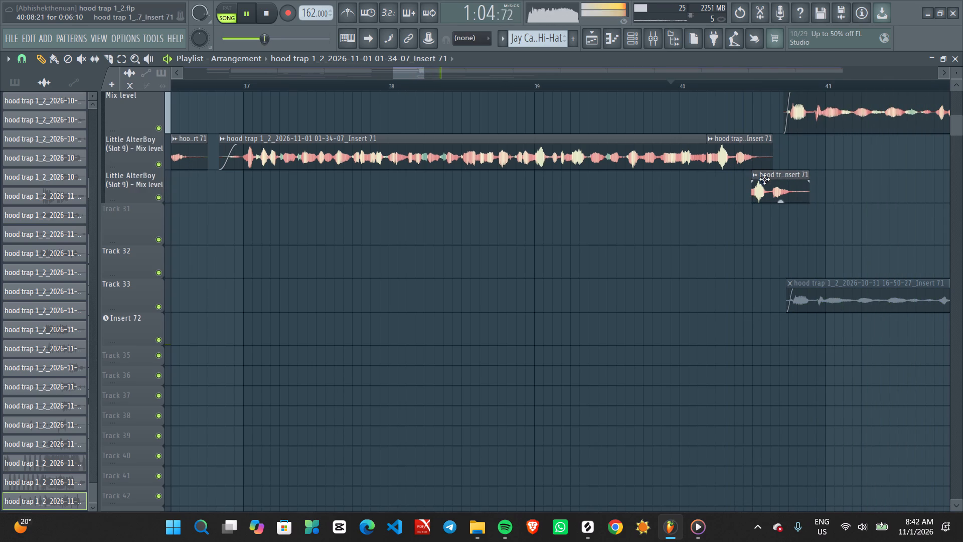
key(space)
key(space)
ctrl+scroll(626, 288, down, 3)
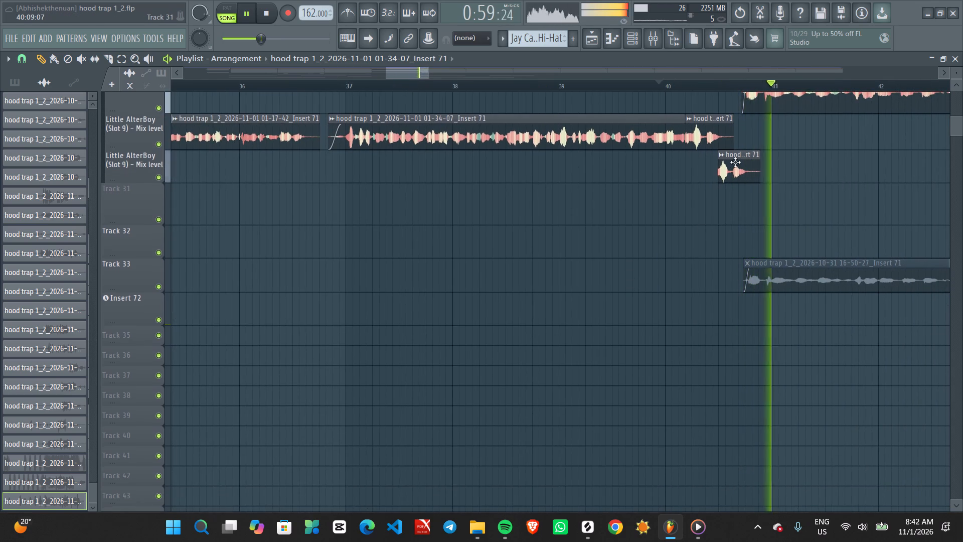
key(space)
ctrl+scroll(738, 159, up, 11)
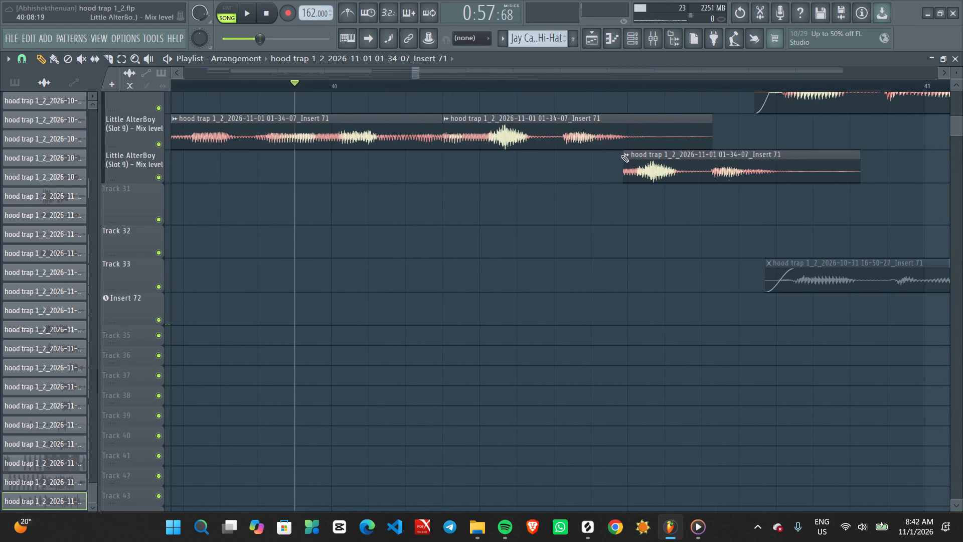
drag(623, 155, 631, 155)
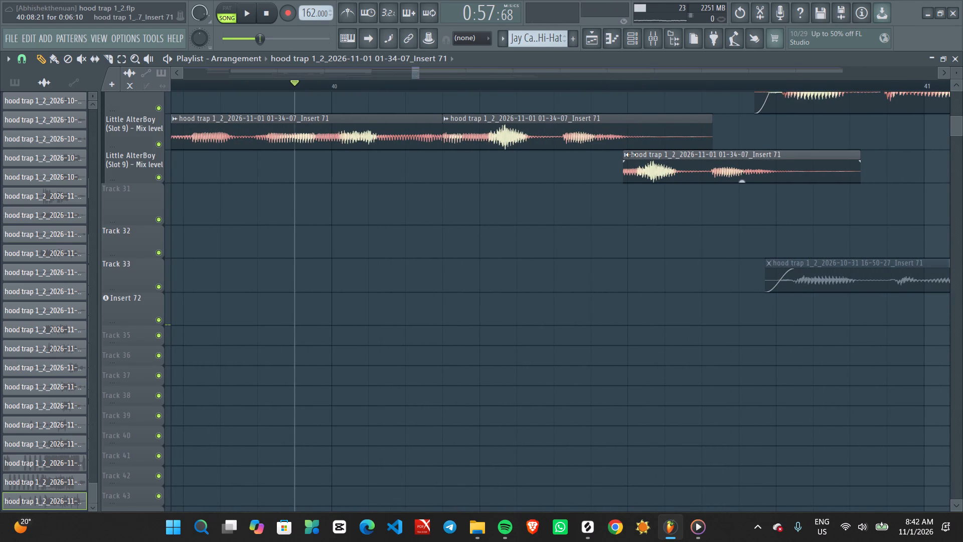
drag(631, 155, 633, 155)
key(space)
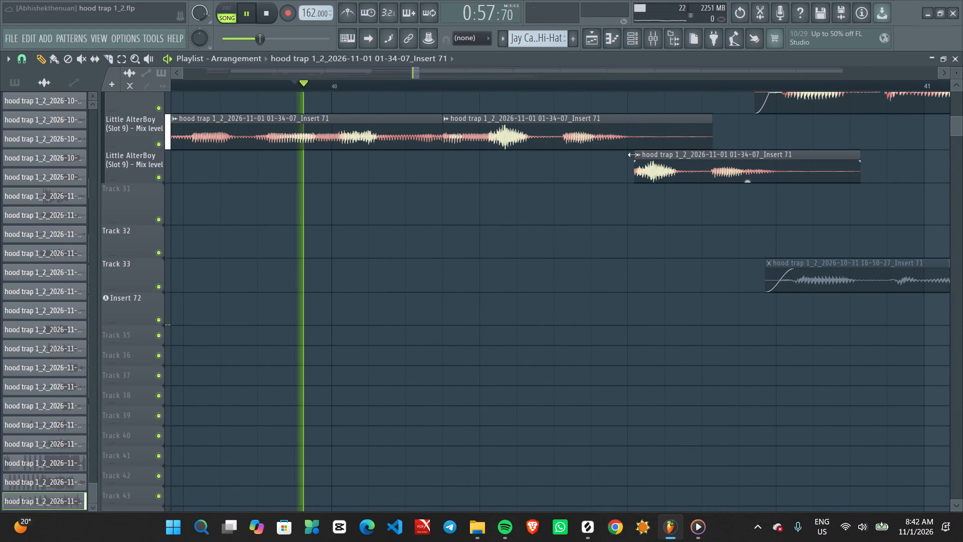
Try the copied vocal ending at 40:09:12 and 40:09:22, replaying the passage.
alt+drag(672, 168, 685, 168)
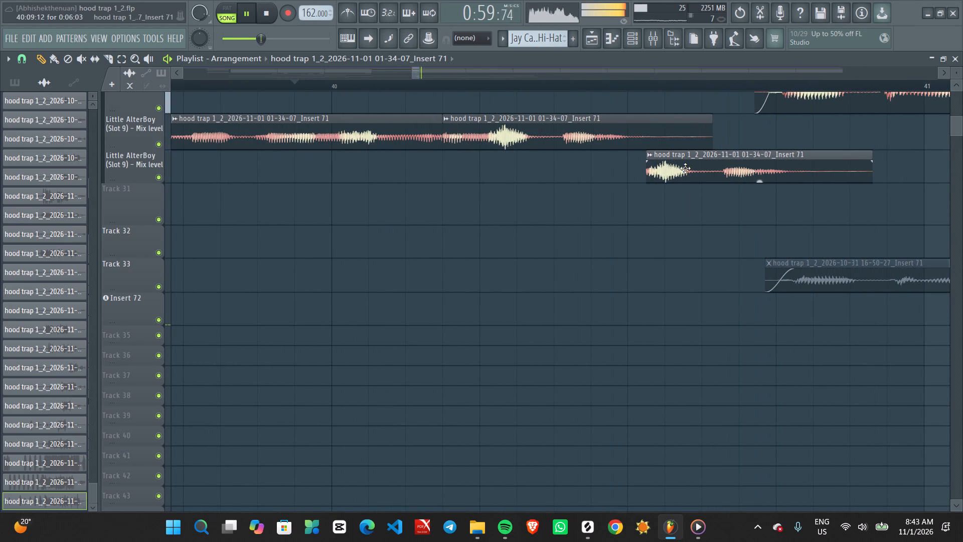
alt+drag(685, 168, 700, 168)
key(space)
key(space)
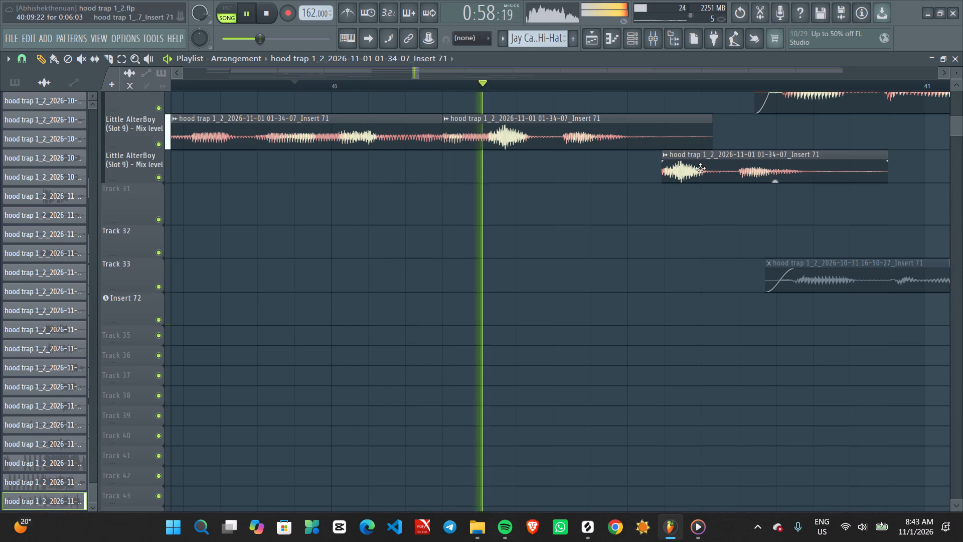
Move the copied vocal ending earlier and nudge it to 40:08:21, replaying to check its timing.
alt+drag(700, 168, 660, 171)
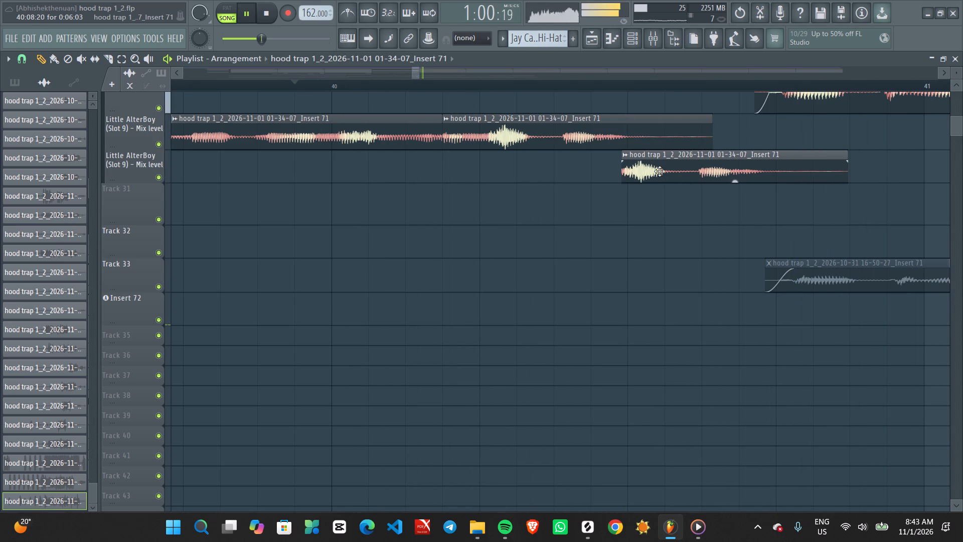
alt+drag(660, 171, 663, 173)
key(space)
key(space)
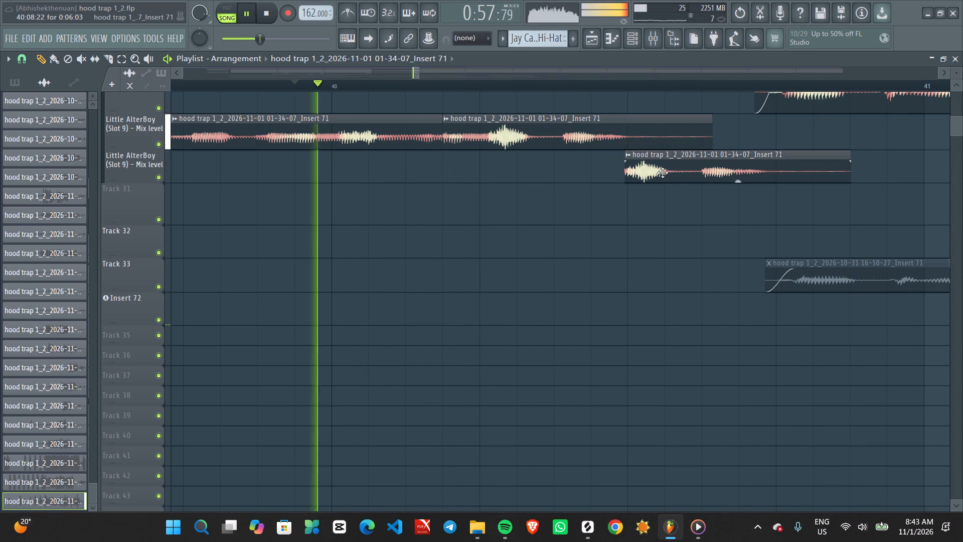
alt+click(666, 165)
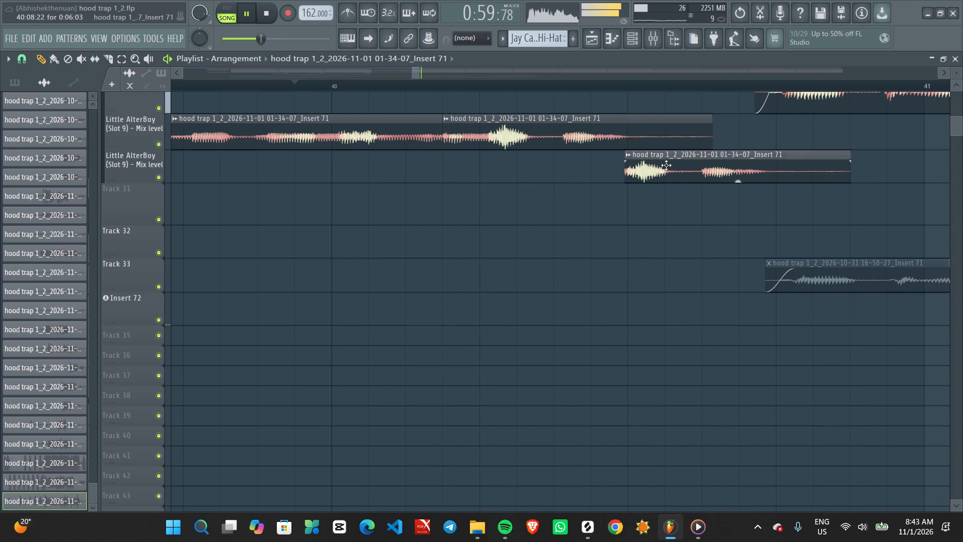
alt+click(633, 164)
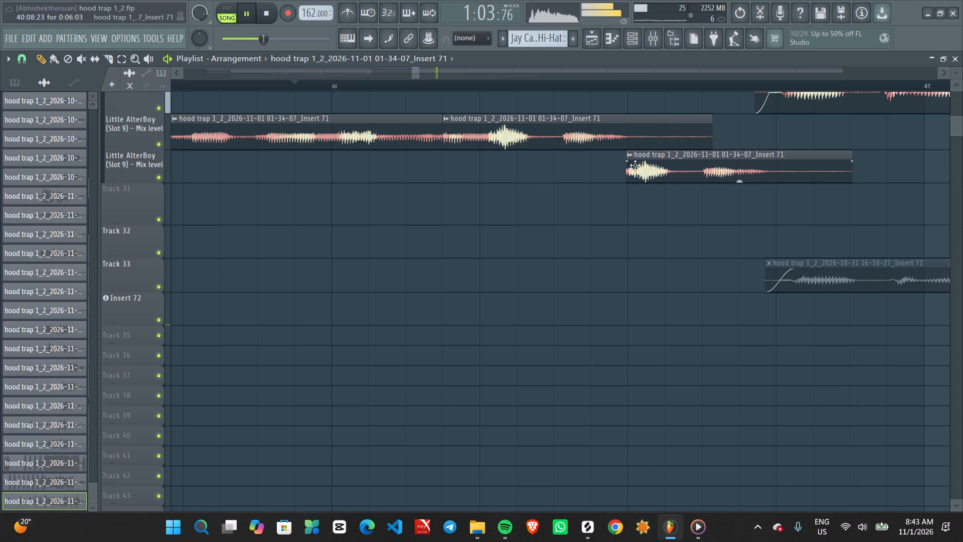
key(space)
key(space)
alt+click(635, 165)
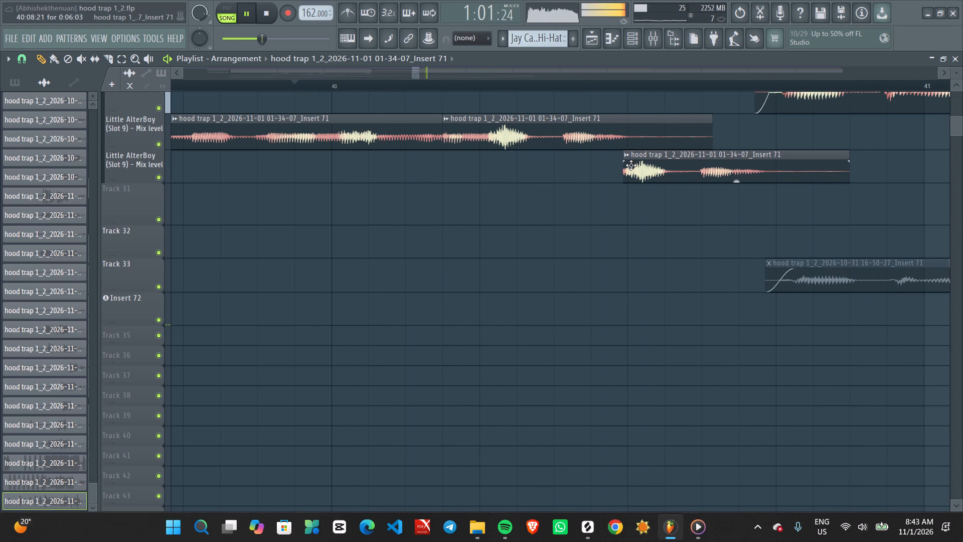
Add a fade-in of about 0'00:027 to the copied vocal ending and audition it.
drag(625, 161, 636, 159)
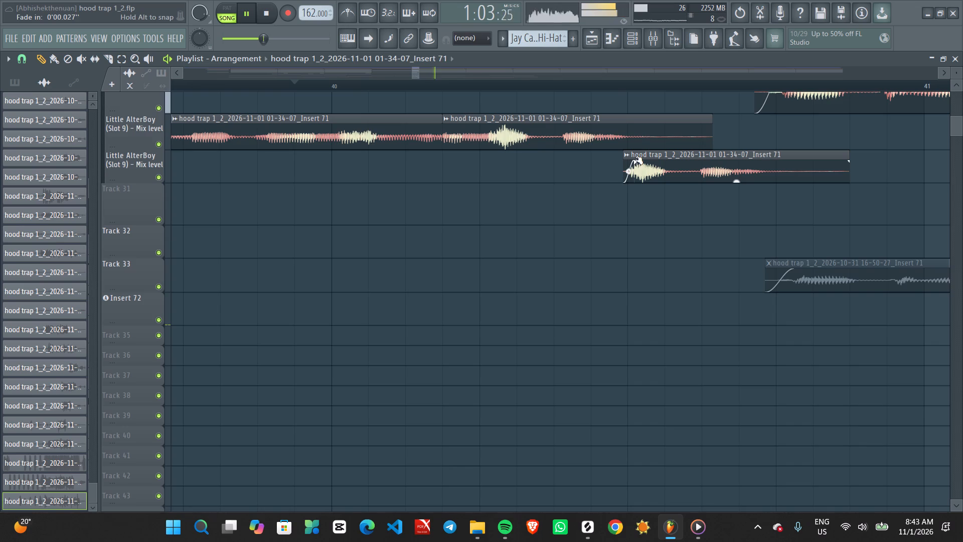
drag(636, 159, 636, 158)
key(space)
key(space)
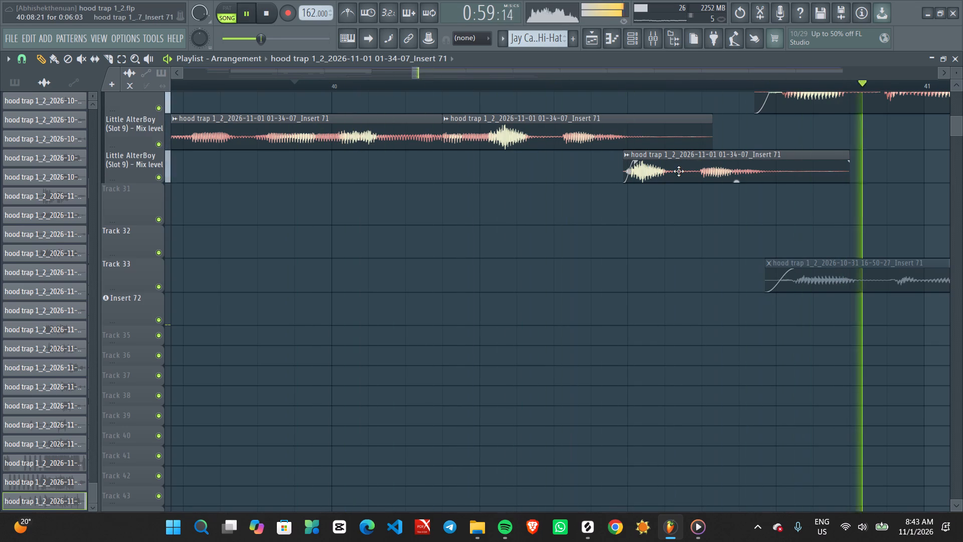
key(space)
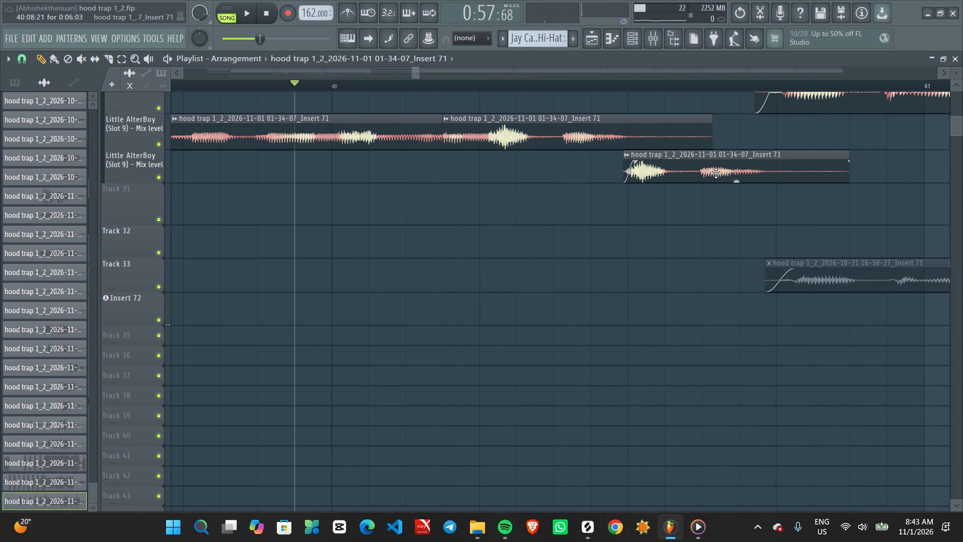
Make the copied vocal ending a unique audio clip, separate from the original recording.
double_click(717, 173)
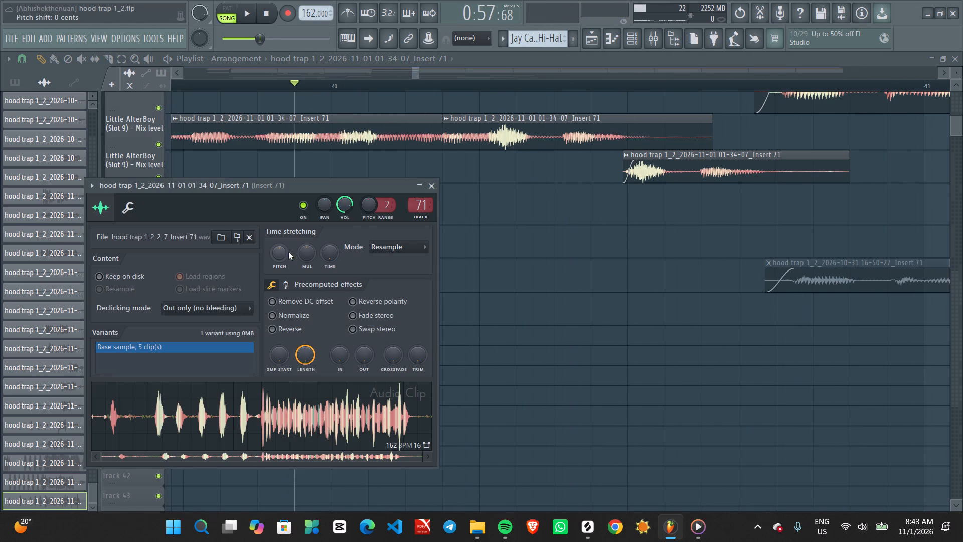
click(627, 156)
click(643, 275)
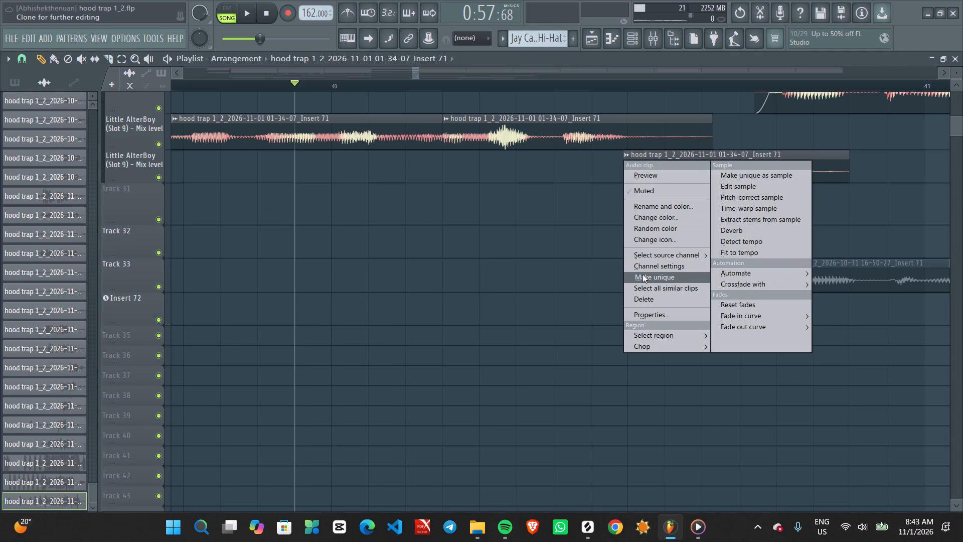
Lower the time-stretching pitch of the unique vocal clip, audition it and close its channel settings.
double_click(661, 173)
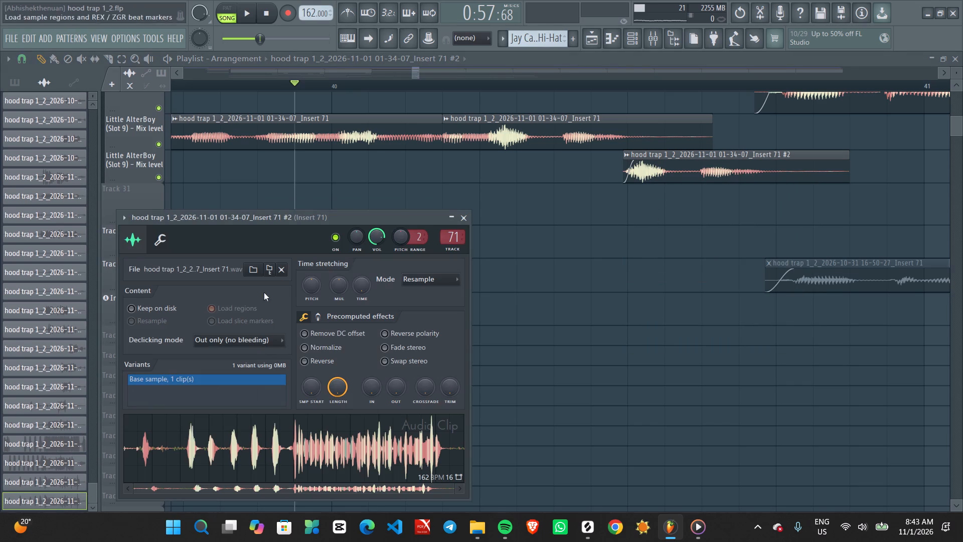
drag(316, 288, 309, 102)
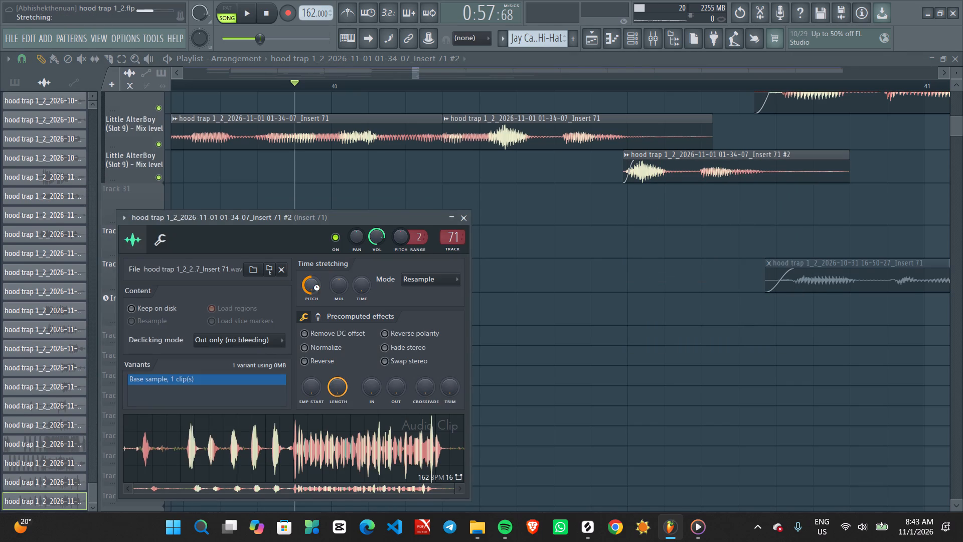
drag(316, 288, 288, 418)
key(space)
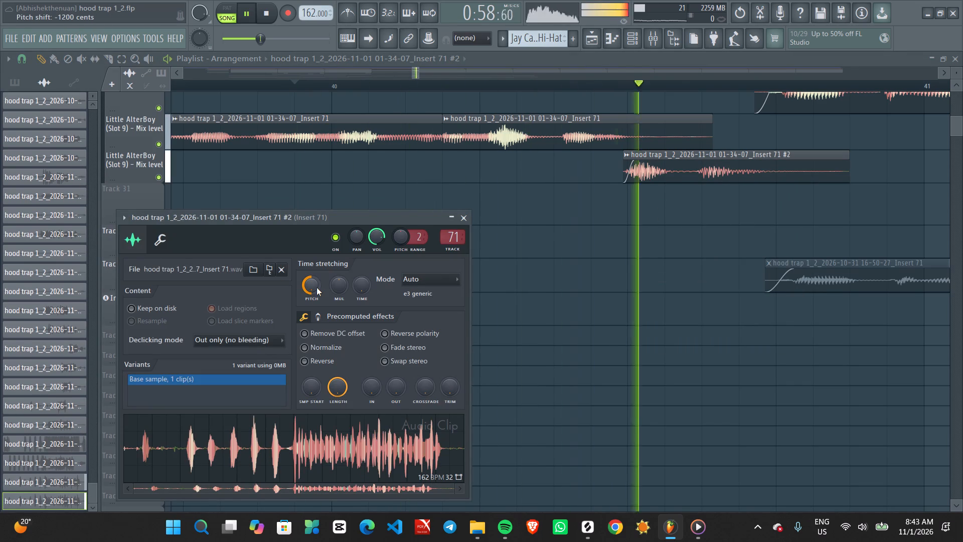
click(465, 222)
Play the arrangement from the start of bar 36 to check the vocal clips leading into bar 41.
ctrl+scroll(599, 424, down, 8)
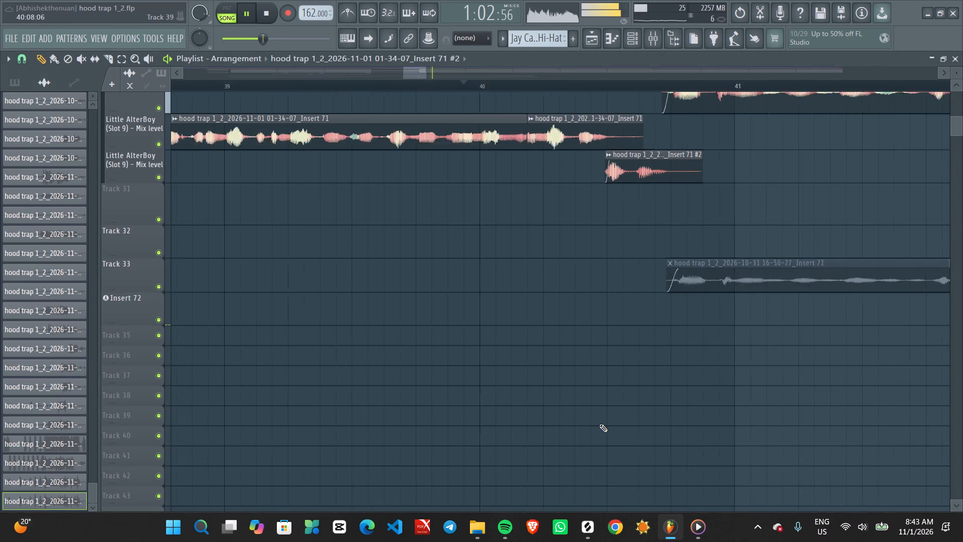
ctrl+scroll(599, 424, down, 4)
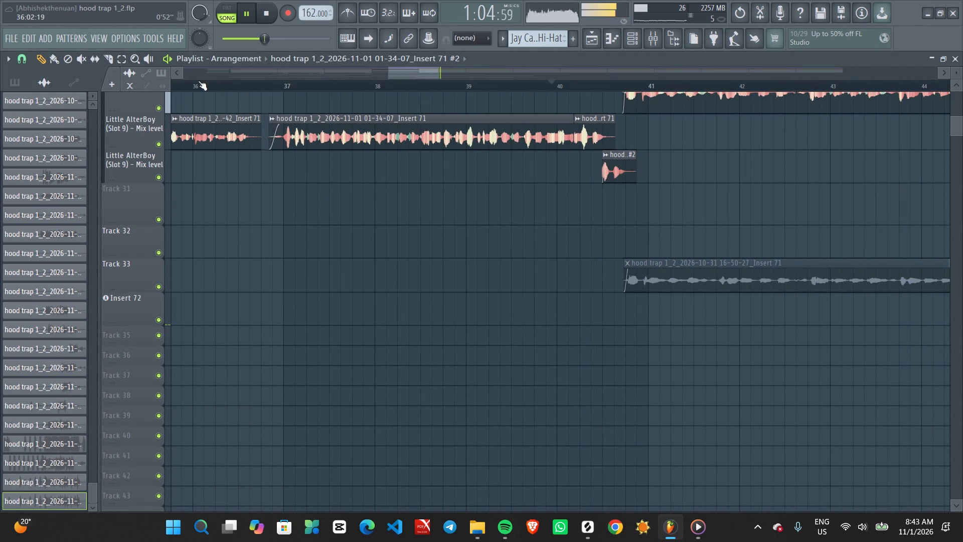
click(195, 89)
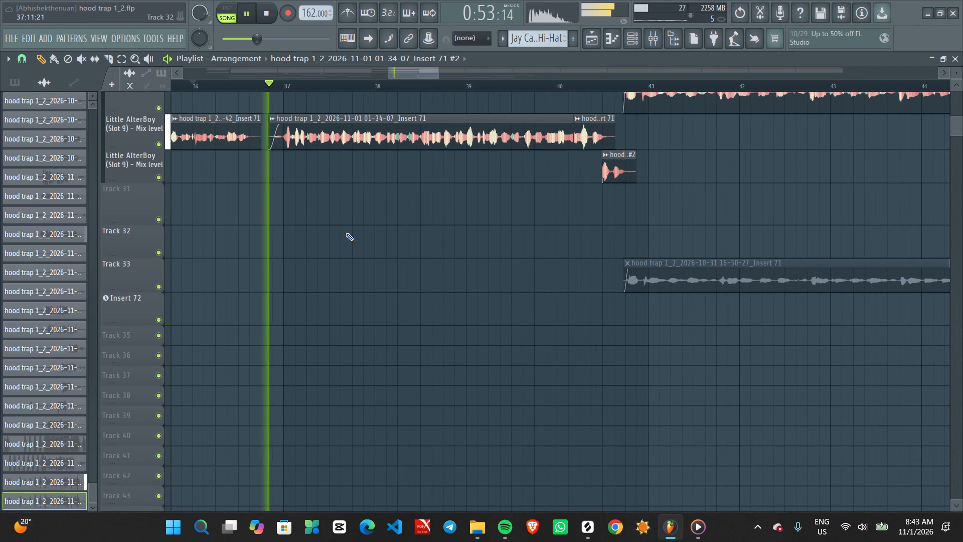
ctrl+scroll(346, 233, down, 2)
scroll(346, 233, right, 1)
ctrl+scroll(346, 233, down, 3)
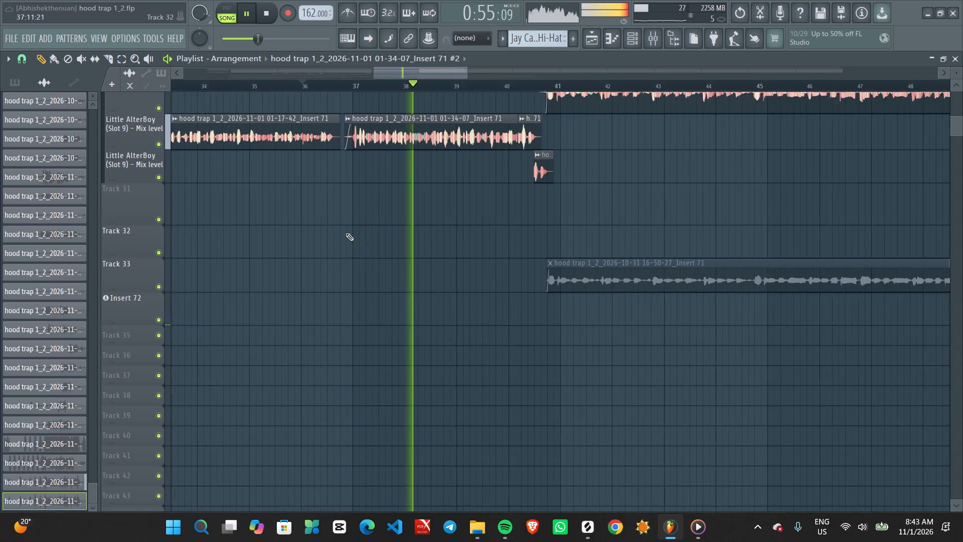
Replay the arrangement from just before bar 33 and review the vocal clips leading into and past bar 41.
ctrl+scroll(346, 233, down, 1)
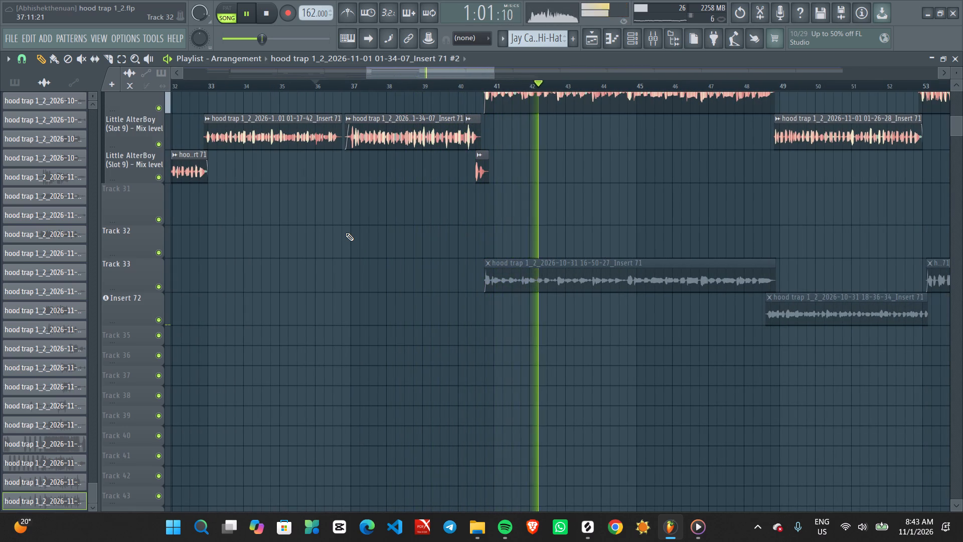
key(space)
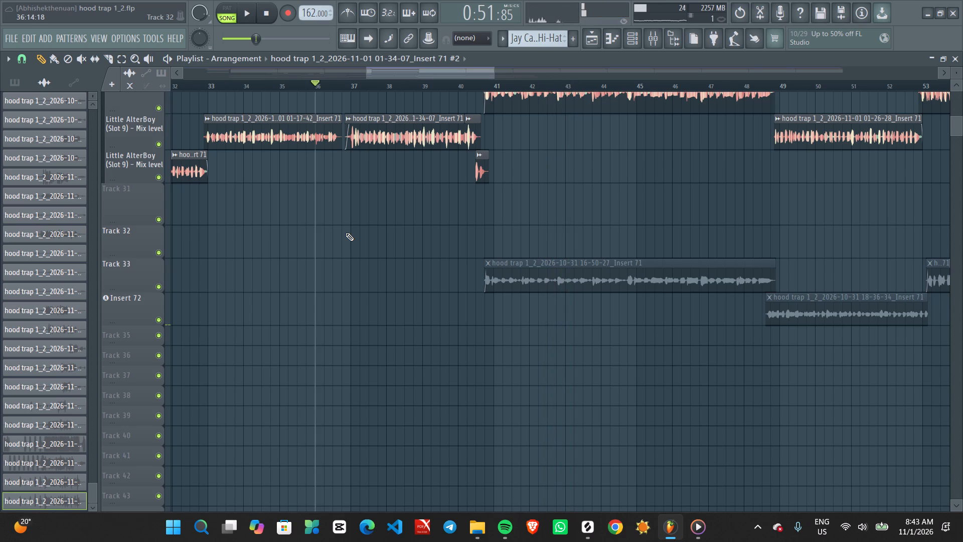
key(space)
click(203, 84)
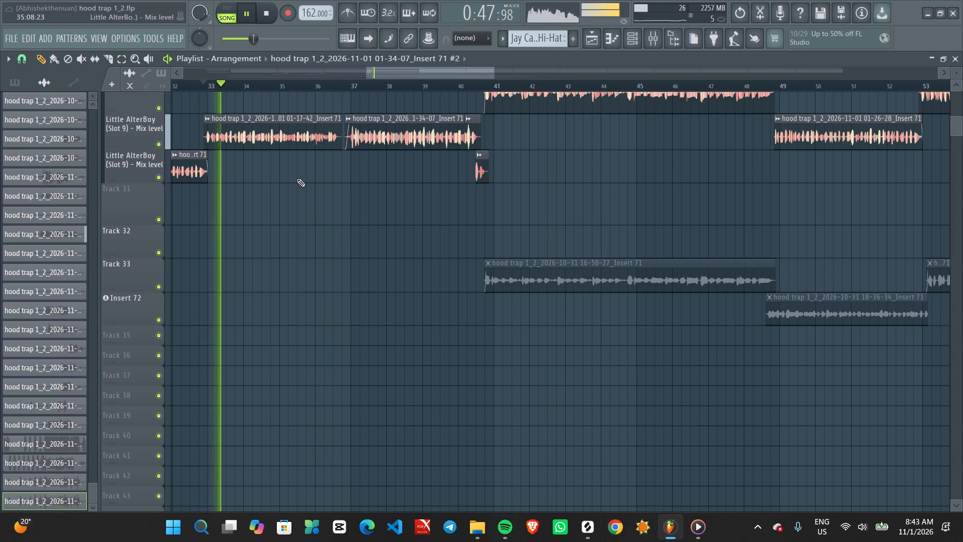
ctrl+scroll(297, 179, up, 5)
ctrl+scroll(374, 160, up, 2)
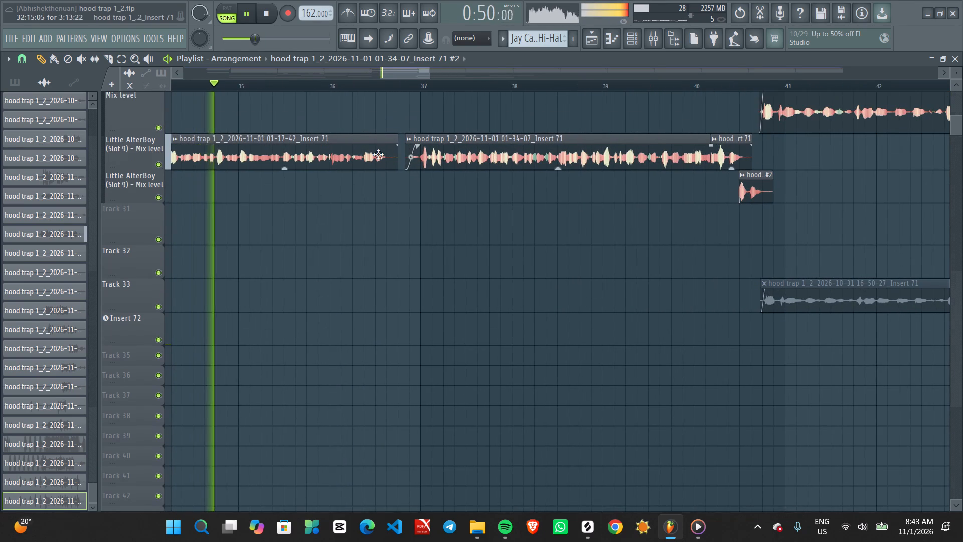
ctrl+scroll(380, 146, up, 5)
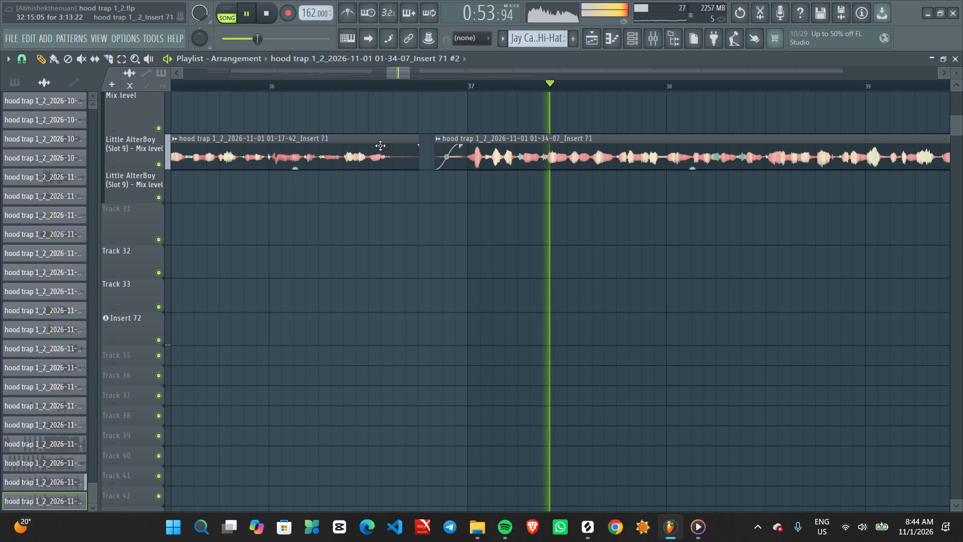
ctrl+scroll(400, 158, down, 5)
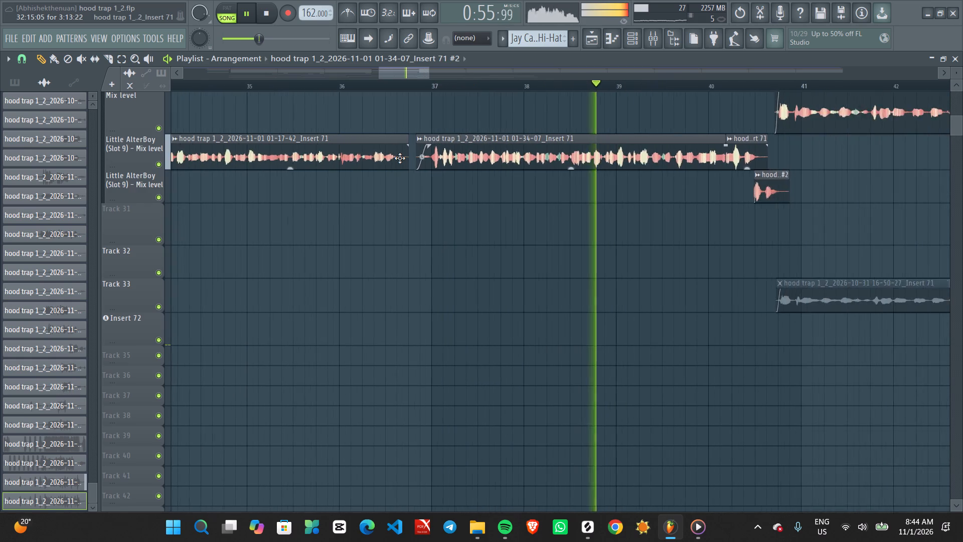
ctrl+scroll(400, 158, down, 8)
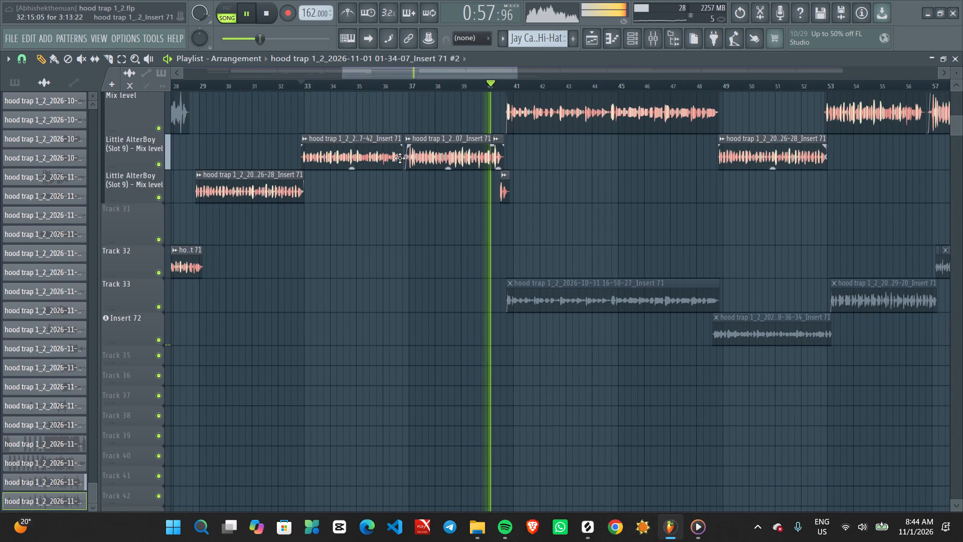
ctrl+scroll(462, 303, down, 3)
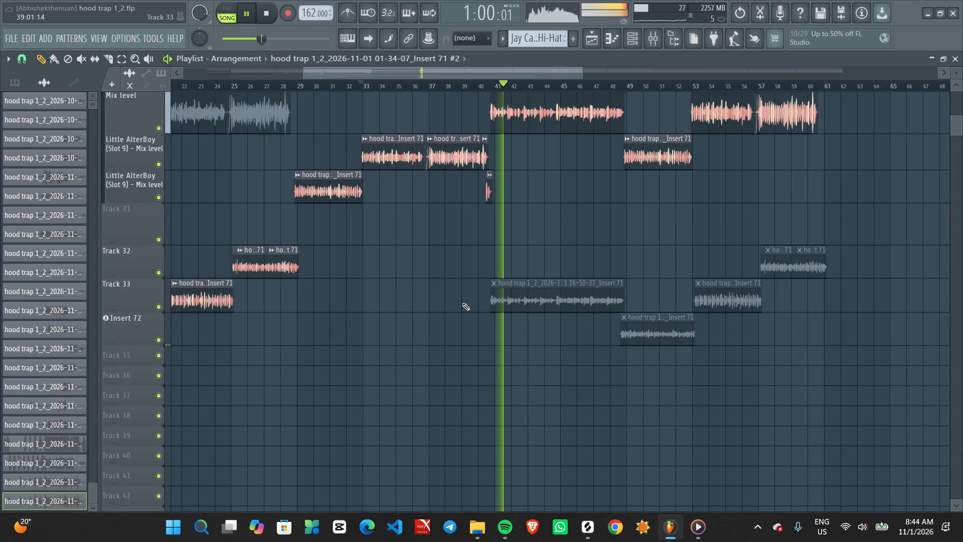
ctrl+scroll(462, 303, down, 4)
scroll(462, 303, up, 1)
ctrl+scroll(462, 303, down, 4)
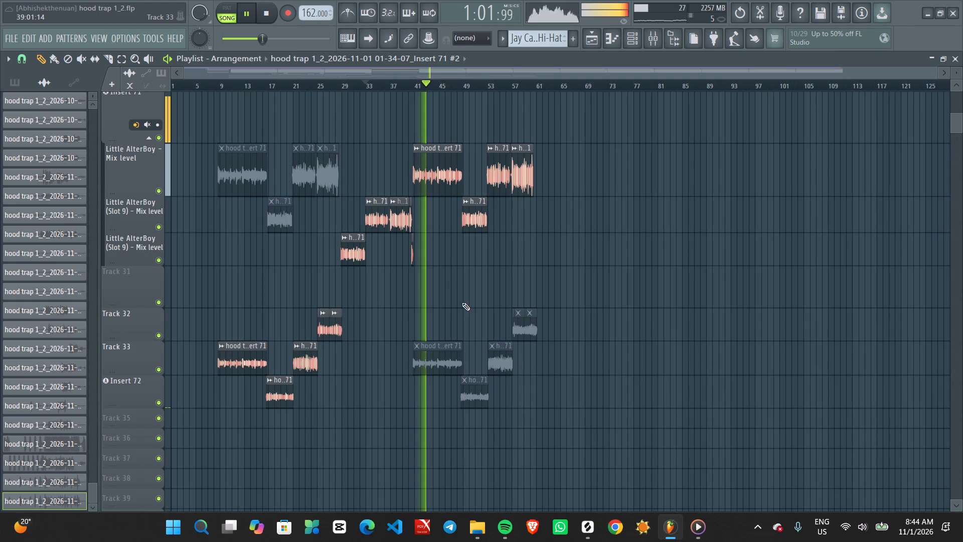
Play the song from bar 9 and set the gain of the Track 33 vocal clip around bar 21 to -3.2 dB.
click(337, 85)
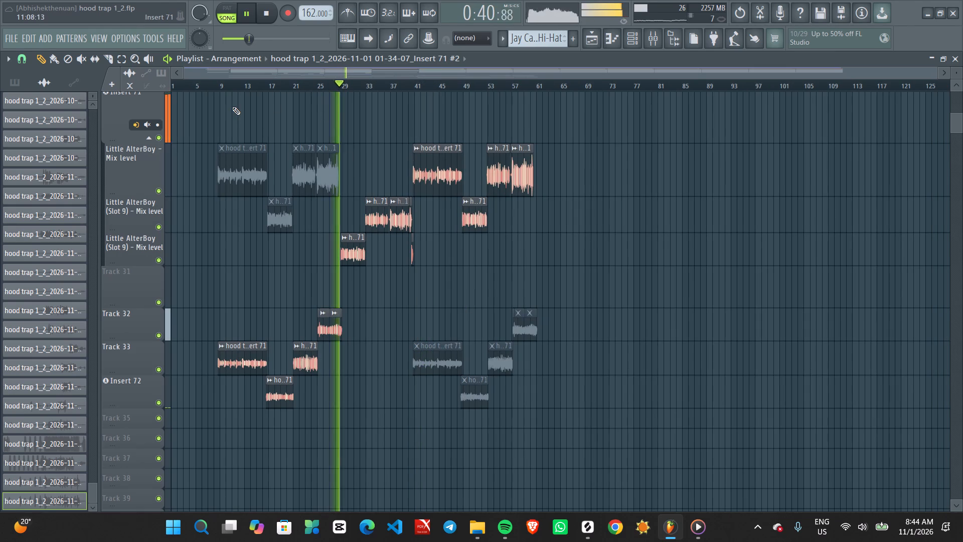
click(219, 83)
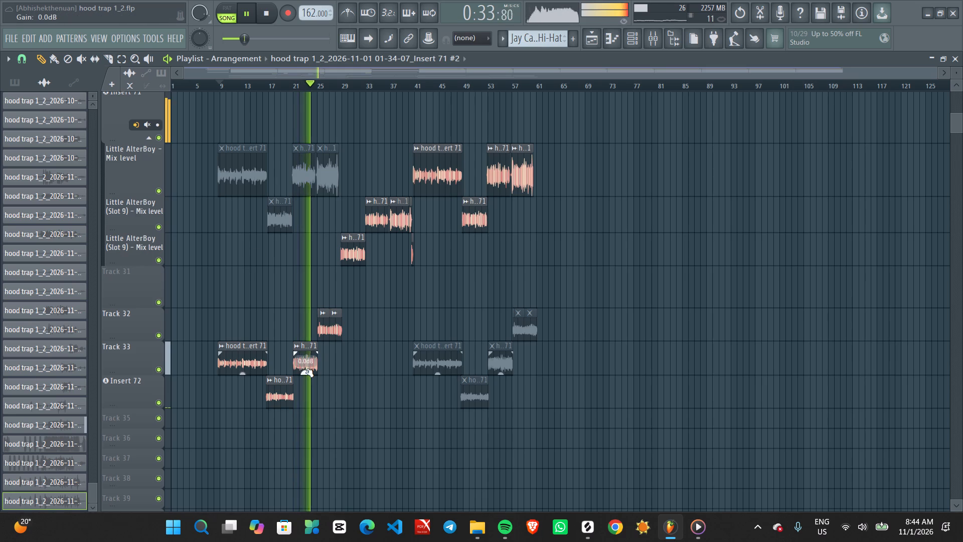
drag(305, 372, 309, 387)
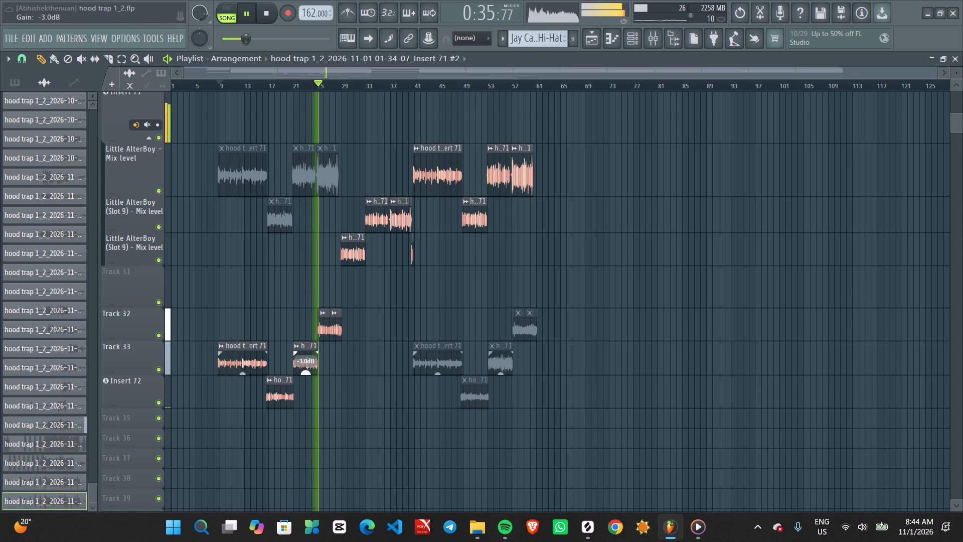
drag(309, 387, 310, 386)
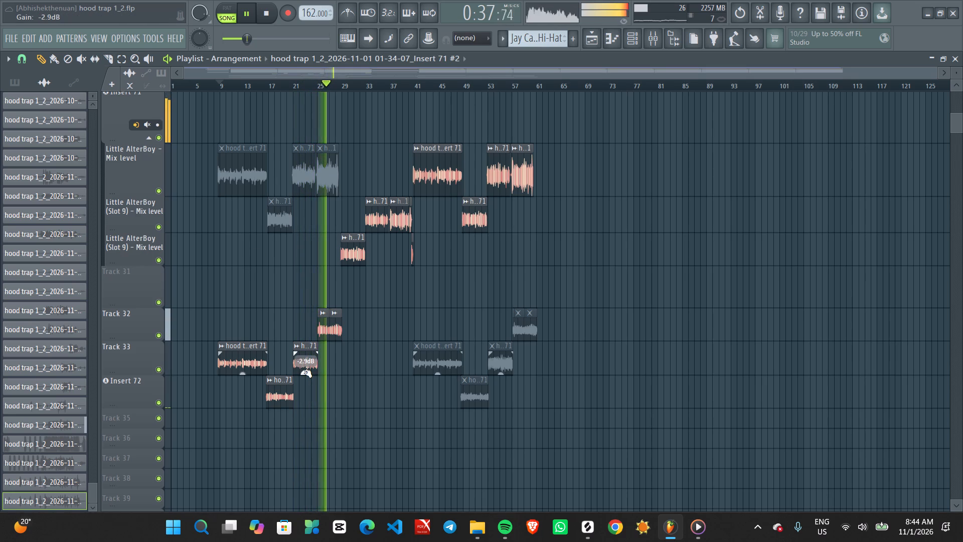
drag(305, 372, 261, 475)
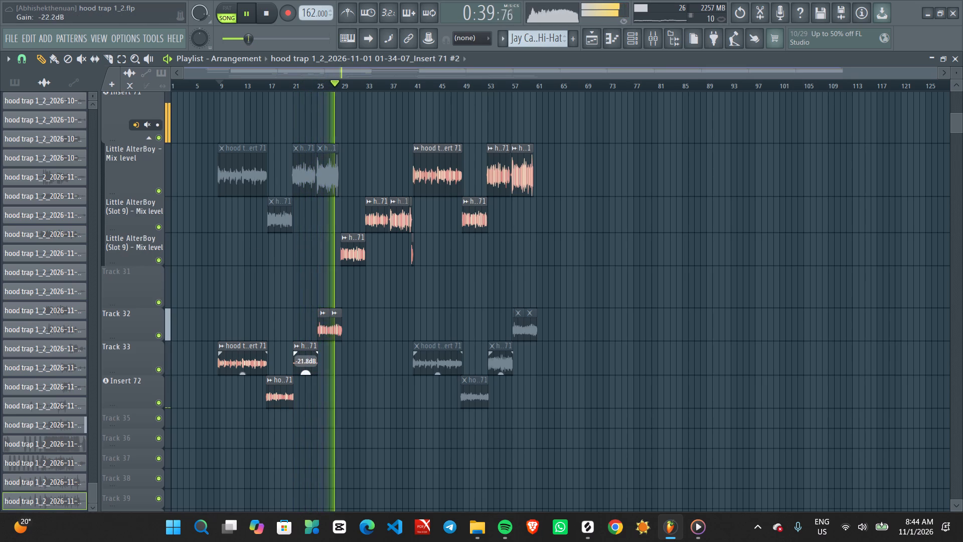
drag(261, 475, 260, 492)
drag(305, 372, 283, 284)
drag(305, 372, 300, 342)
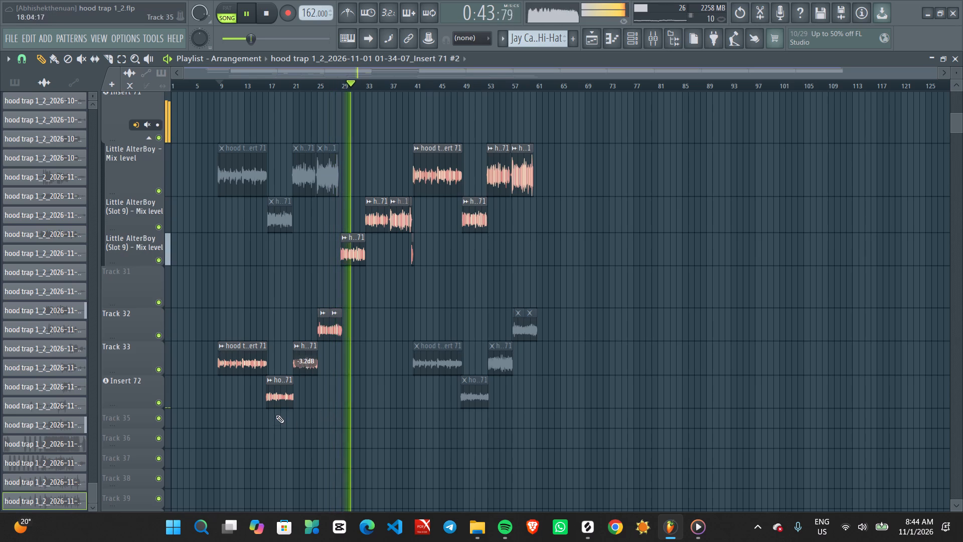
Set the gain of the Insert 72 vocal clip around bar 17 to 3.0 dB and stop playback.
drag(279, 407, 277, 390)
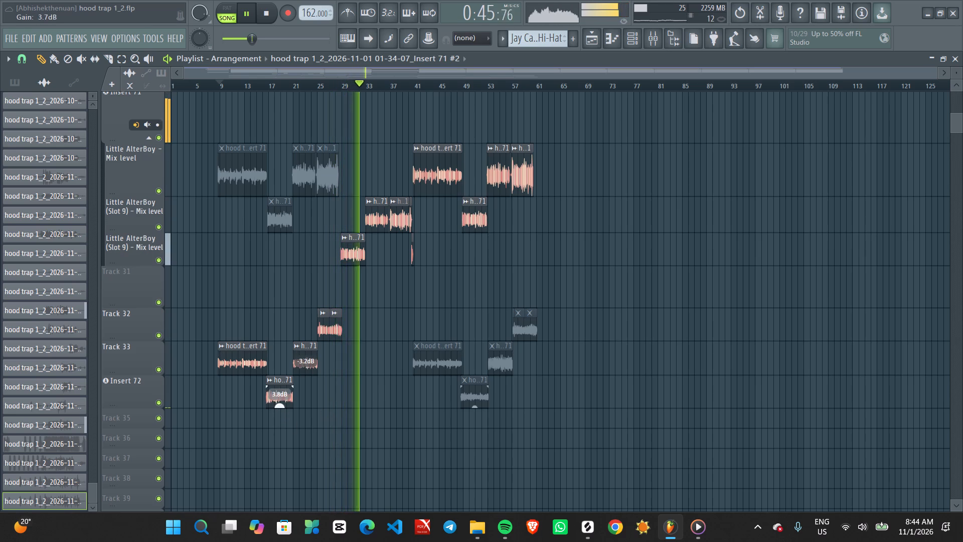
drag(277, 390, 277, 392)
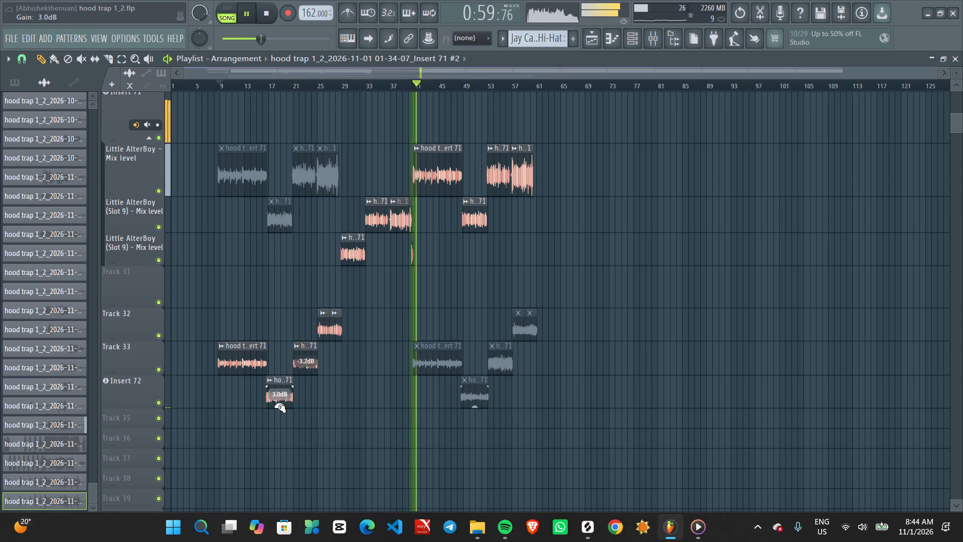
key(space)
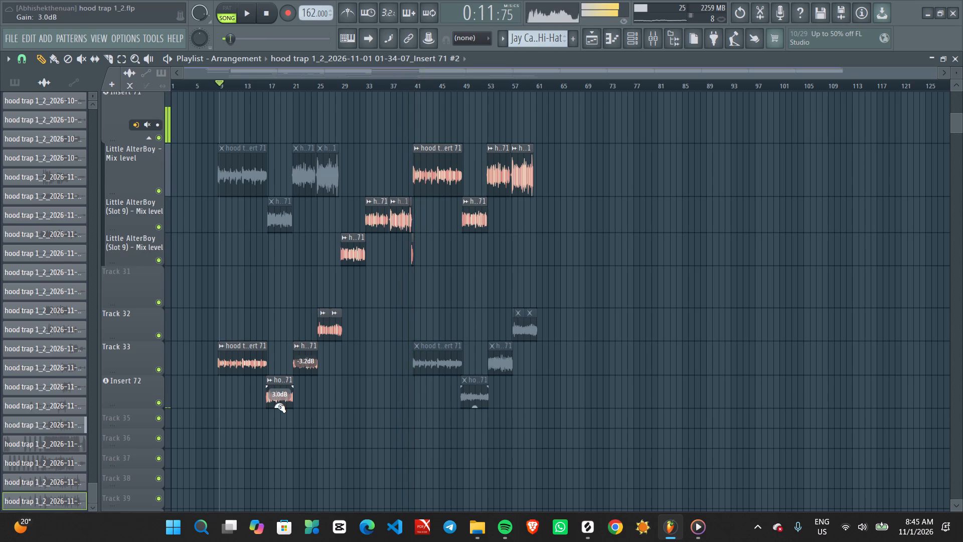
key(space)
key(space)
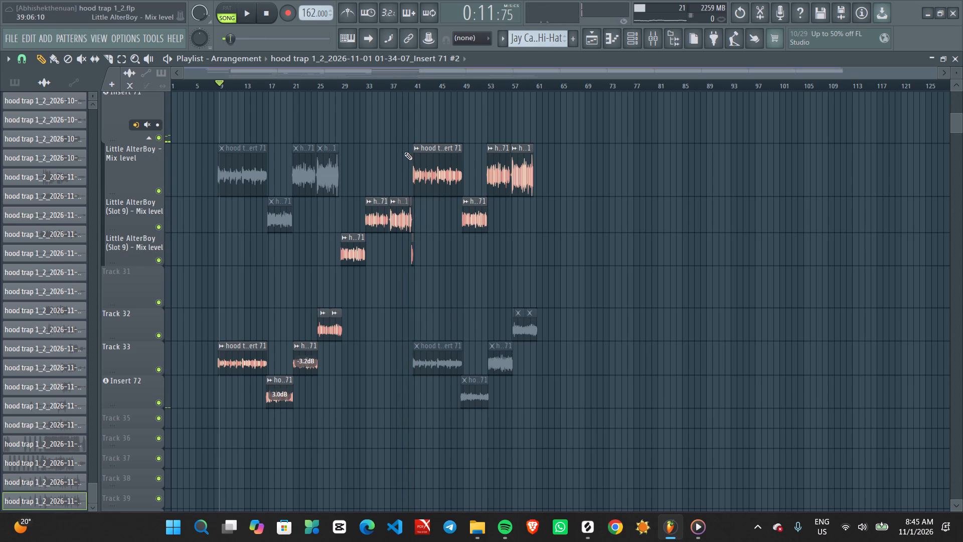
Play the song's intro from bar 1 to examine how the opening on the first tracks sounds.
scroll(484, 219, up, 2)
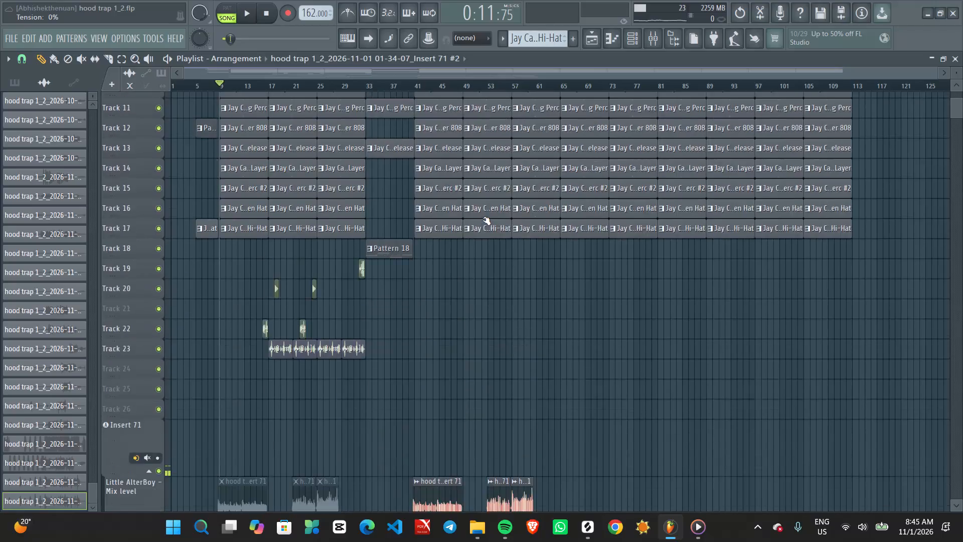
scroll(484, 219, up, 1)
scroll(484, 315, up, 7)
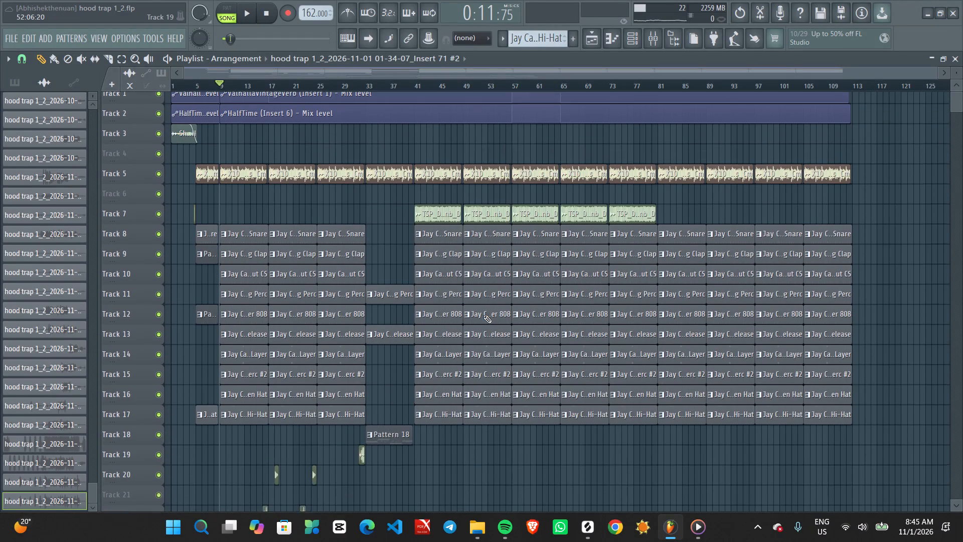
scroll(484, 315, up, 1)
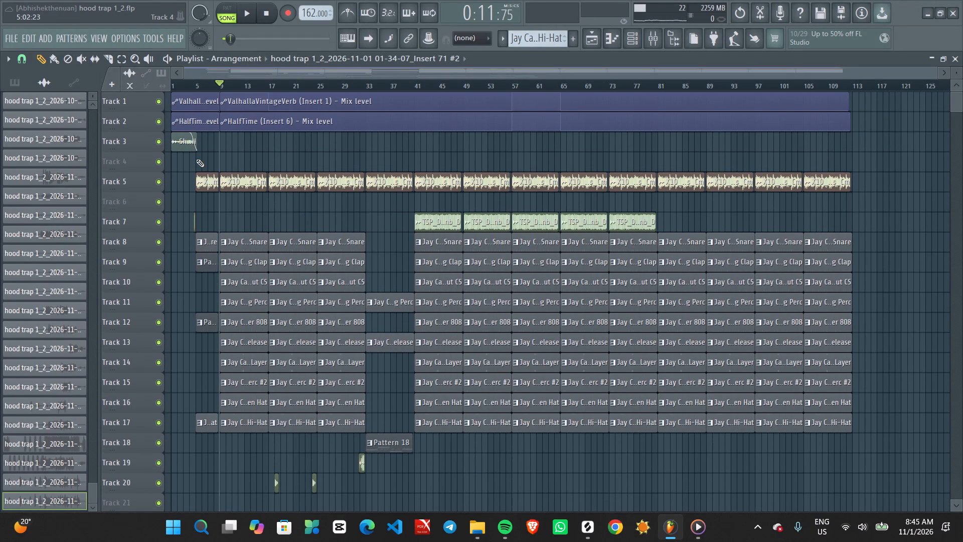
ctrl+scroll(196, 159, up, 7)
scroll(196, 159, right, 1)
ctrl+scroll(196, 159, up, 10)
scroll(196, 159, right, 1)
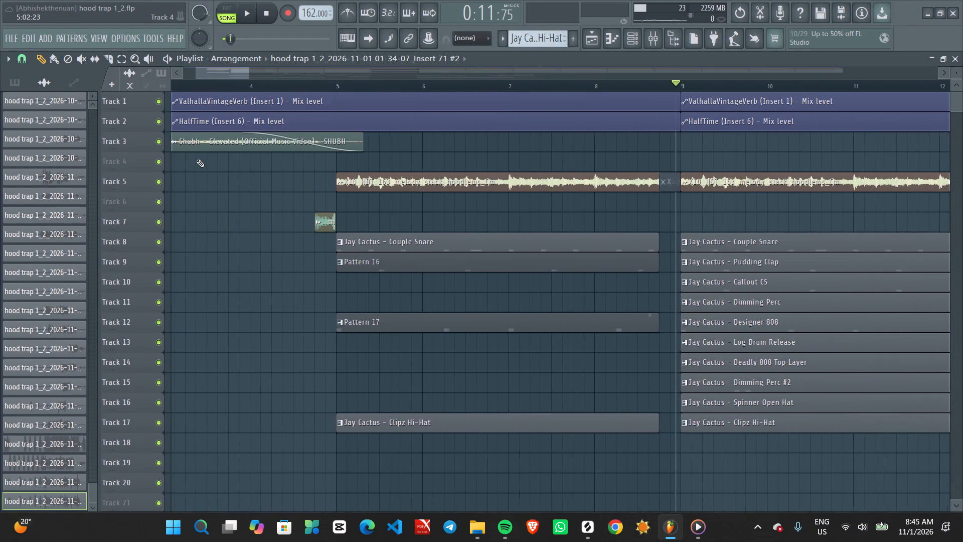
scroll(196, 159, right, 1)
scroll(273, 159, right, 5)
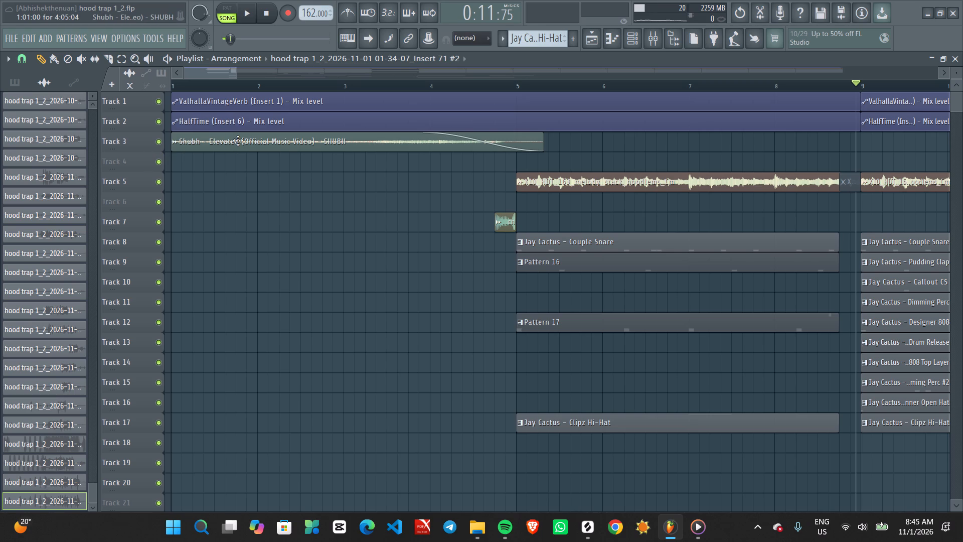
click(174, 83)
key(space)
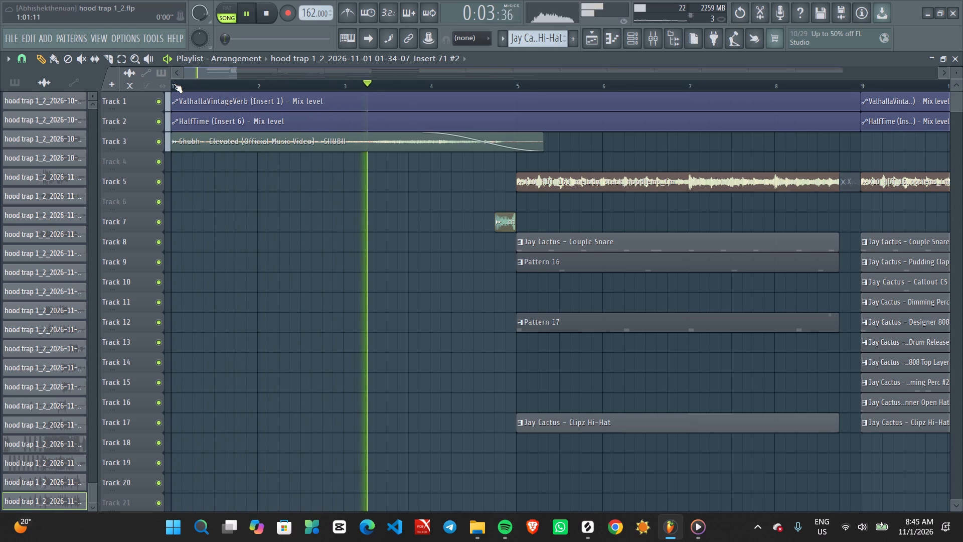
key(space)
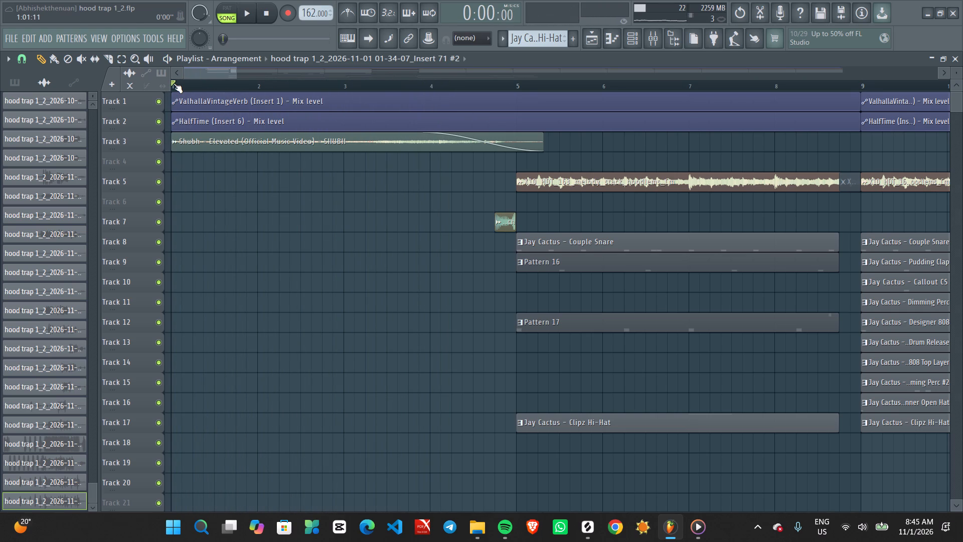
Switch to YouTube in Brave, pause the music video, search for "temple run sound effect" and open a Temple Run short.
click(527, 530)
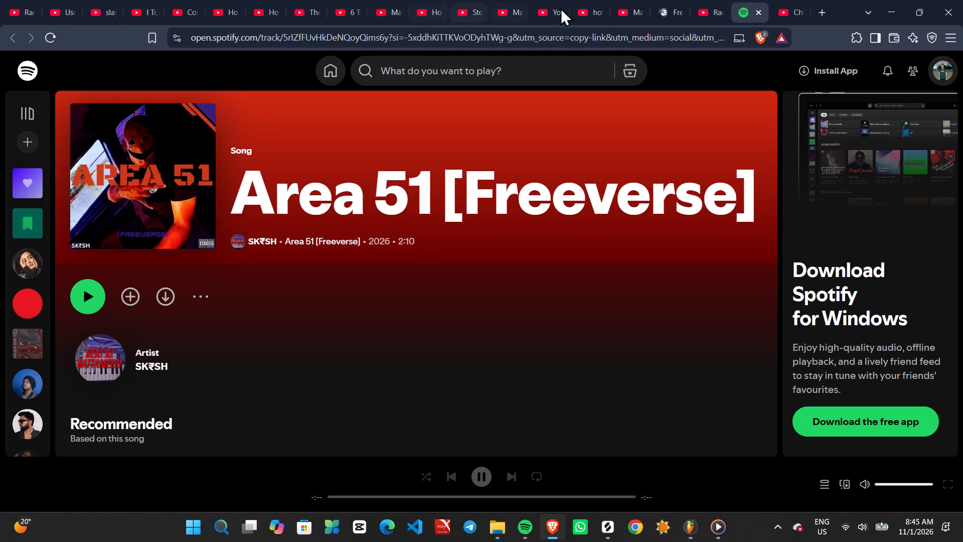
click(715, 5)
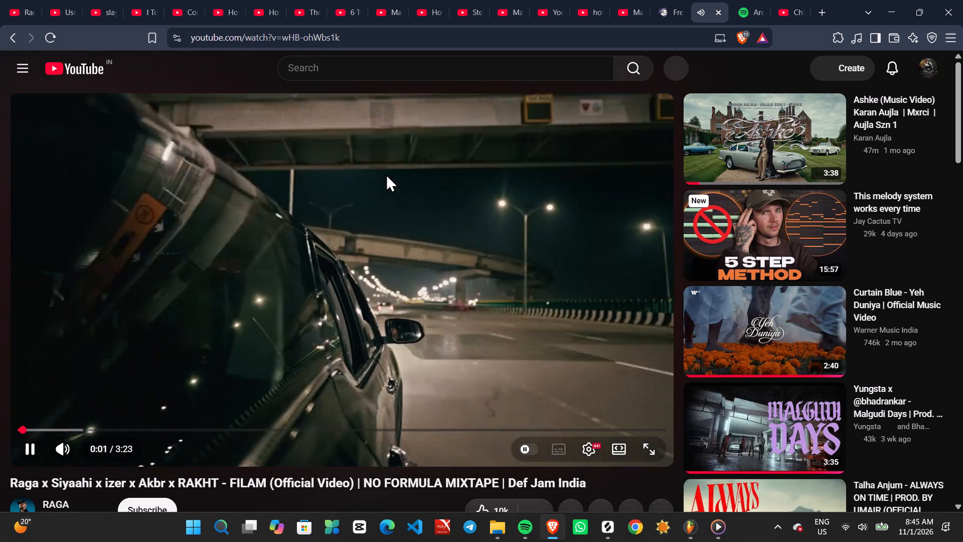
click(386, 174)
click(364, 71)
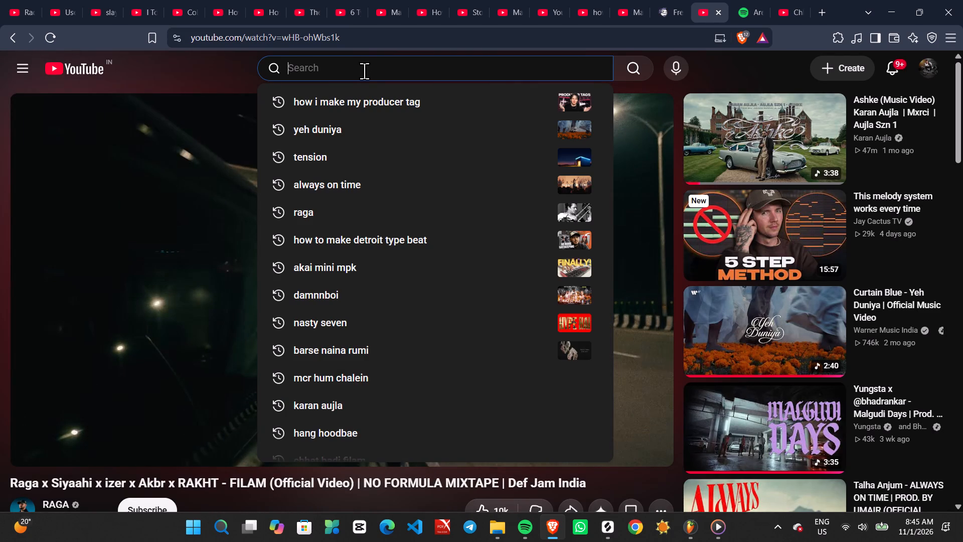
text(te)
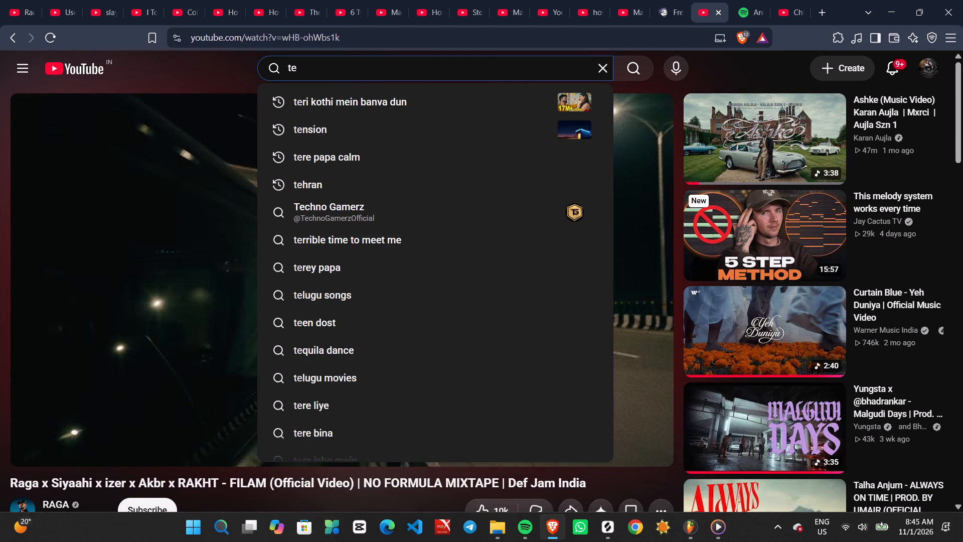
text(mpl)
text(e ru)
text(n)
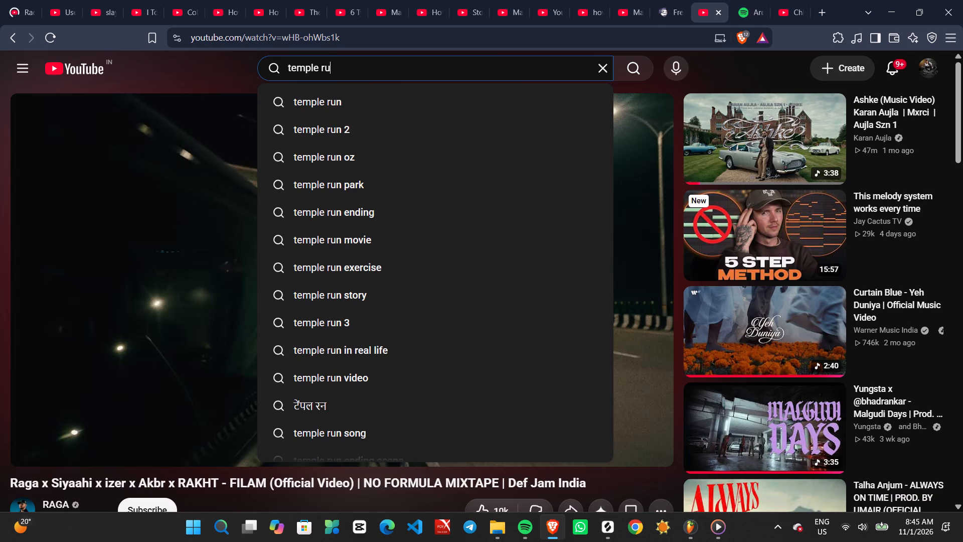
key(space)
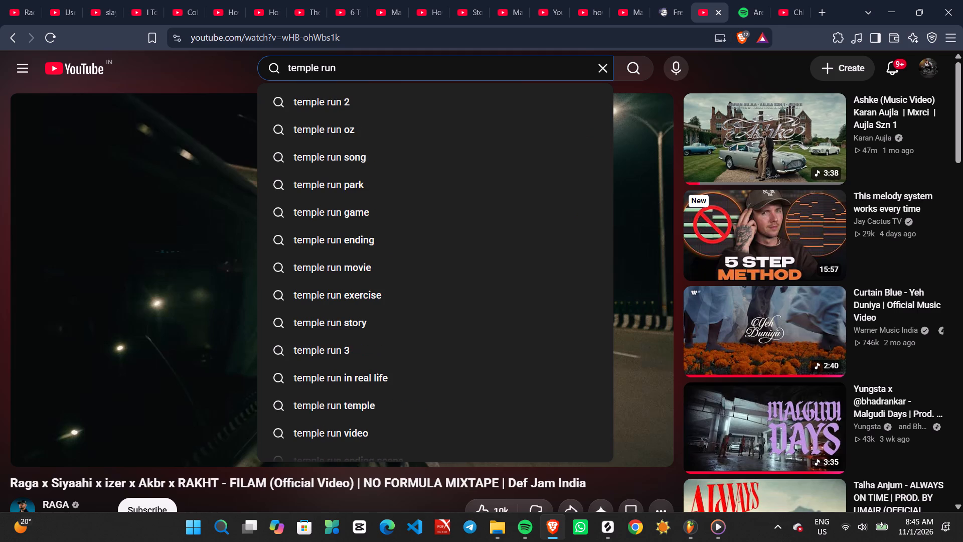
text(soun)
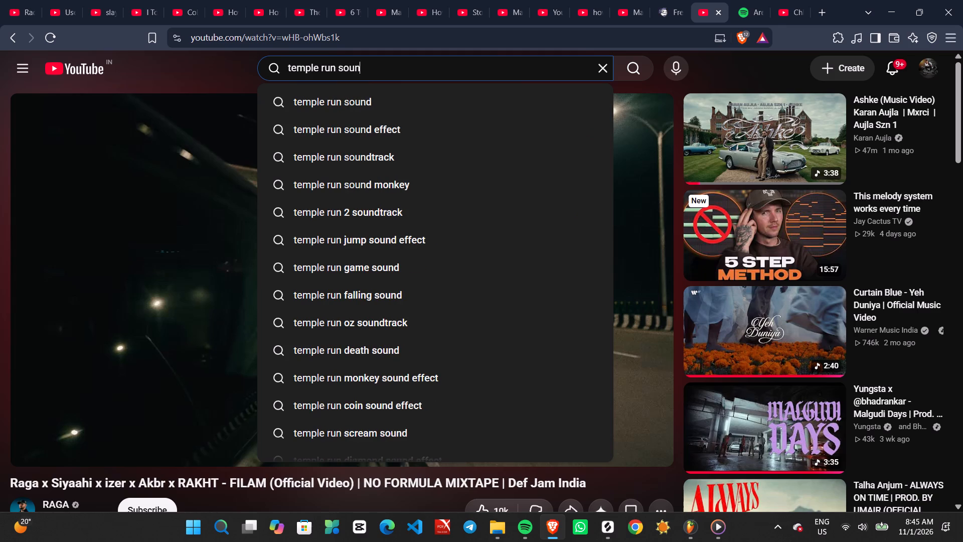
double_click(361, 124)
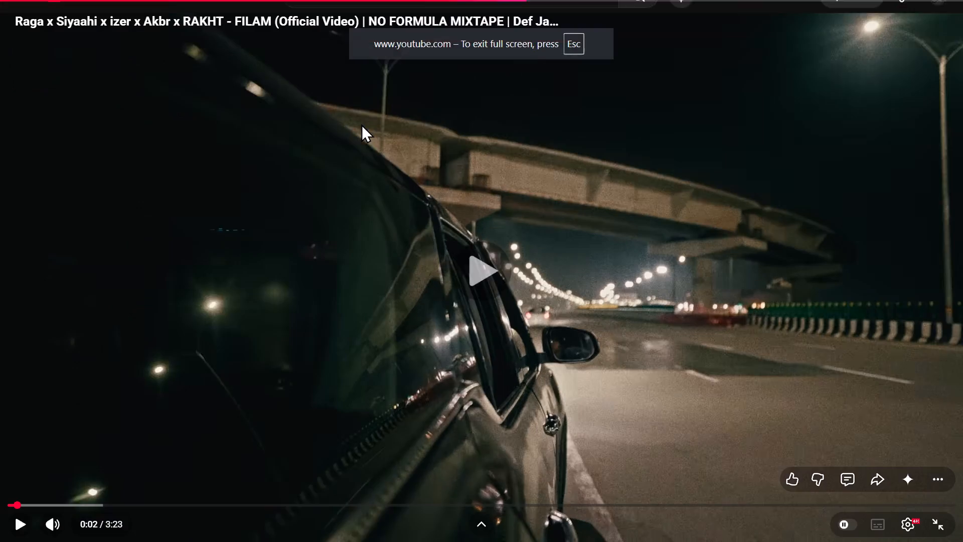
click(228, 339)
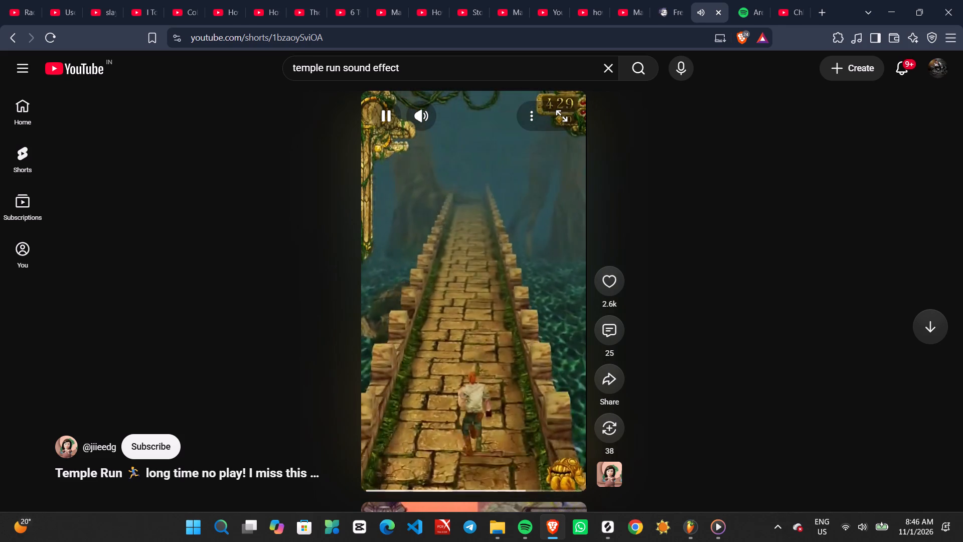
Pause and resume the Temple Run short to listen to its sounds.
key(space)
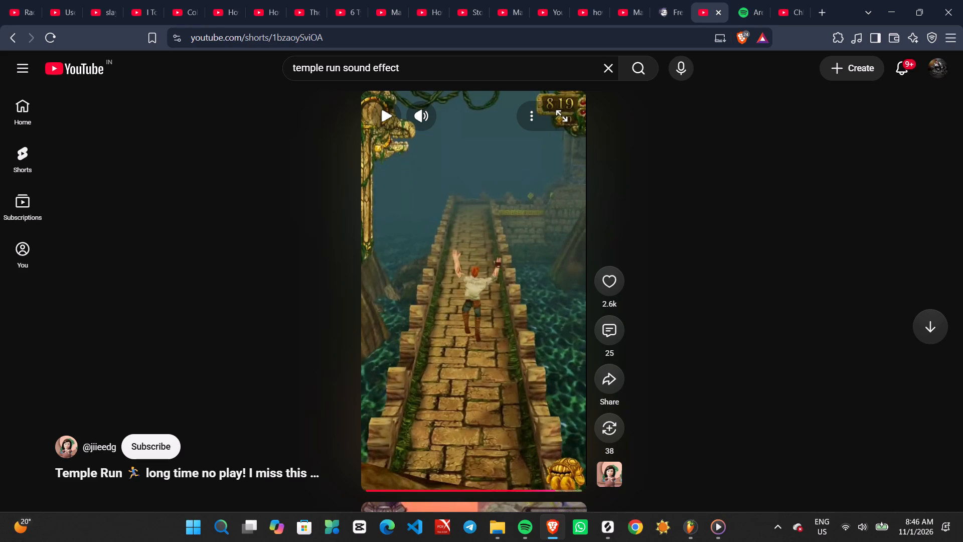
key(space)
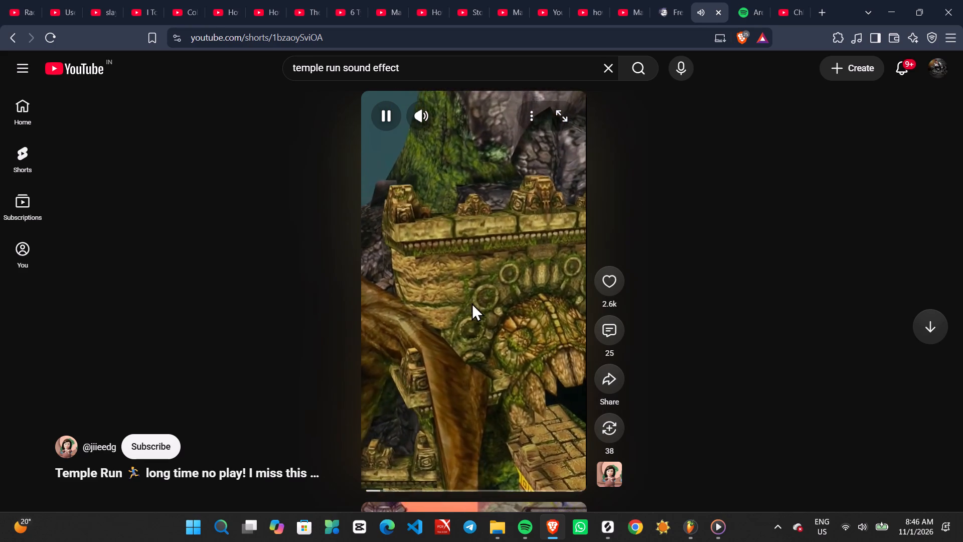
Return to the search results, open the "Temple Run Sound Effects" video and sample several points of it.
click(10, 41)
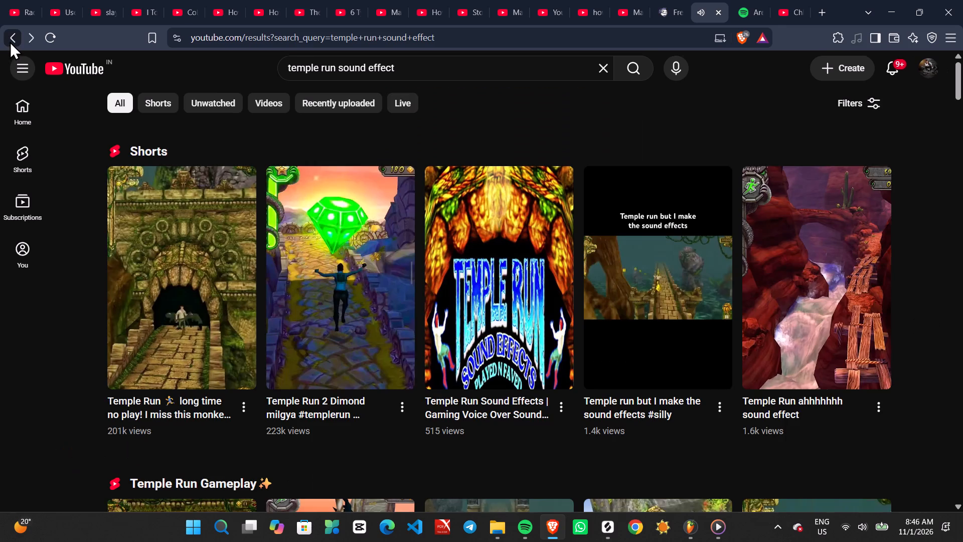
scroll(330, 298, down, 5)
scroll(330, 298, up, 1)
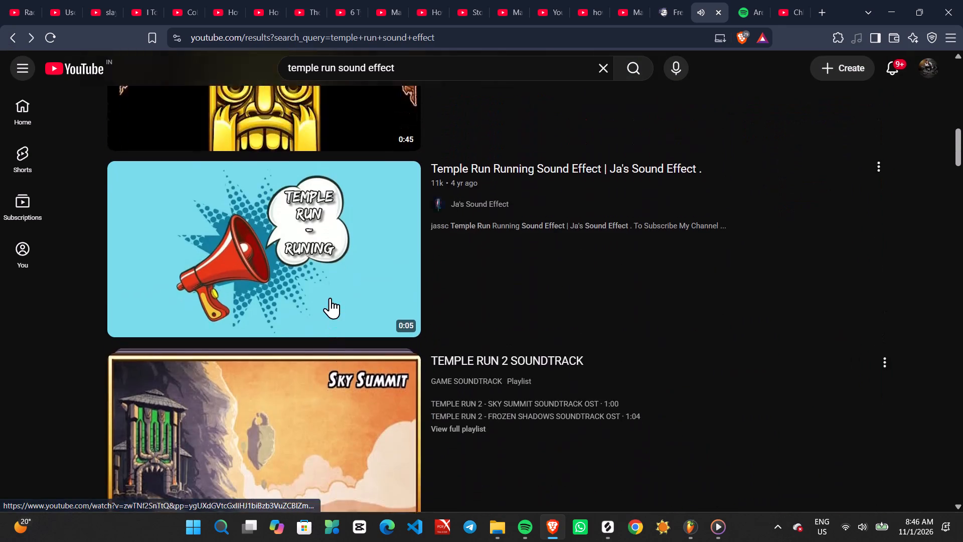
scroll(330, 298, up, 2)
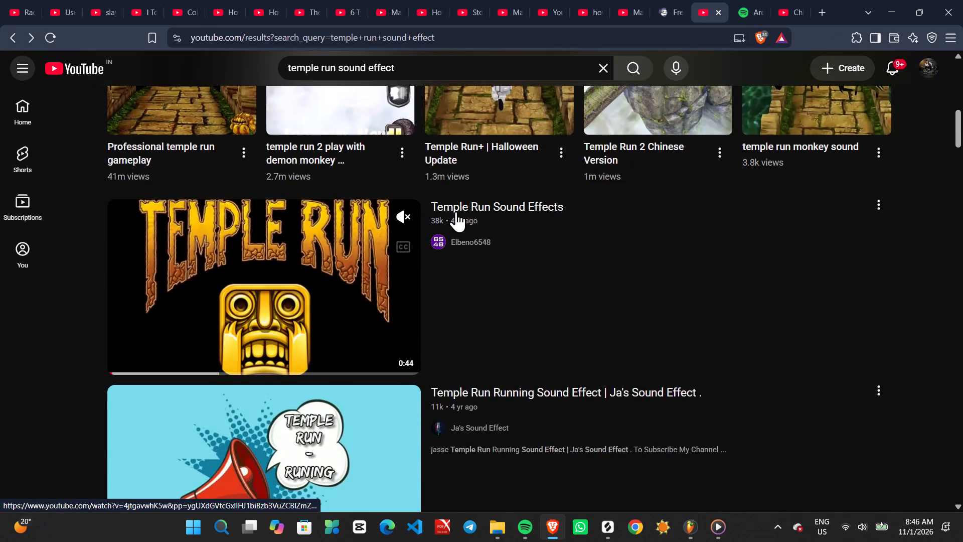
scroll(456, 210, up, 5)
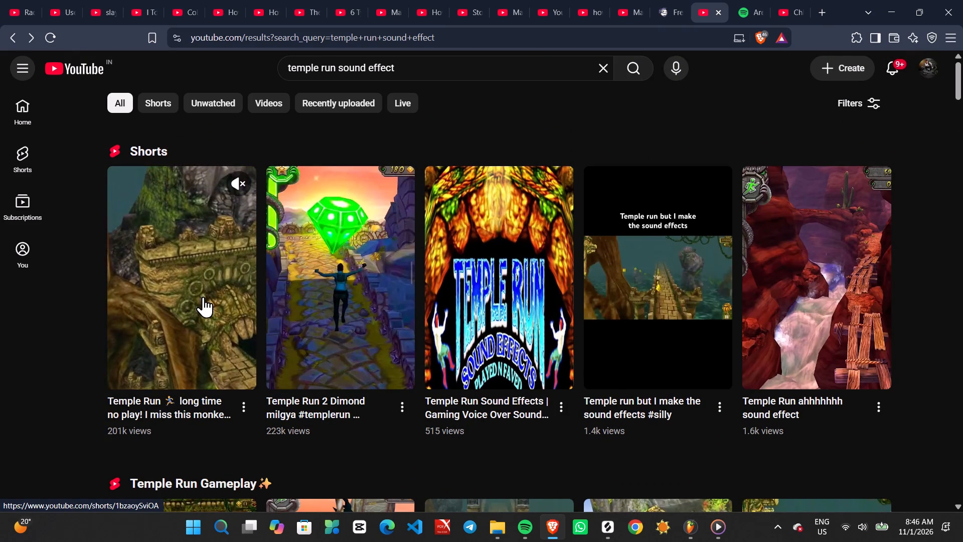
scroll(203, 297, down, 1)
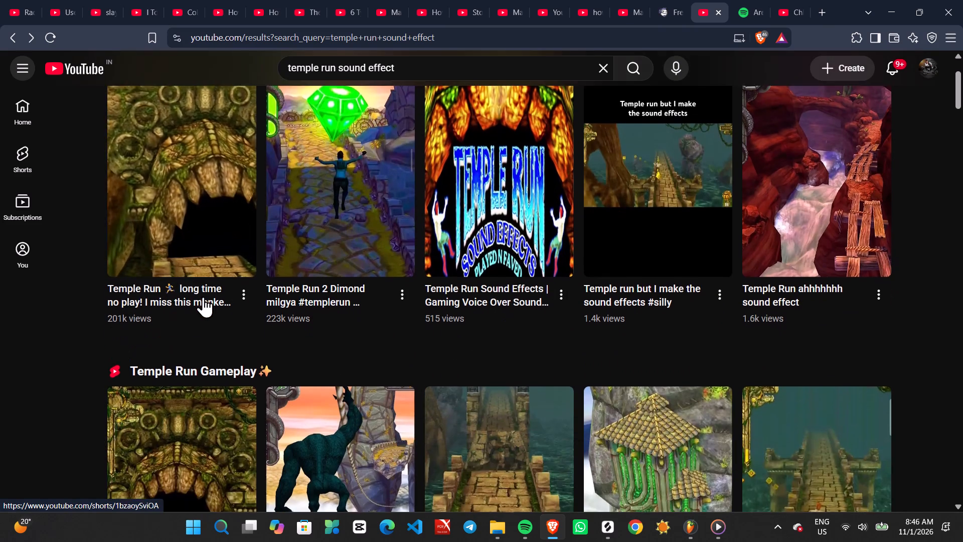
scroll(203, 297, down, 2)
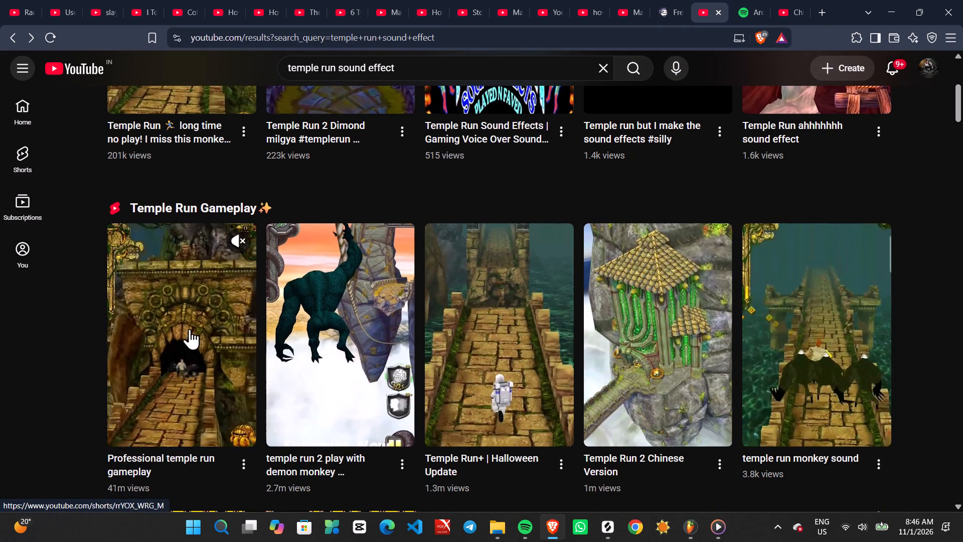
scroll(191, 326, down, 3)
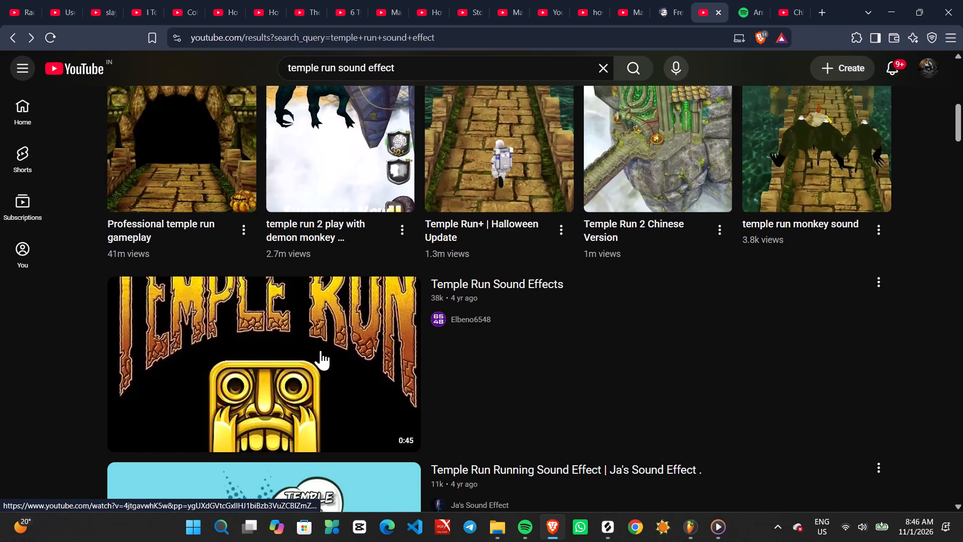
click(349, 319)
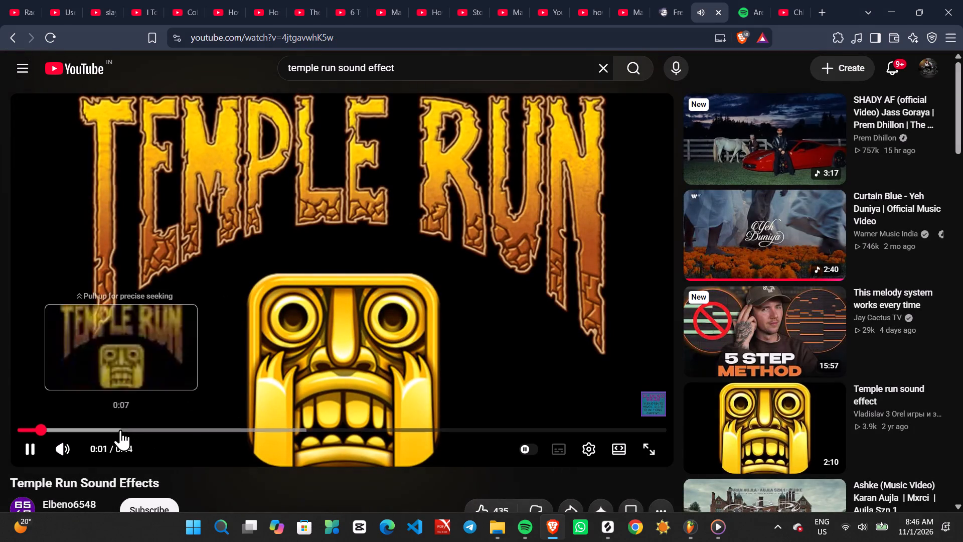
click(120, 429)
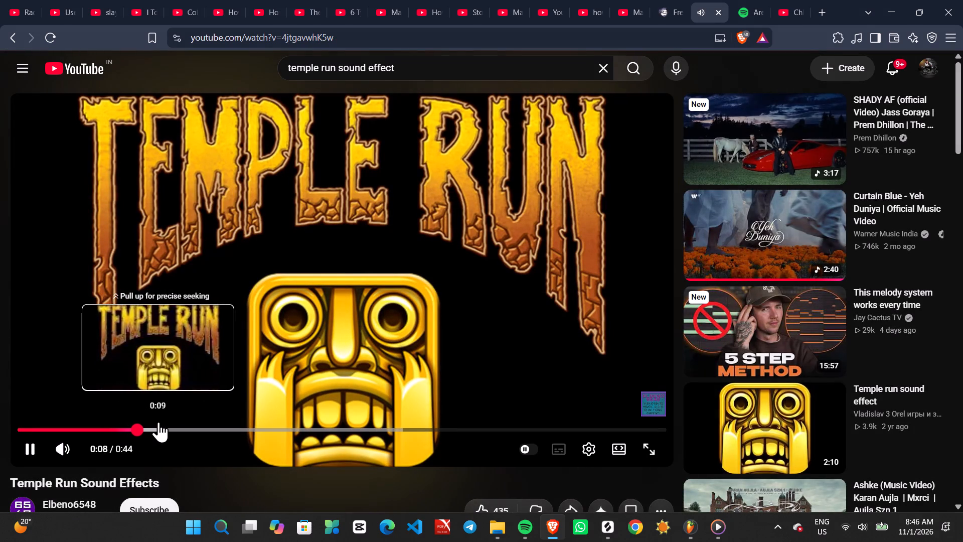
click(158, 422)
click(208, 425)
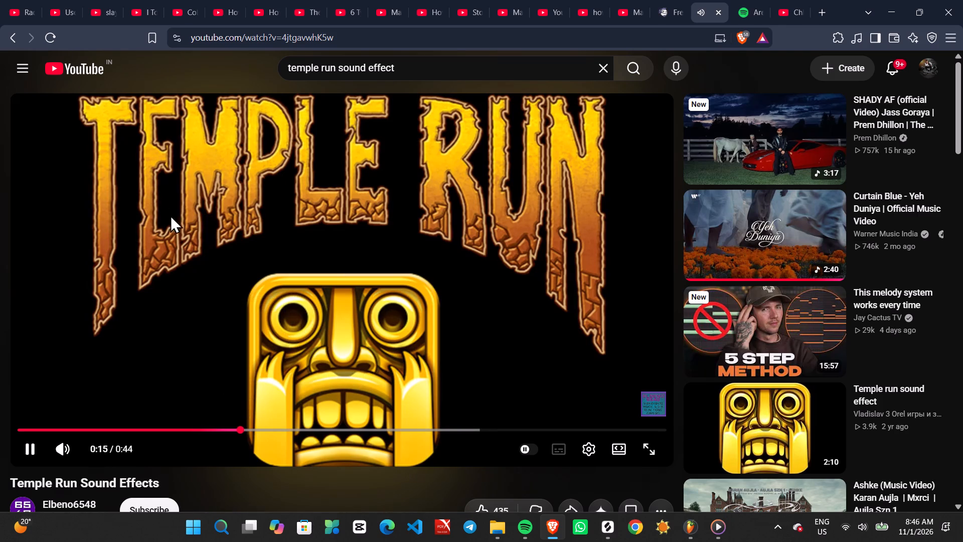
Go back to the search results, look through the other Temple Run videos and reopen the "long time no play!" short.
click(16, 40)
scroll(353, 363, down, 1)
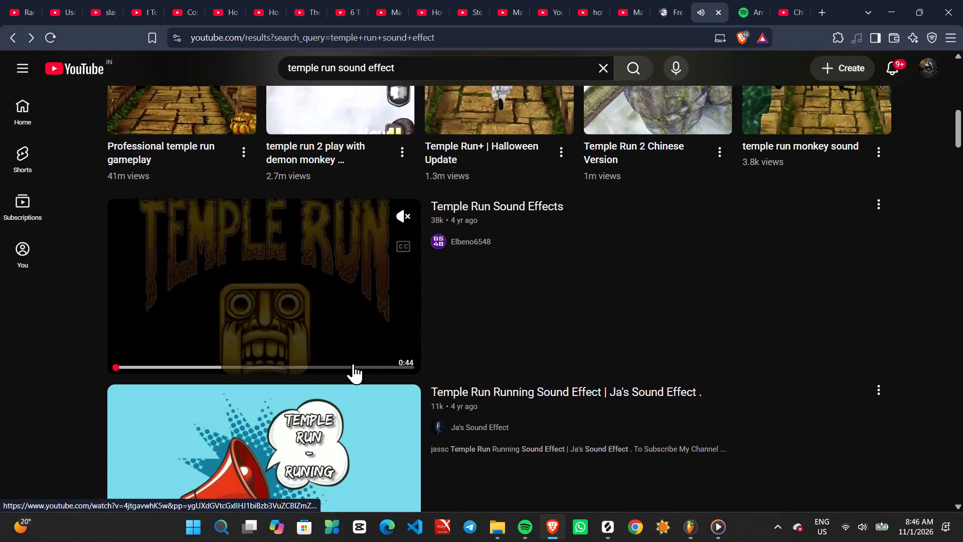
scroll(353, 363, down, 1)
scroll(455, 359, down, 2)
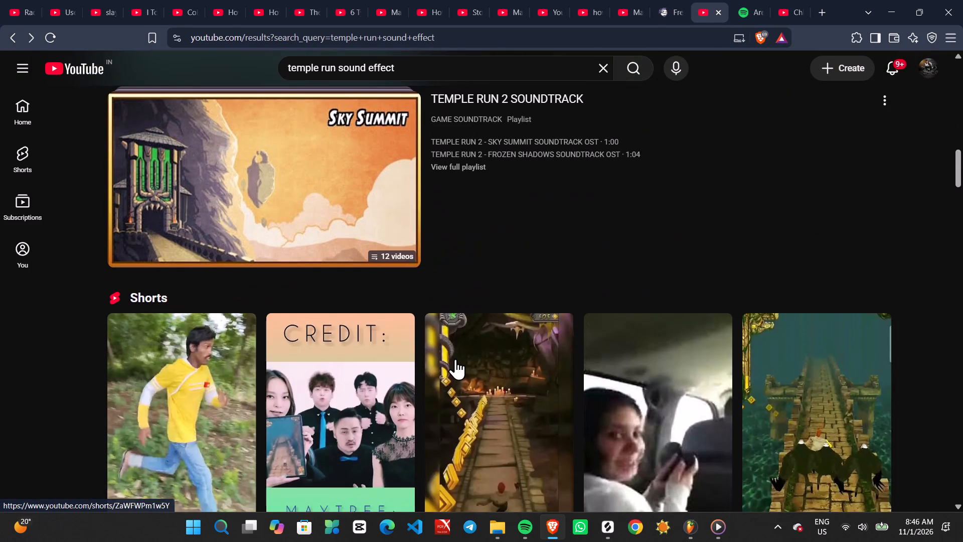
scroll(455, 359, down, 1)
scroll(455, 359, up, 2)
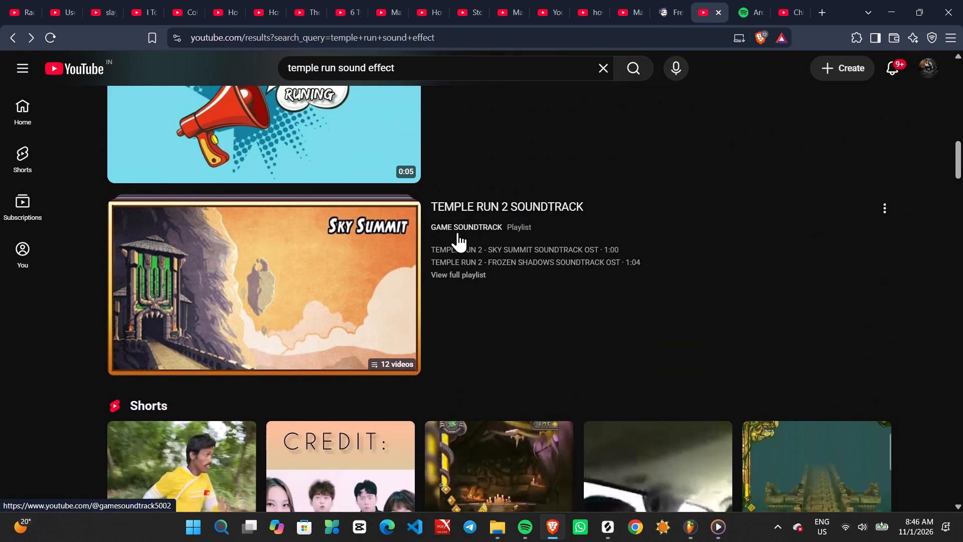
scroll(457, 232, down, 5)
scroll(457, 232, up, 6)
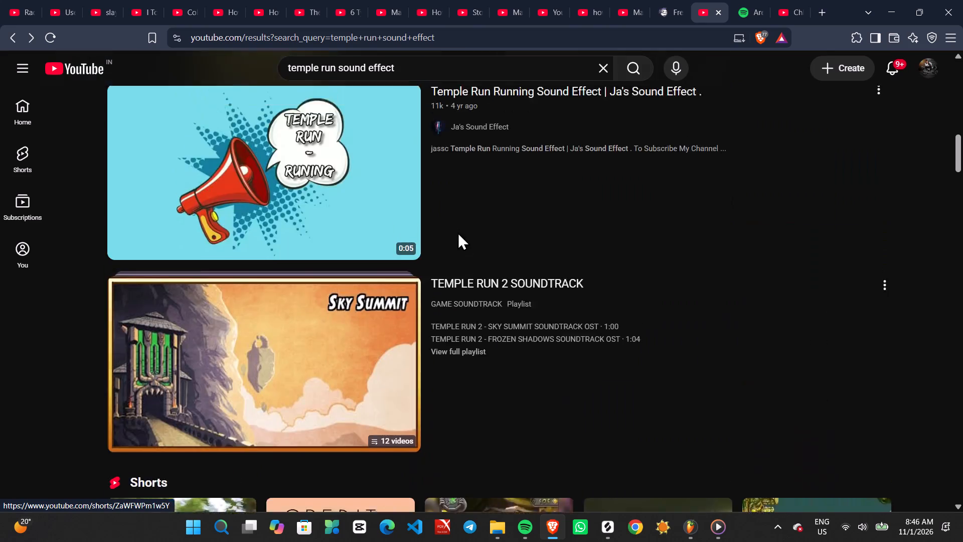
scroll(457, 232, up, 5)
scroll(457, 232, down, 1)
click(221, 259)
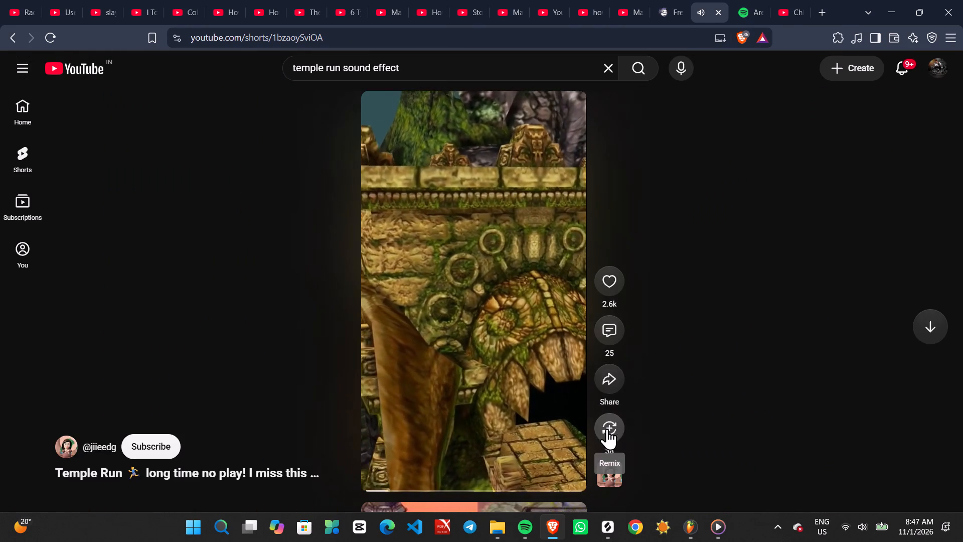
Copy the share link of the Temple Run short.
right_click(612, 387)
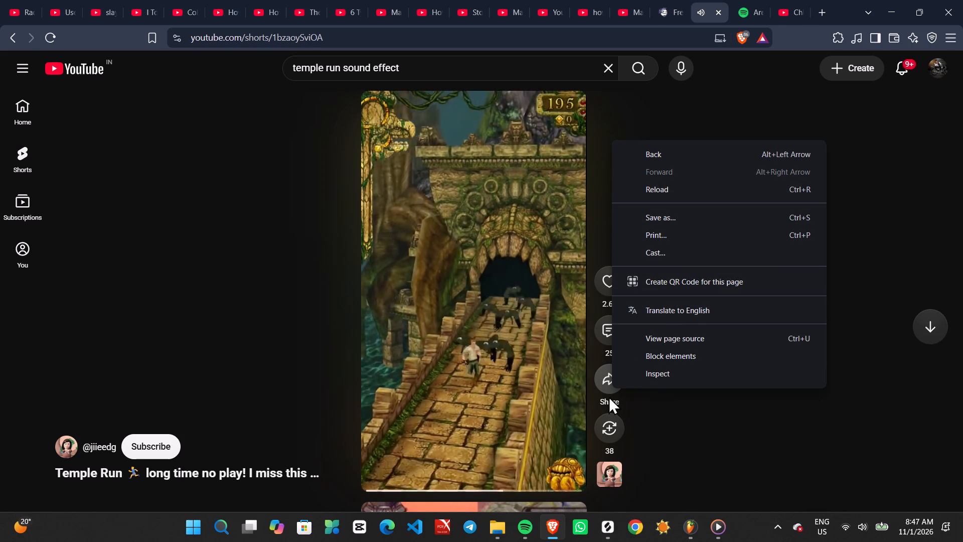
click(608, 396)
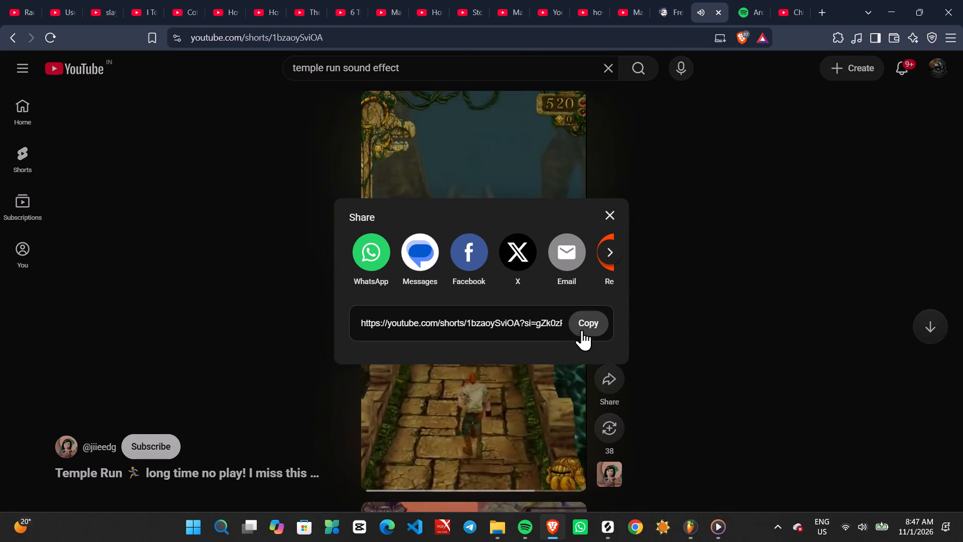
click(582, 330)
Switch to the Chhat badi video page and load the YTMP3 YouTube downloader site in its place, searching for "ytm".
click(789, 8)
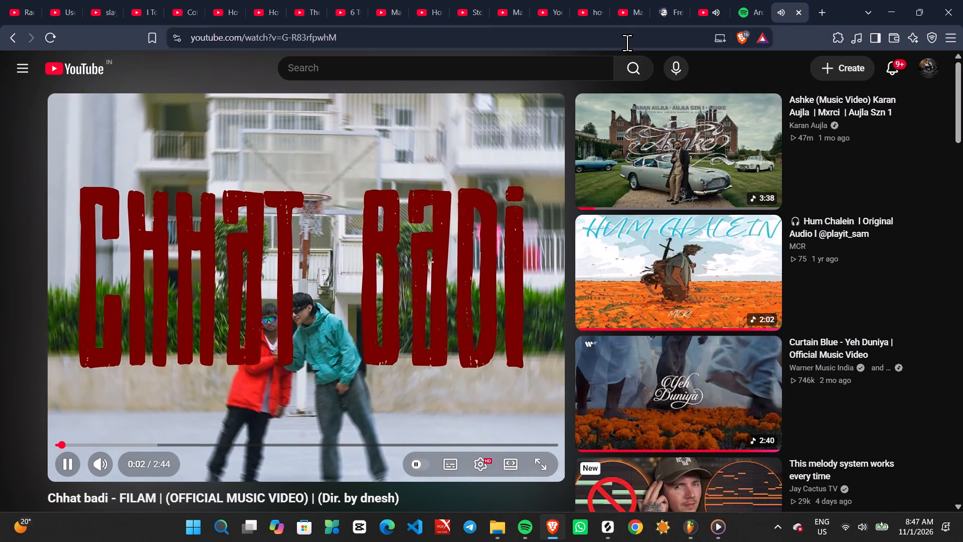
double_click(627, 42)
click(627, 42)
double_click(627, 42)
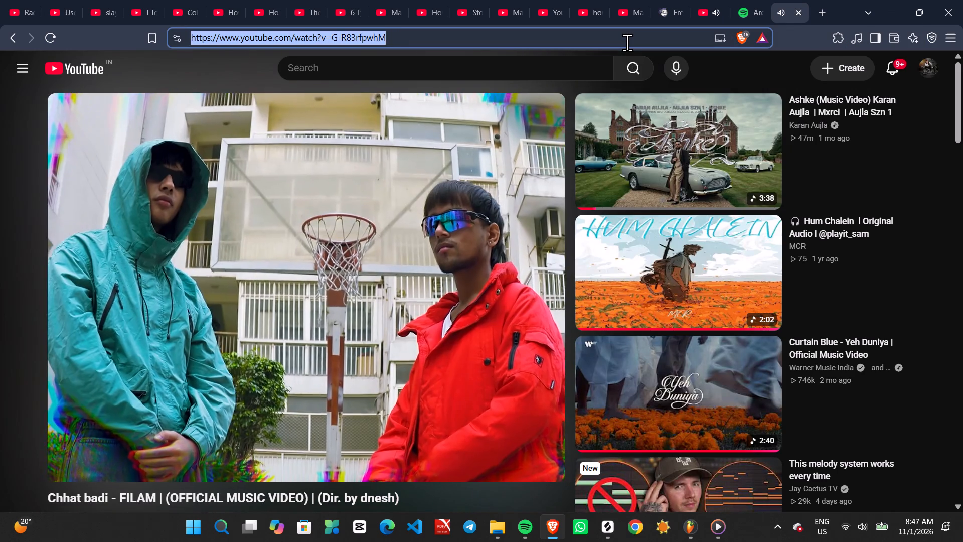
key(BackSpace)
text(yt)
key(m)
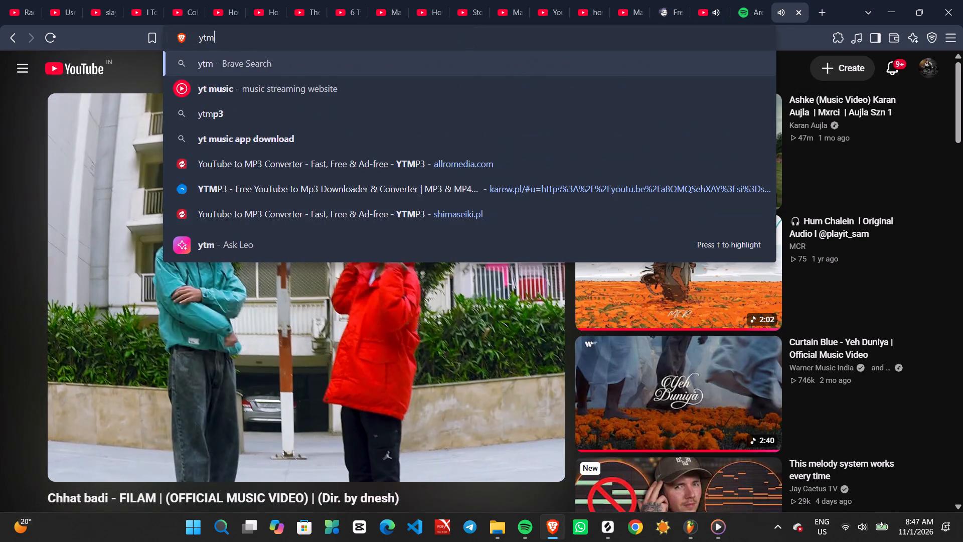
click(544, 187)
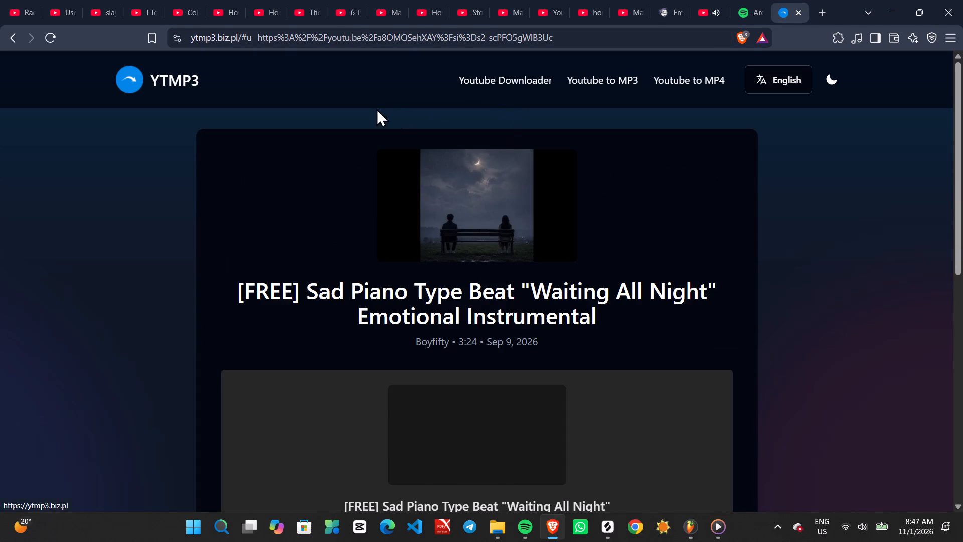
Return to the Temple Run short, close its share dialog and pause playback.
click(697, 7)
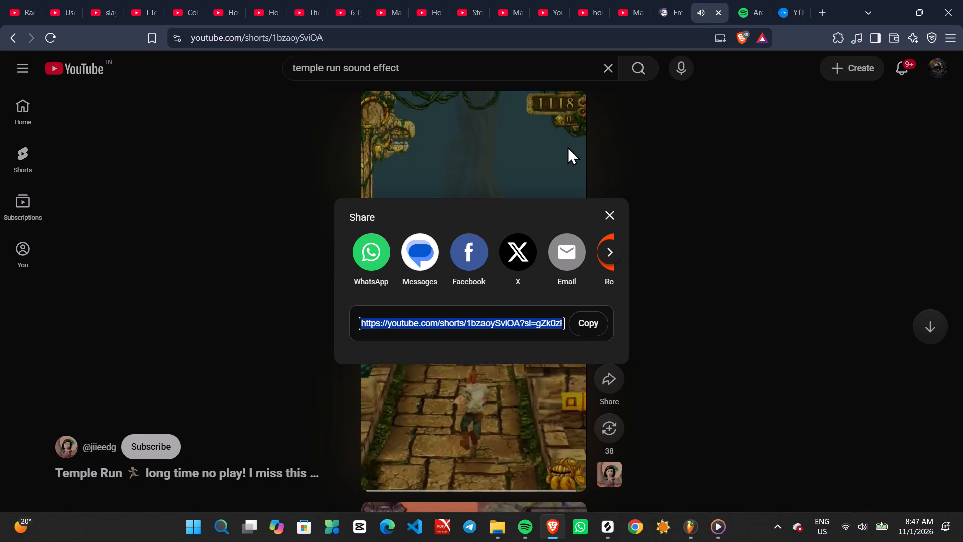
click(606, 211)
click(456, 295)
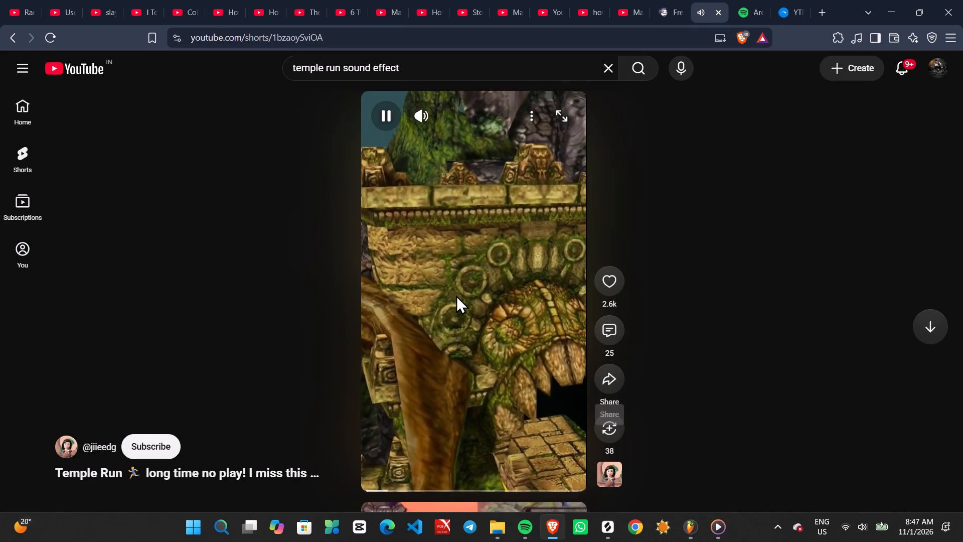
Open the YouTube to MP3 converter page on YTMP3 and submit the copied Temple Run short link.
click(777, 4)
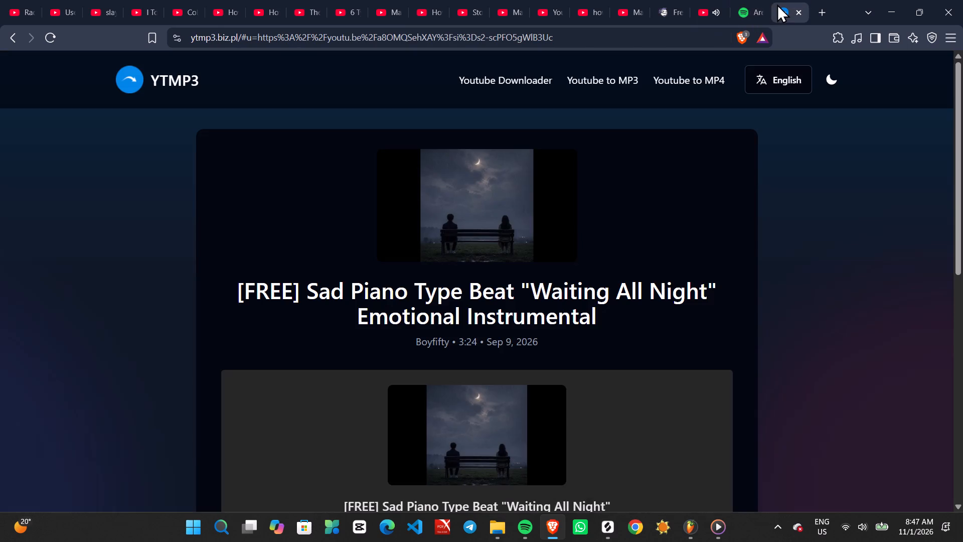
scroll(568, 254, down, 4)
scroll(568, 254, up, 2)
click(588, 71)
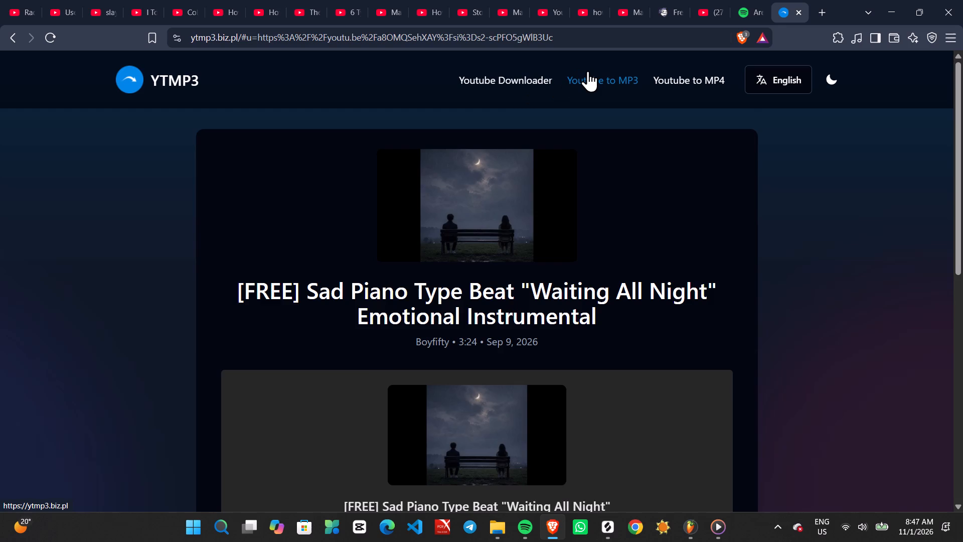
click(430, 262)
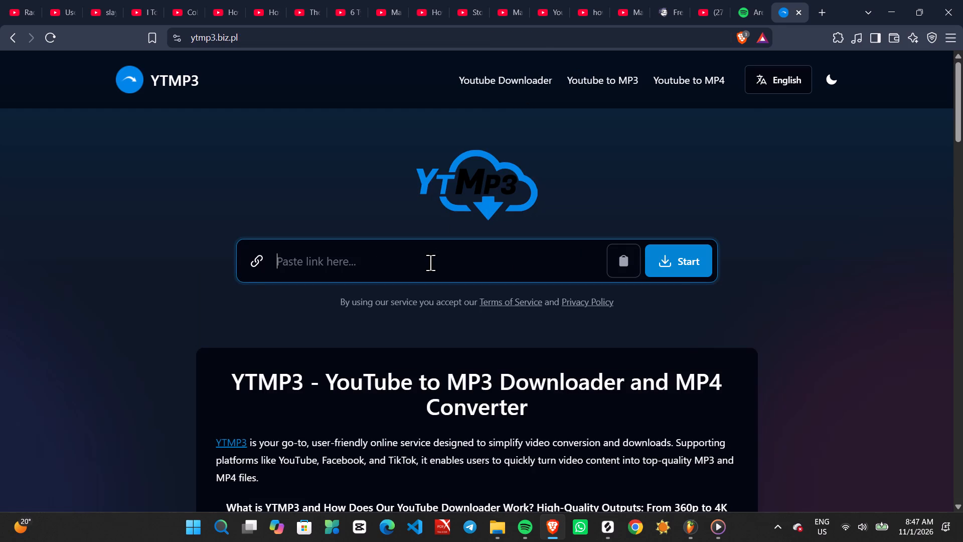
key(ctrl+v)
key(Return)
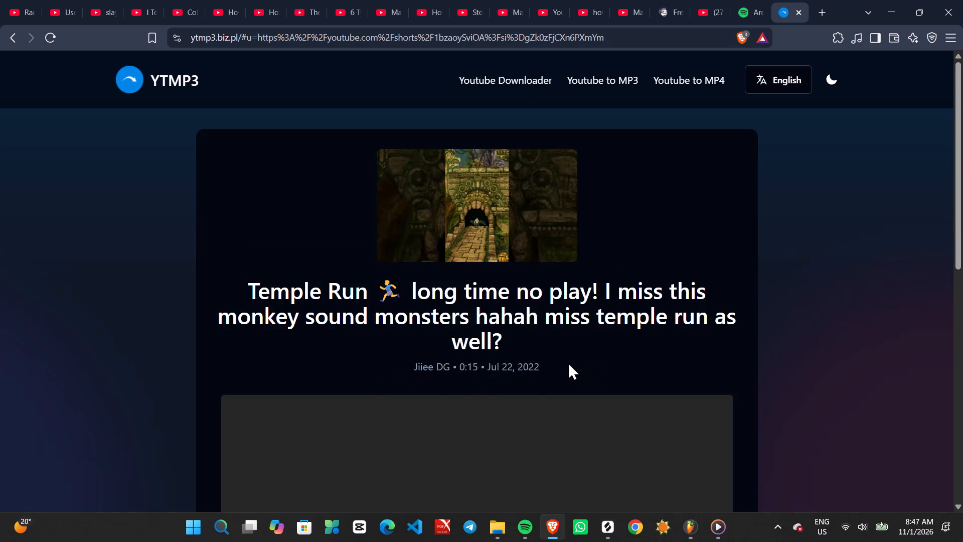
Start downloading the Temple Run short's audio as an MP3 in Original quality.
scroll(568, 362, down, 2)
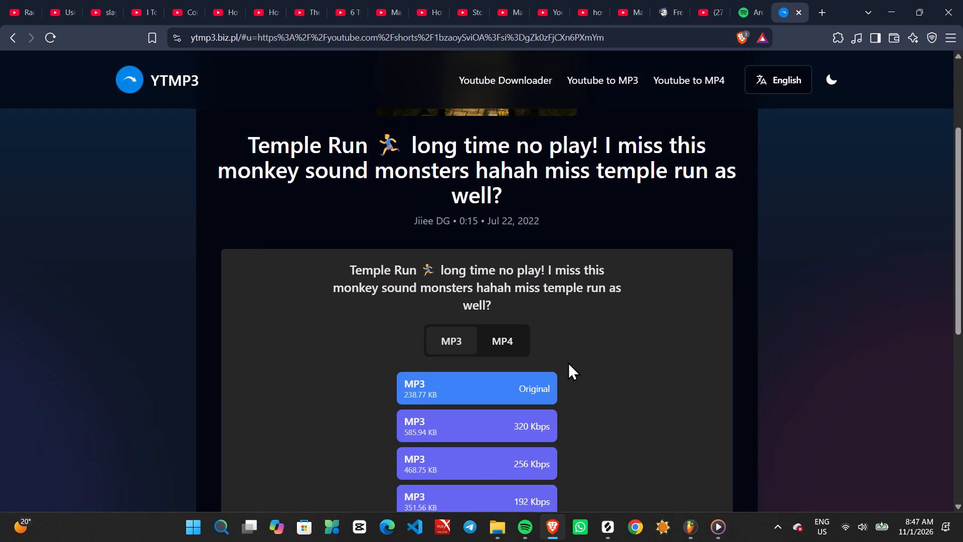
scroll(576, 334, down, 1)
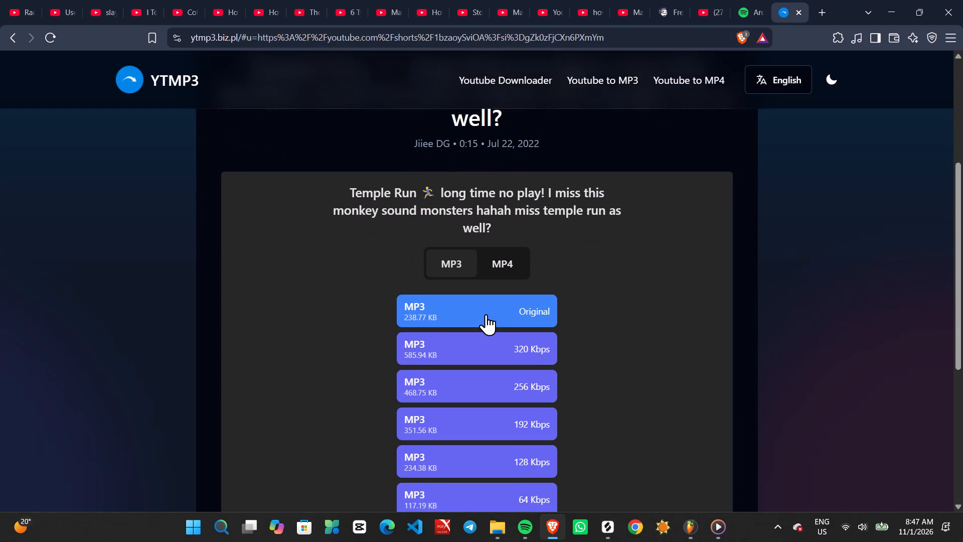
click(482, 312)
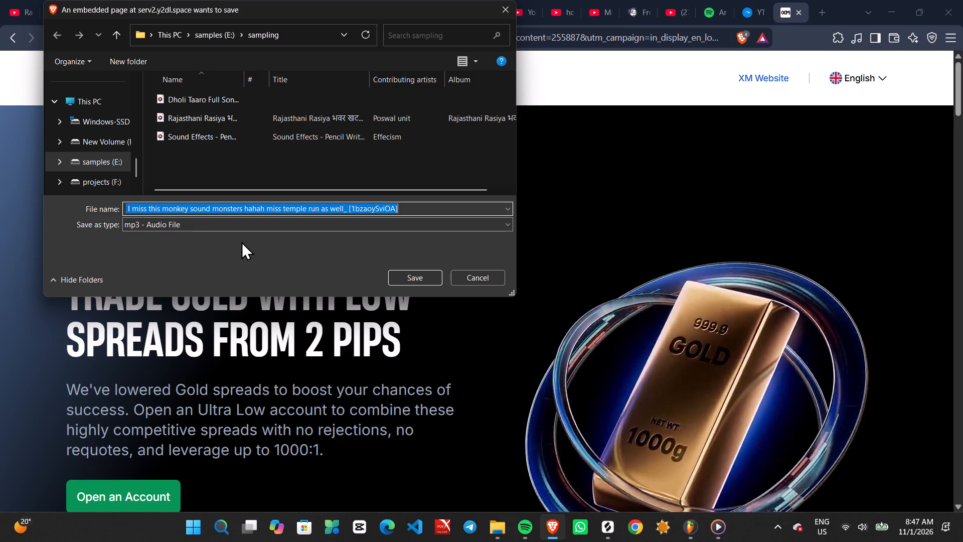
Save the Temple Run MP3 in the Downloads folder under its suggested file name.
scroll(113, 150, down, 1)
scroll(104, 138, up, 1)
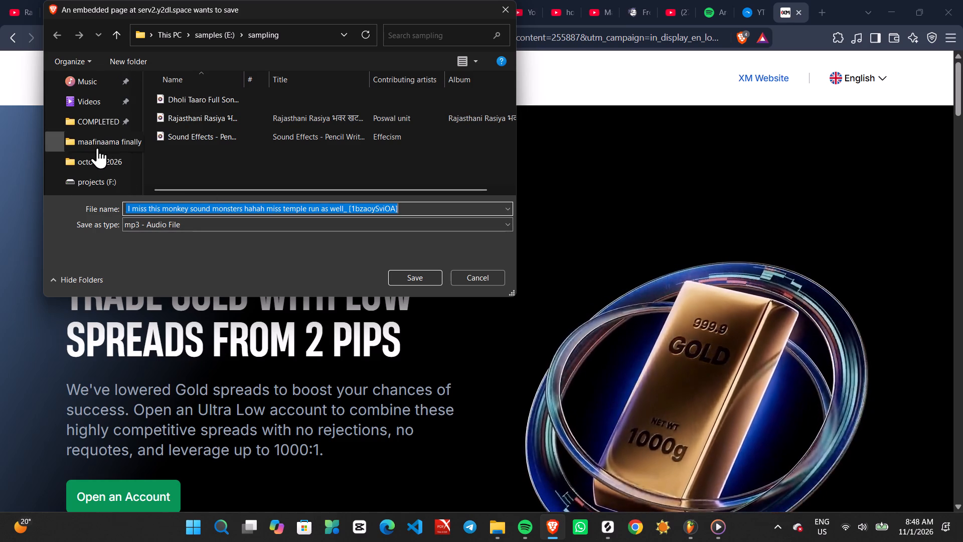
scroll(98, 137, down, 1)
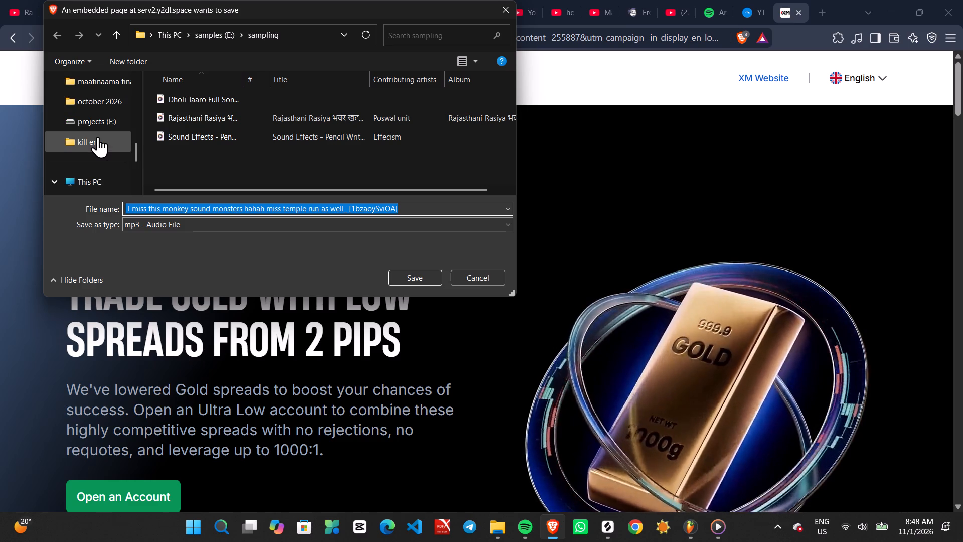
scroll(98, 137, up, 2)
scroll(101, 165, down, 1)
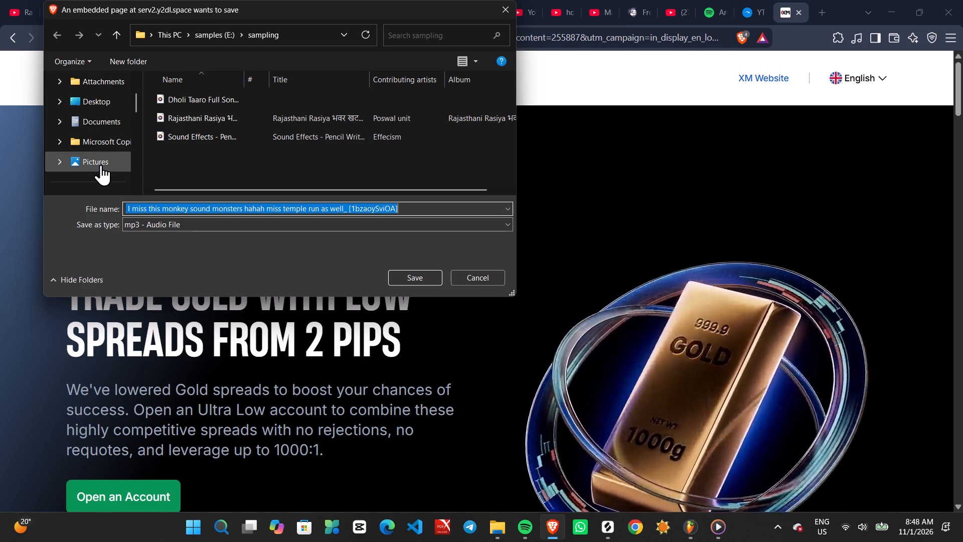
scroll(101, 165, down, 2)
scroll(101, 165, up, 3)
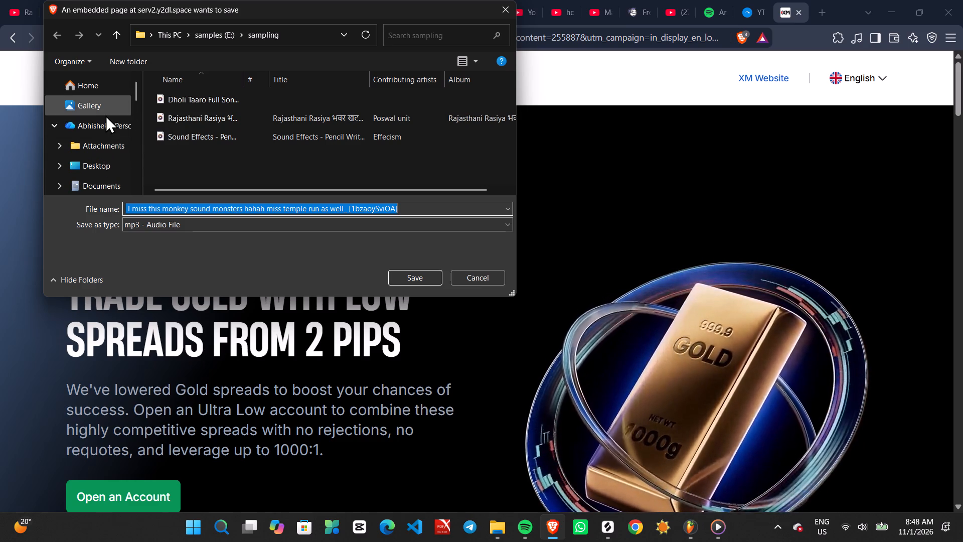
scroll(105, 115, down, 3)
scroll(105, 115, up, 1)
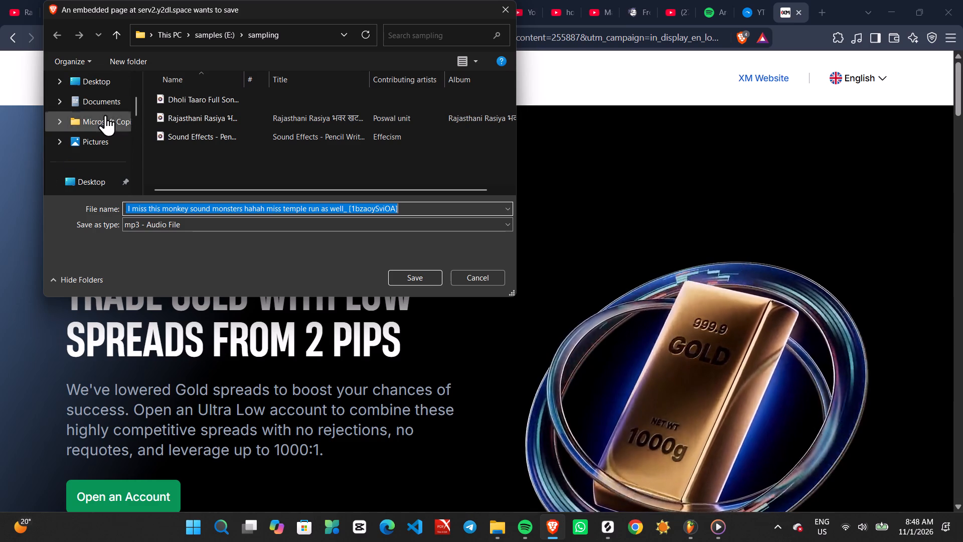
scroll(105, 115, up, 1)
scroll(105, 115, down, 1)
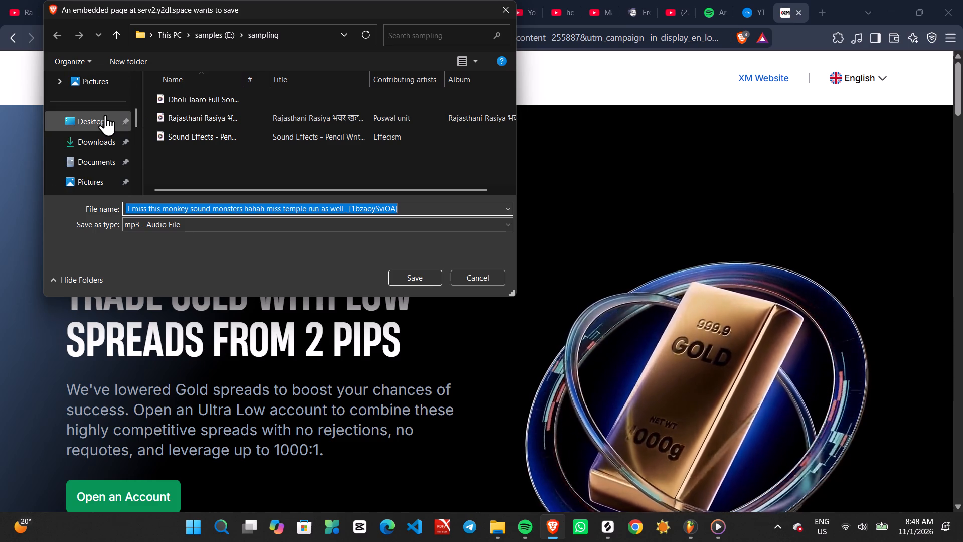
scroll(105, 115, up, 3)
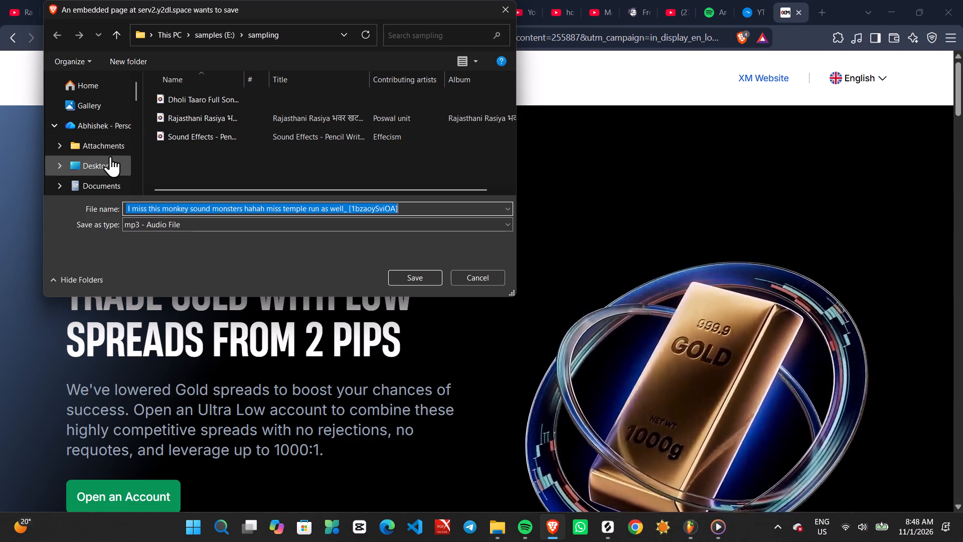
scroll(110, 156, down, 1)
scroll(110, 156, up, 1)
scroll(110, 156, down, 1)
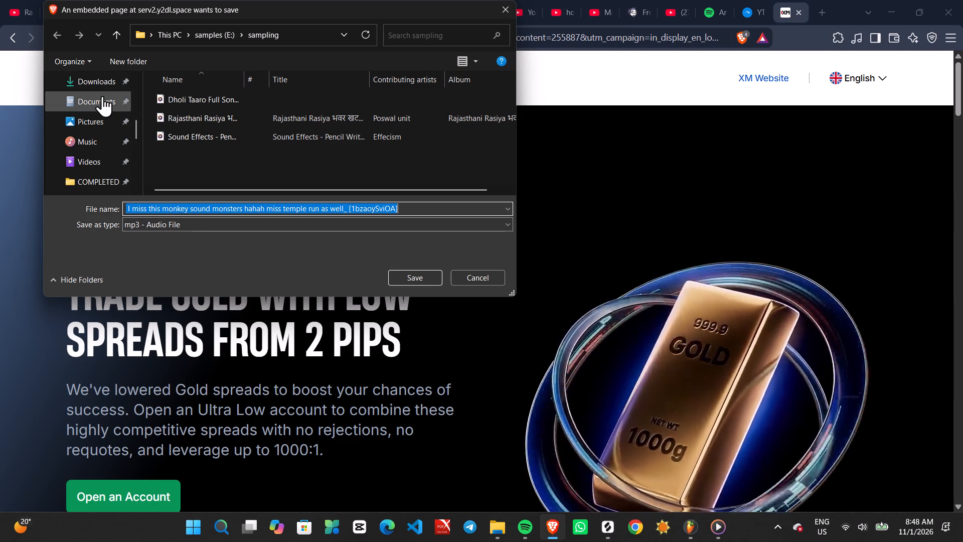
click(107, 85)
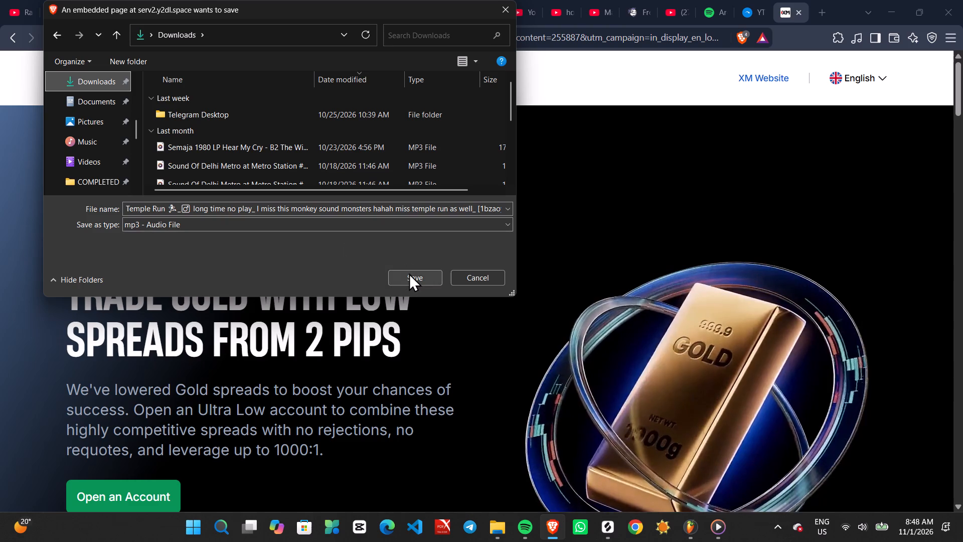
click(409, 273)
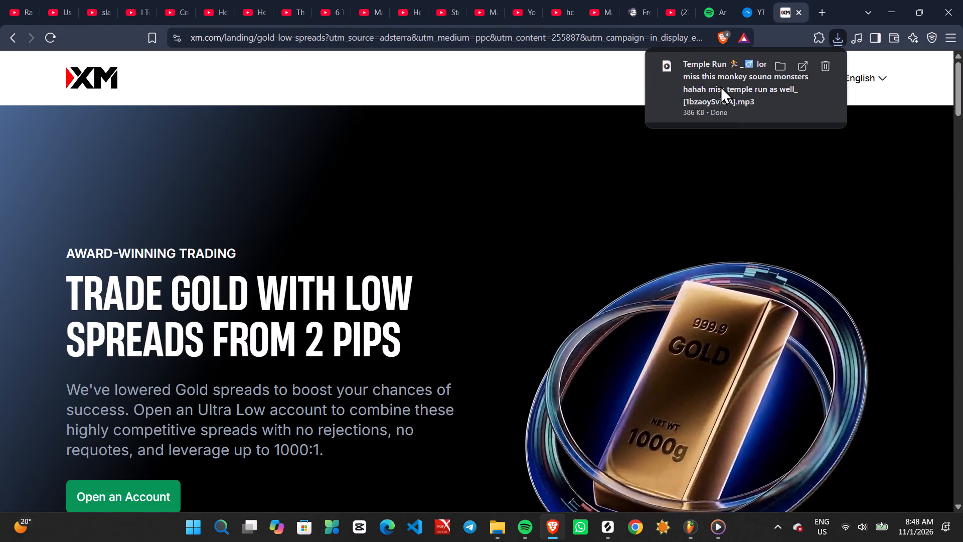
Bring the downloaded Temple Run MP3 into the FL Studio playlist and place it on Track 24, starting at bar 1.
drag(720, 86, 690, 529)
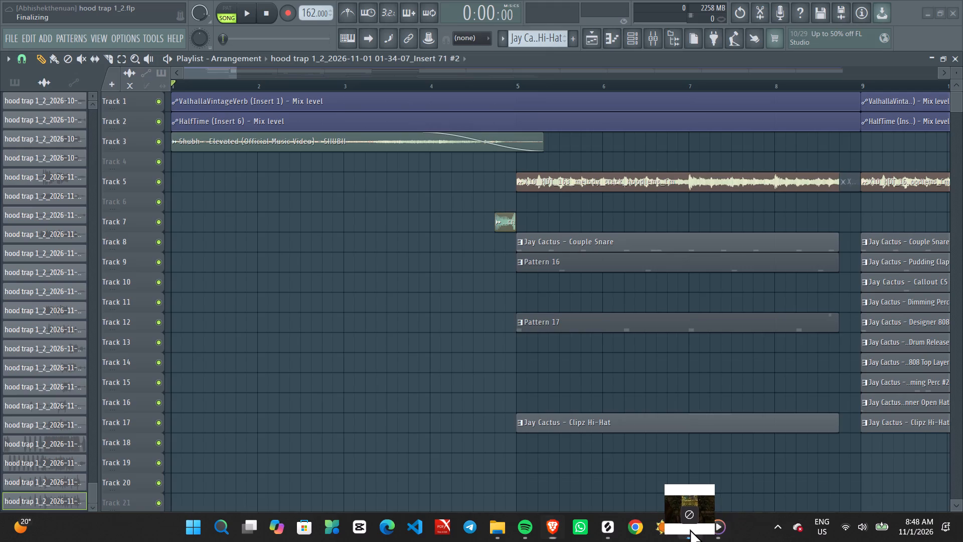
drag(690, 529, 663, 522)
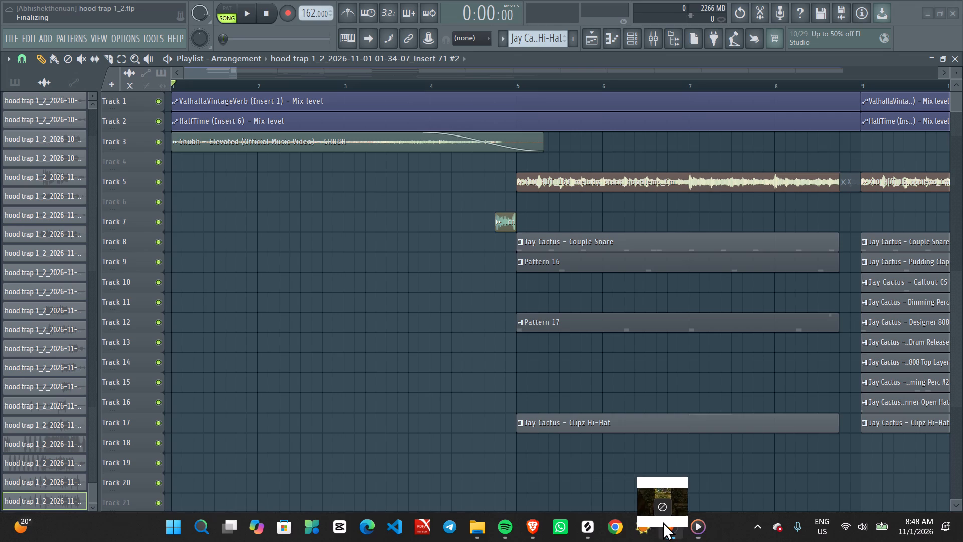
drag(663, 522, 284, 351)
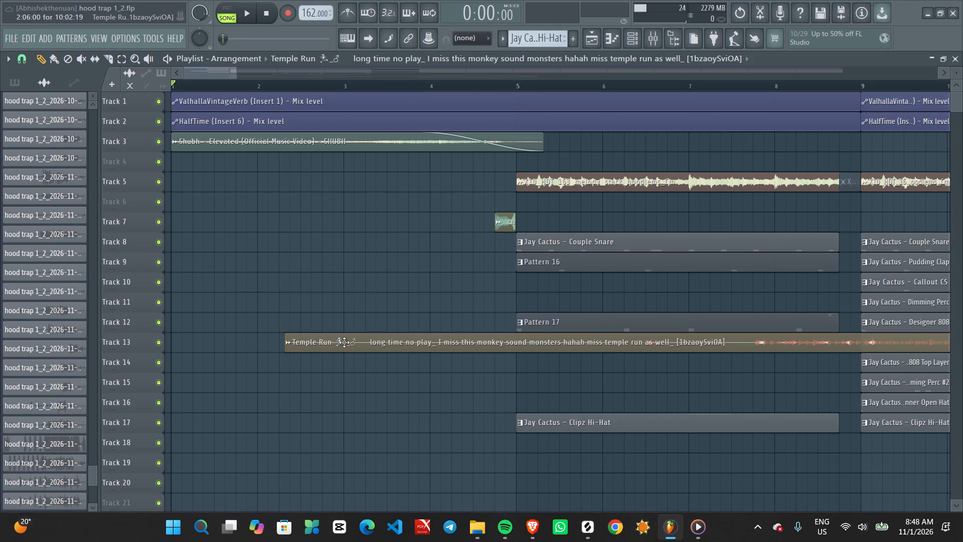
drag(344, 342, 118, 316)
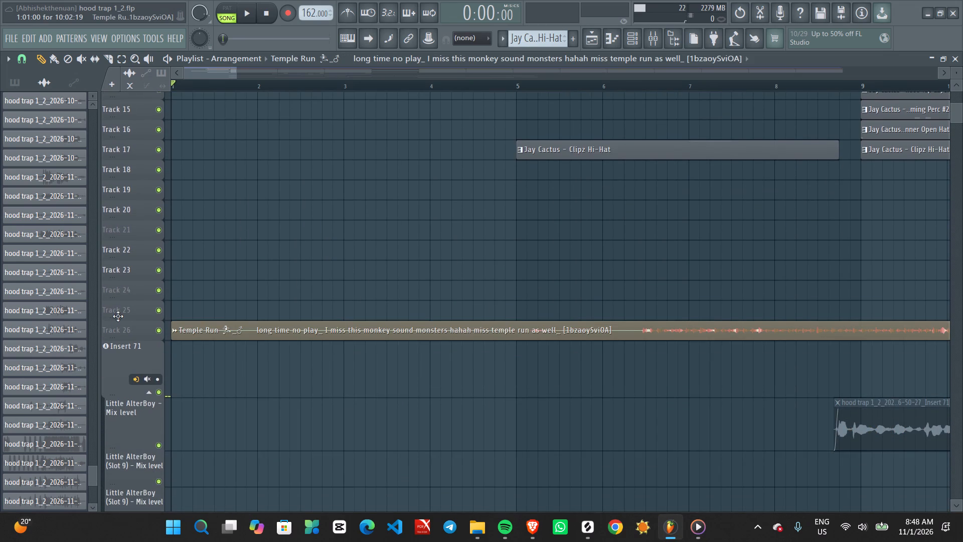
drag(118, 316, 196, 277)
Trim the quiet opening off the Temple Run clip on Track 24 so that it starts just after bar 6.
ctrl+scroll(196, 277, down, 8)
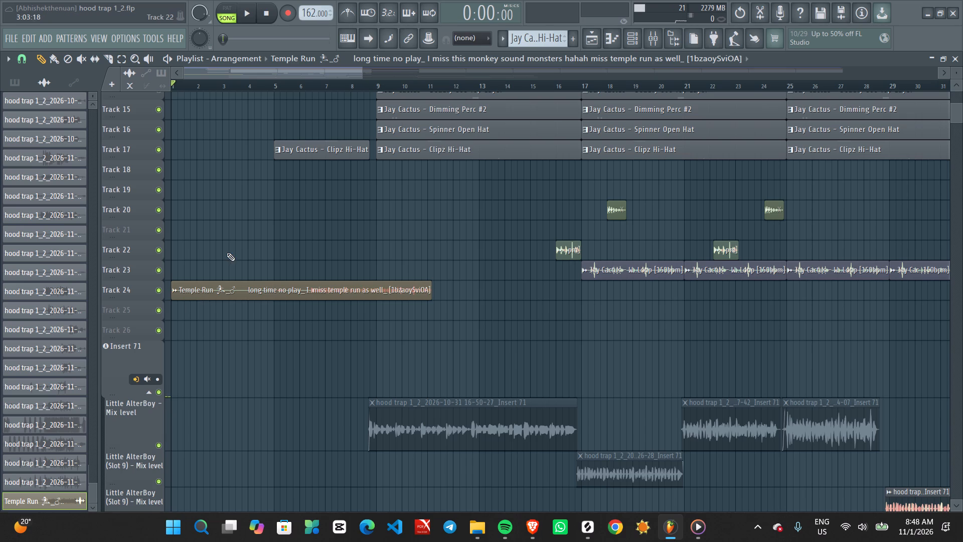
alt+scroll(200, 279, up, 12)
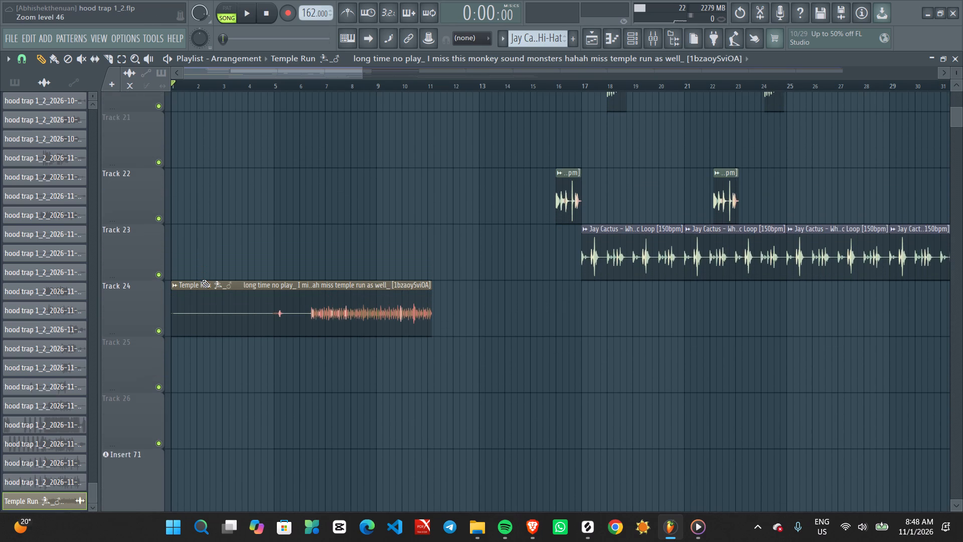
alt+scroll(202, 280, up, 3)
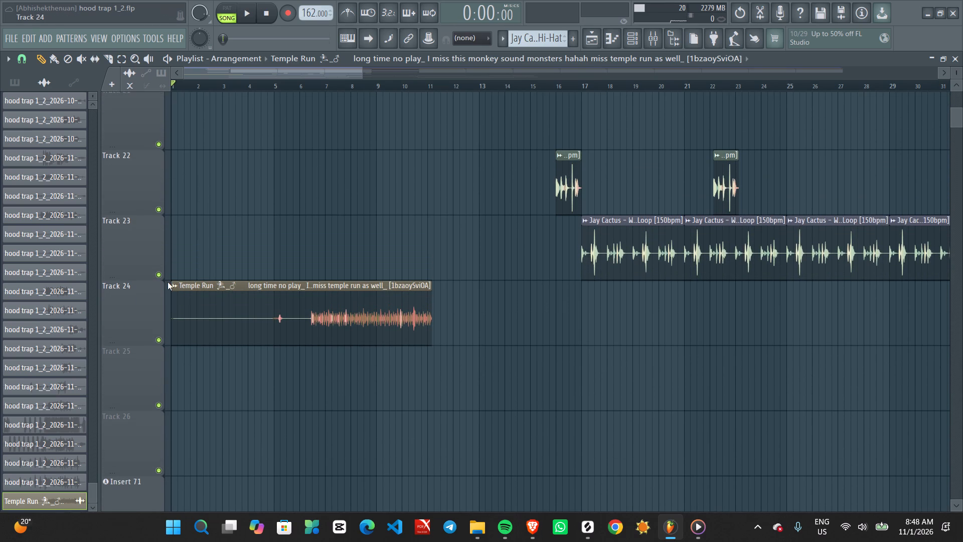
drag(172, 283, 307, 264)
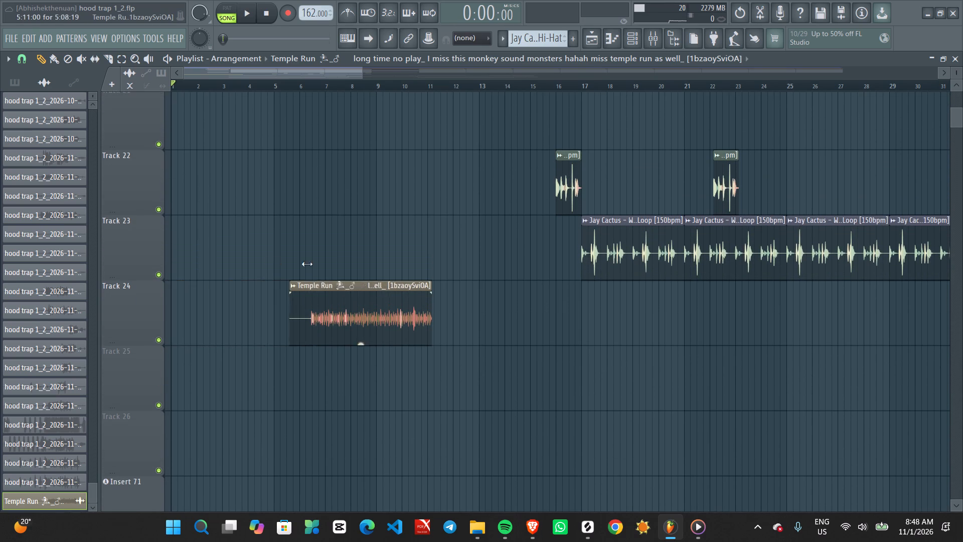
drag(307, 264, 307, 275)
Move the trimmed Temple Run clip from Track 24 to Track 4, starting at bar 1.
ctrl+scroll(329, 276, down, 5)
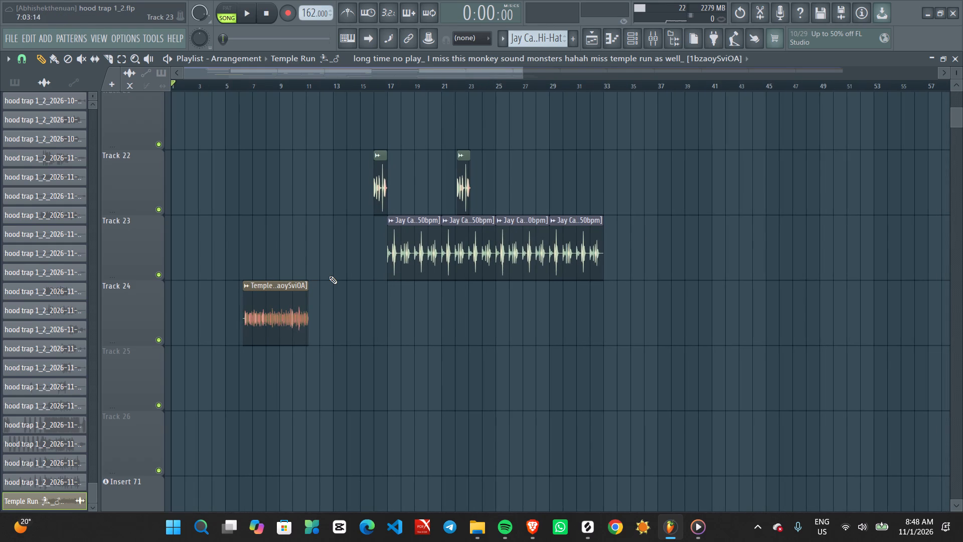
scroll(276, 270, up, 4)
scroll(276, 270, down, 2)
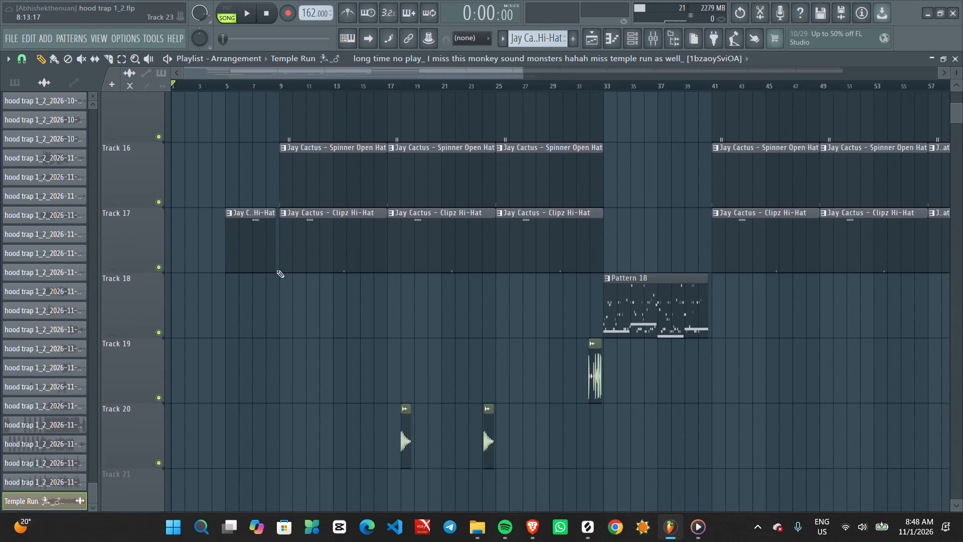
scroll(276, 270, down, 1)
scroll(268, 331, down, 2)
scroll(268, 331, up, 5)
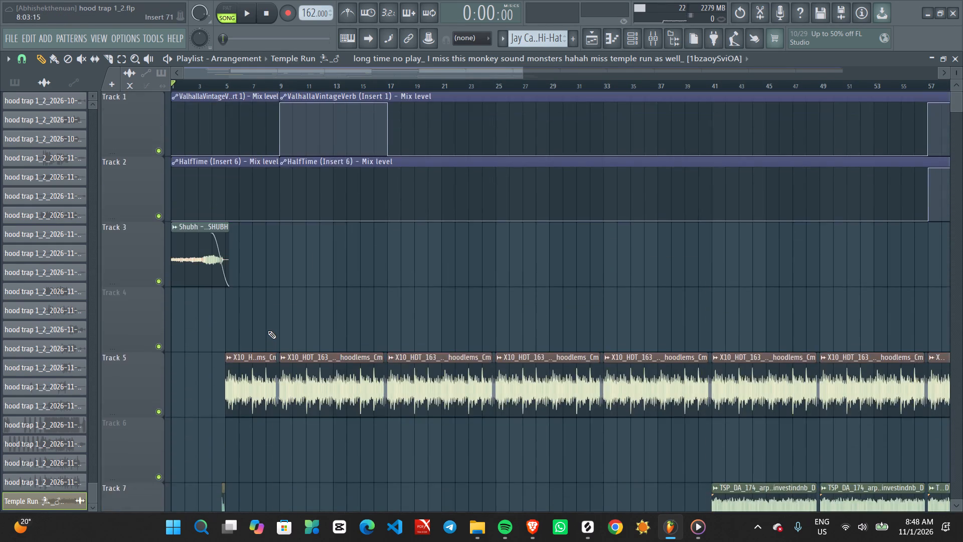
scroll(268, 331, up, 2)
scroll(268, 331, down, 8)
scroll(268, 331, up, 2)
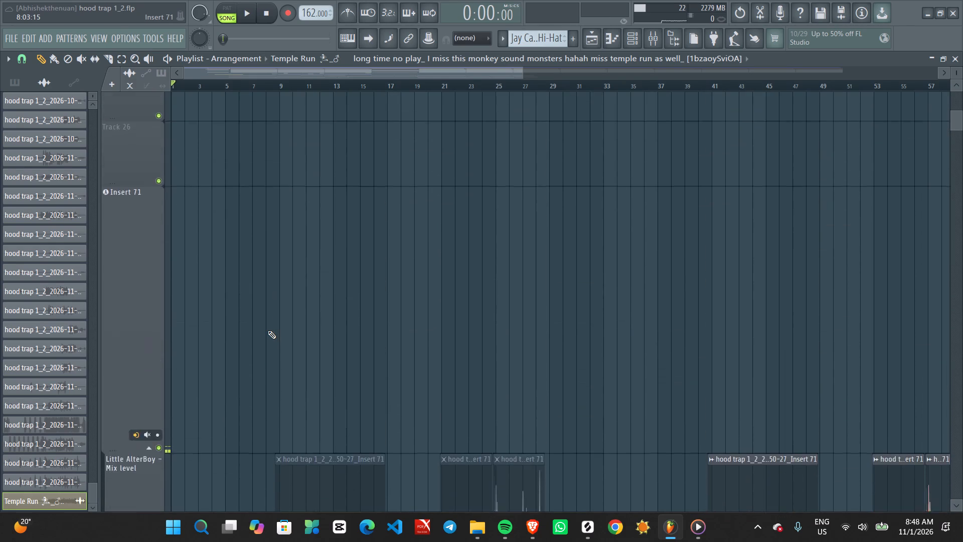
scroll(268, 331, up, 2)
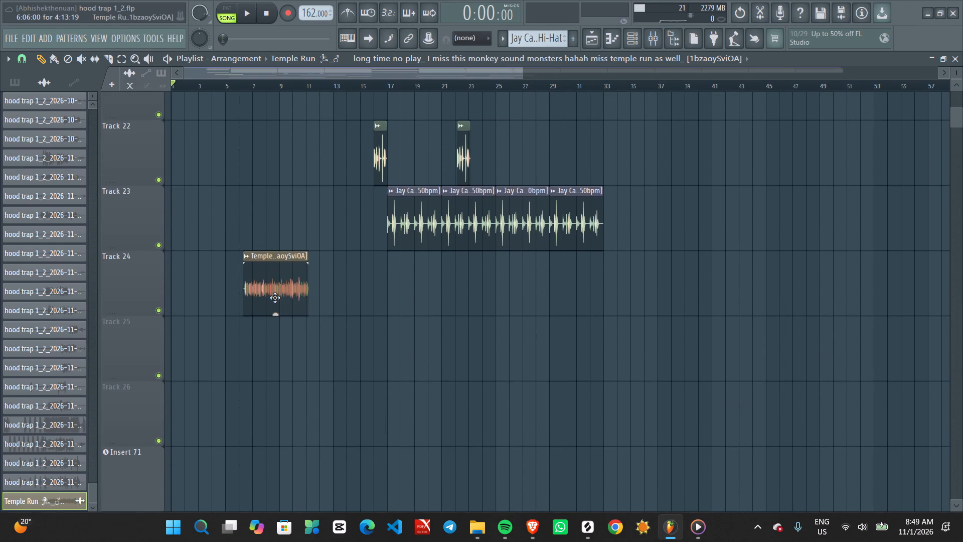
drag(275, 298, 155, 0)
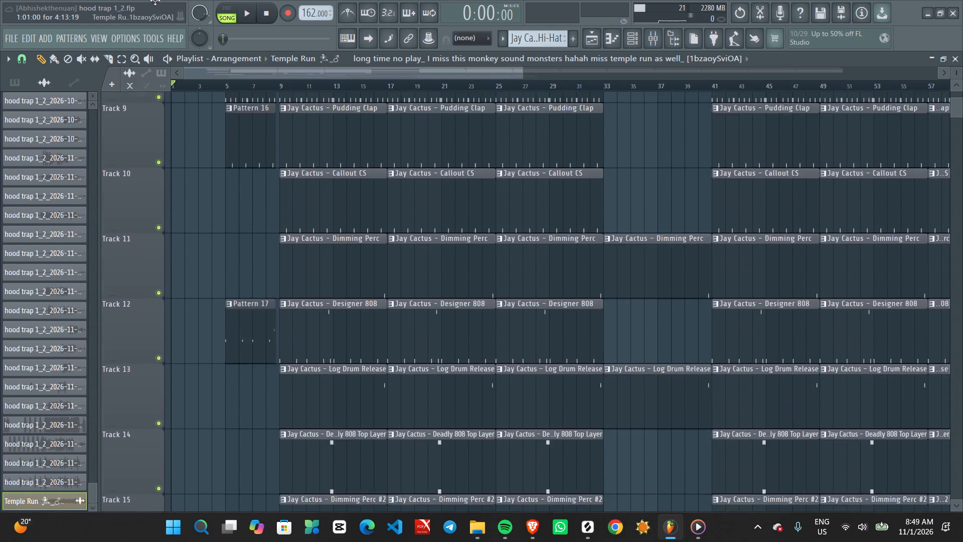
drag(155, 0, 176, 329)
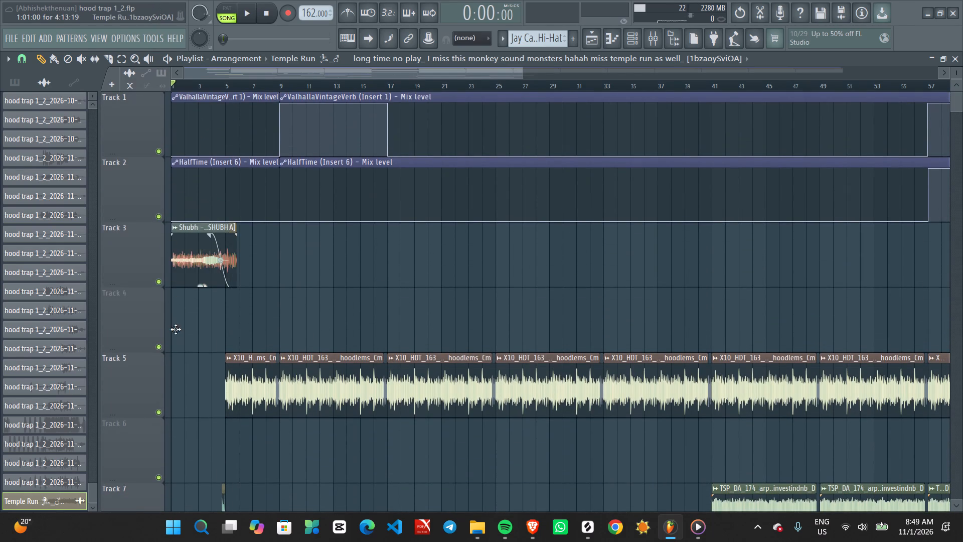
drag(176, 329, 174, 344)
Shorten the end of the Temple Run clip on Track 4 to just past bar 5.
ctrl+scroll(211, 291, up, 6)
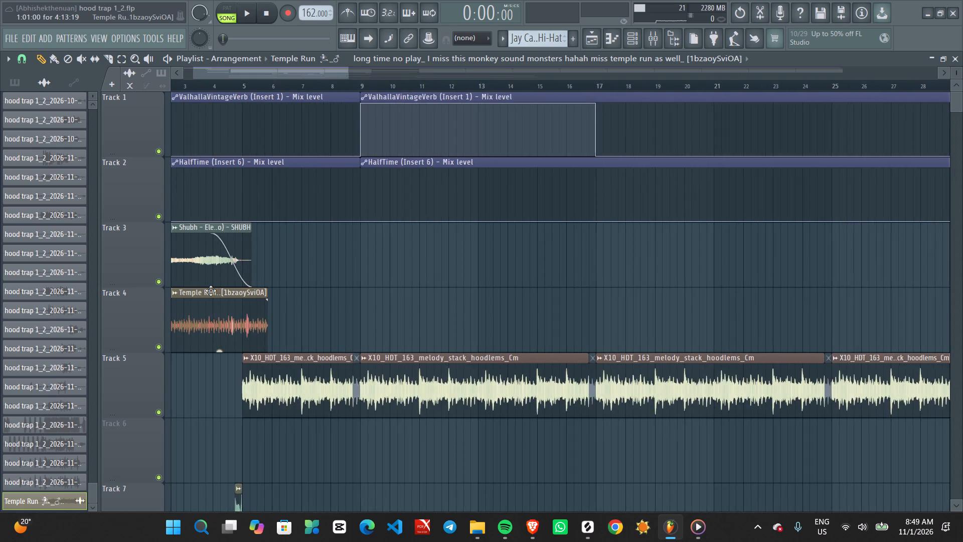
scroll(211, 291, right, 2)
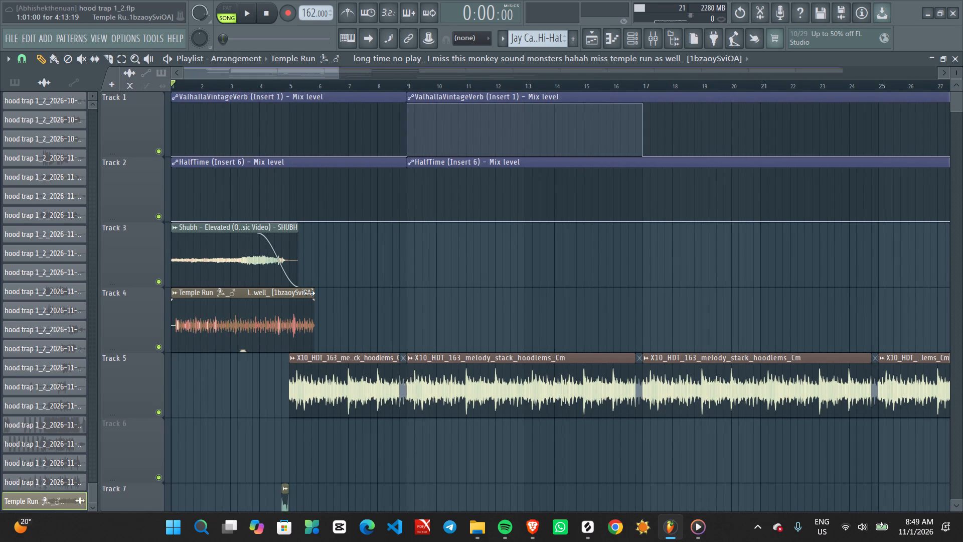
drag(309, 293, 289, 298)
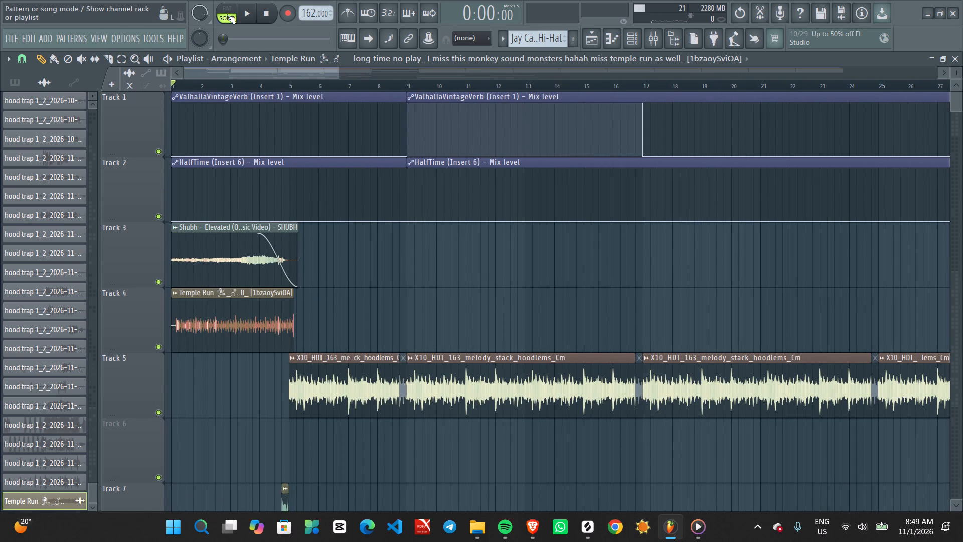
Mute Track 3 and play the song from the start to hear the Temple Run clip lead into the melody.
click(159, 283)
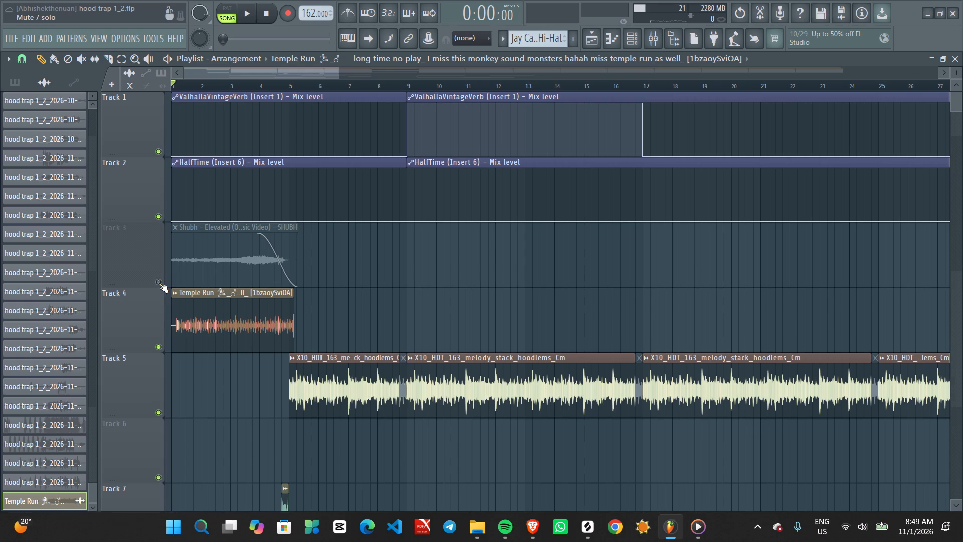
key(space)
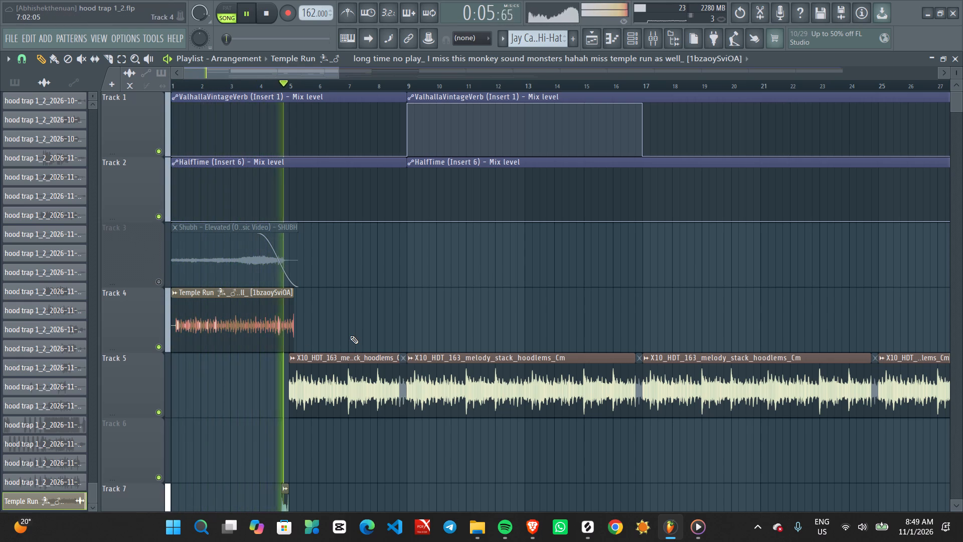
key(space)
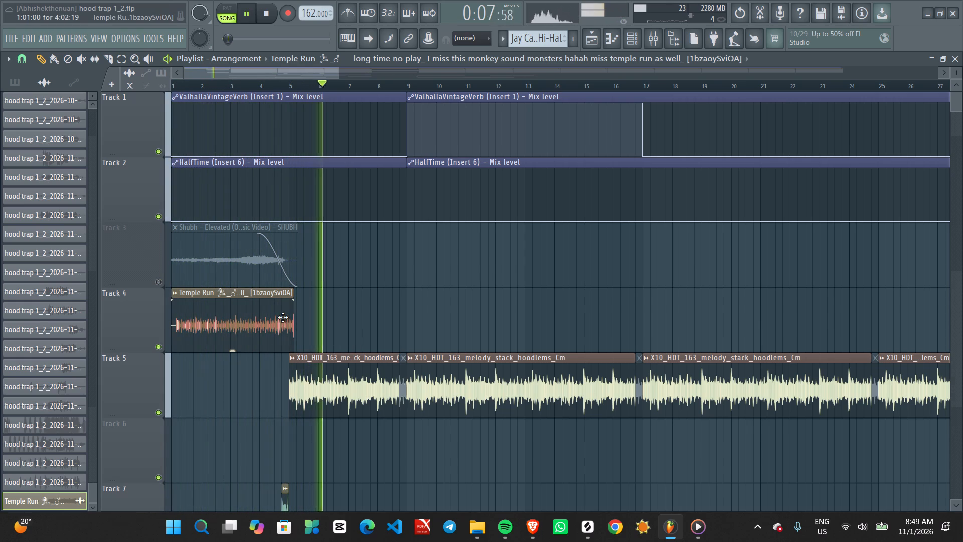
Add a fade-out of about 1 second to the end of the Temple Run clip and play back the intro.
drag(291, 303, 273, 299)
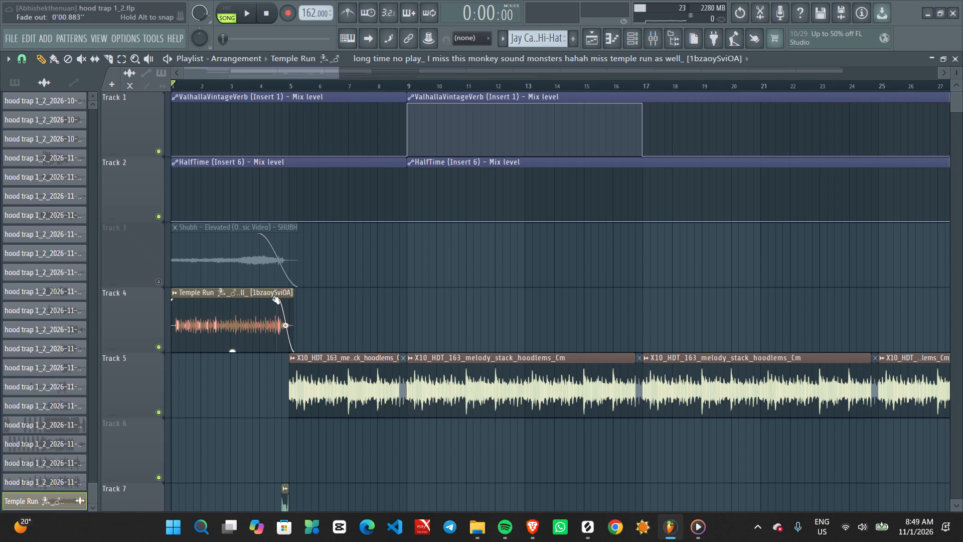
drag(273, 299, 271, 298)
key(space)
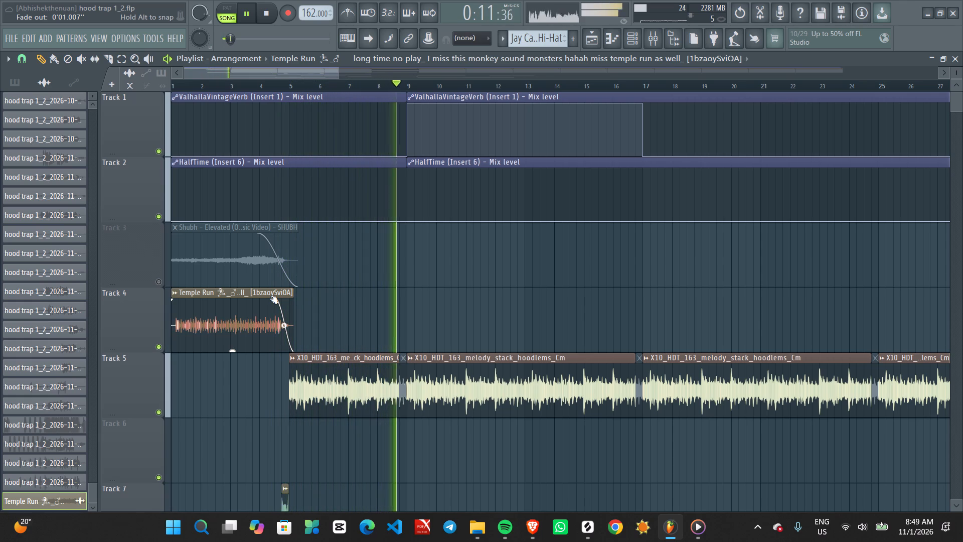
key(space)
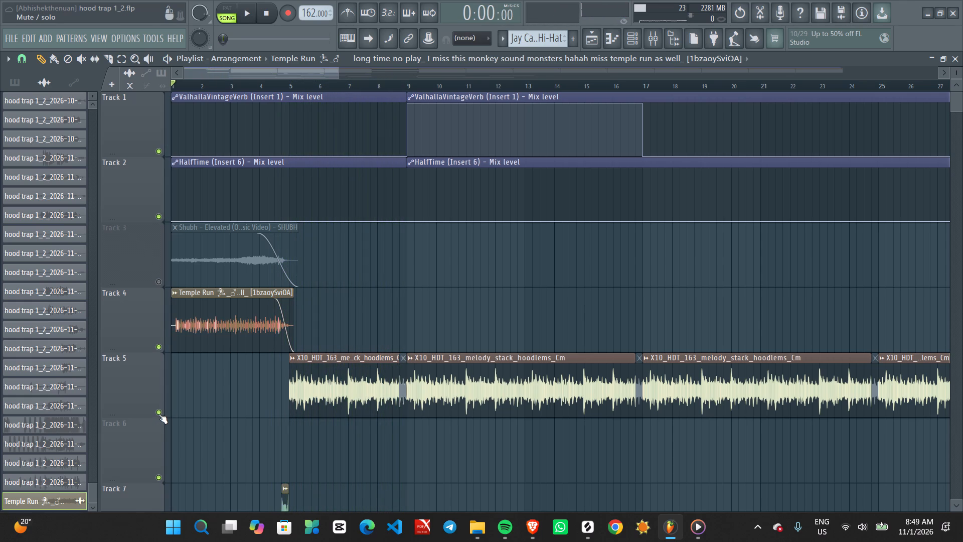
Solo Track 5 and release the solo again to reactivate all tracks, including Track 3.
right_click(158, 414)
right_click(158, 414)
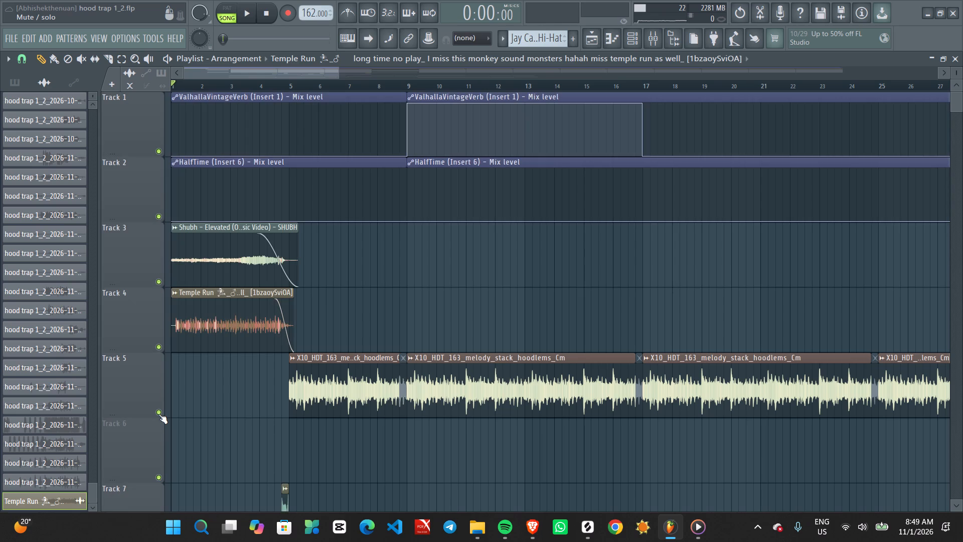
Play the intro from the start with Tracks 3 and 4 both active to hear it lead into the melody.
scroll(232, 384, down, 1)
scroll(232, 384, up, 2)
ctrl+scroll(232, 384, up, 6)
ctrl+scroll(366, 372, up, 7)
scroll(366, 372, right, 4)
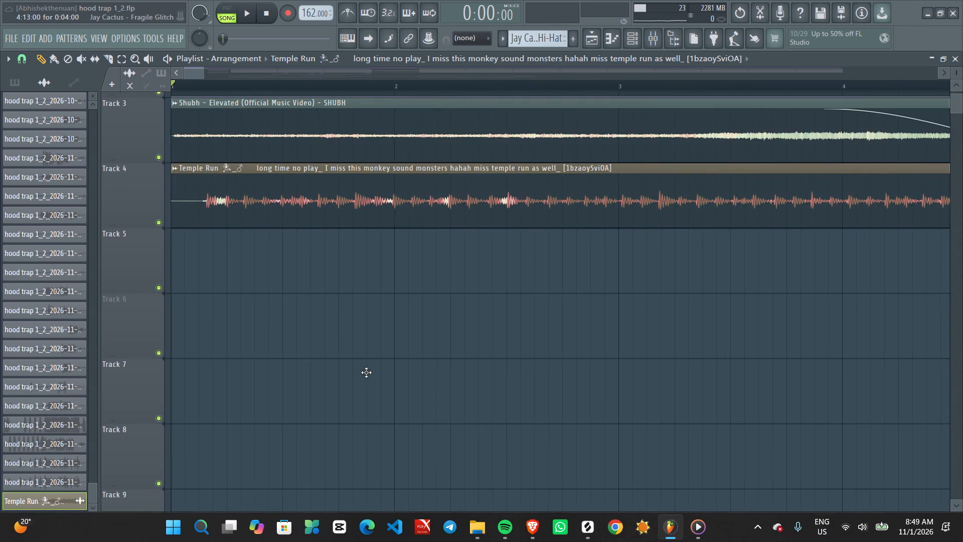
ctrl+scroll(366, 372, down, 6)
key(space)
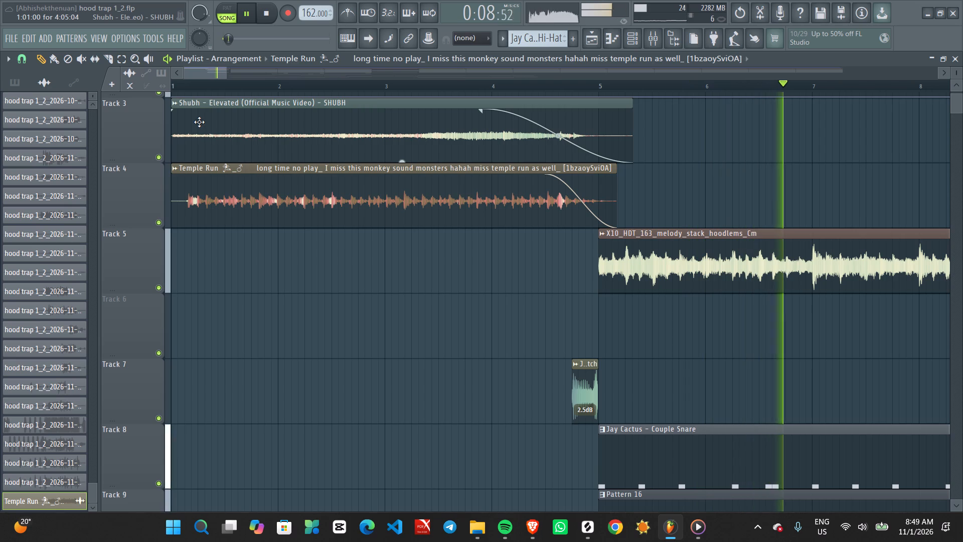
key(space)
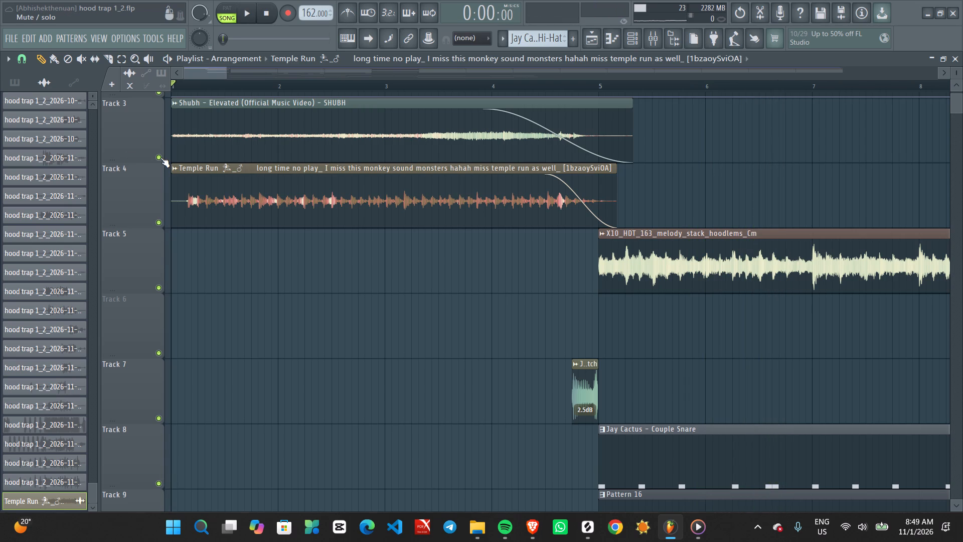
Mute Track 3, play the intro with the Temple Run clip alone for comparison, and reactivate Track 3.
click(160, 158)
key(space)
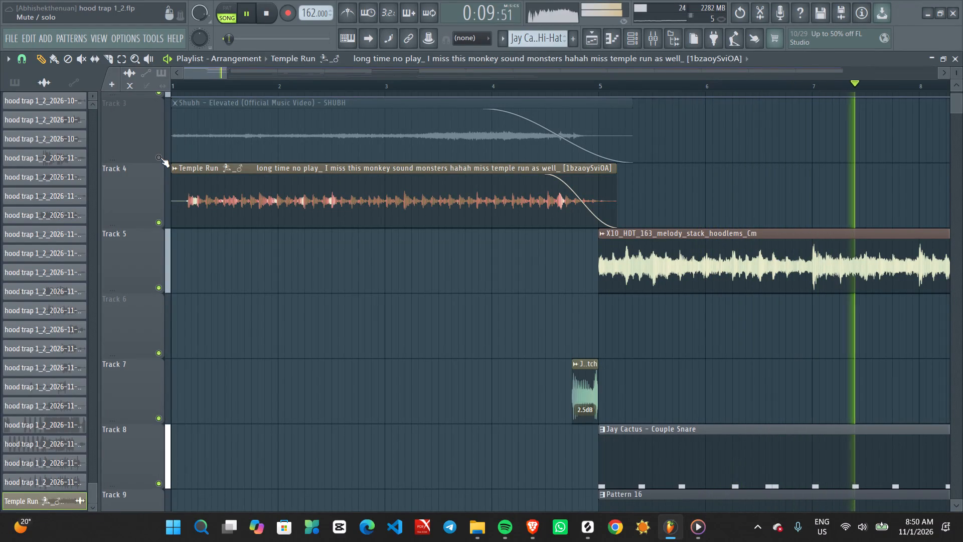
key(space)
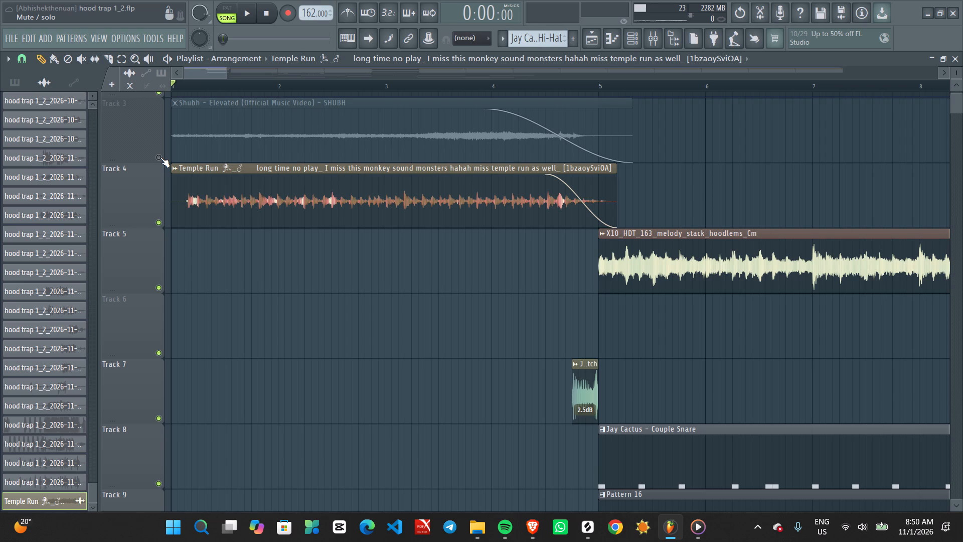
drag(160, 158, 198, 172)
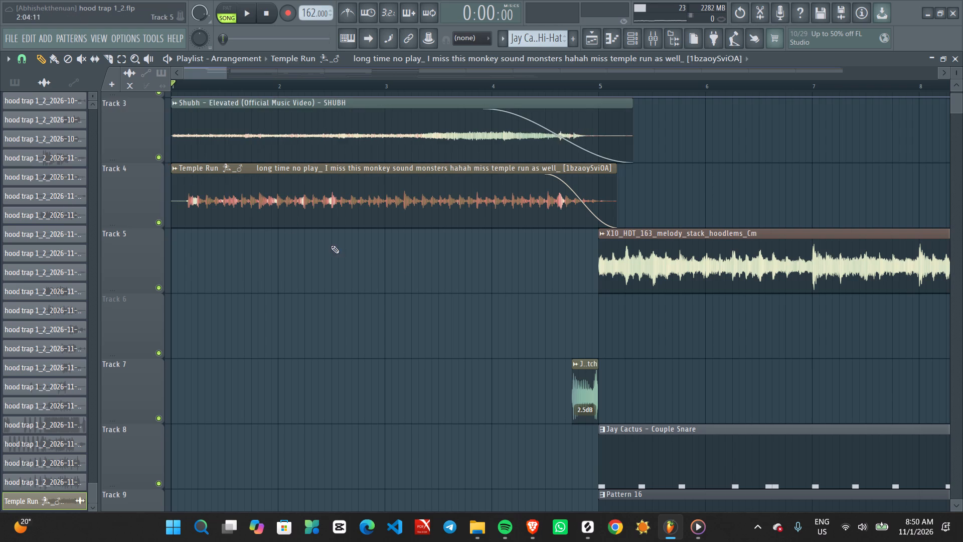
Play the song from about bar 31 and check the vocal clips on the Little AlterBoy tracks between bars 33 and 42.
scroll(405, 265, left, 2)
ctrl+scroll(405, 265, down, 13)
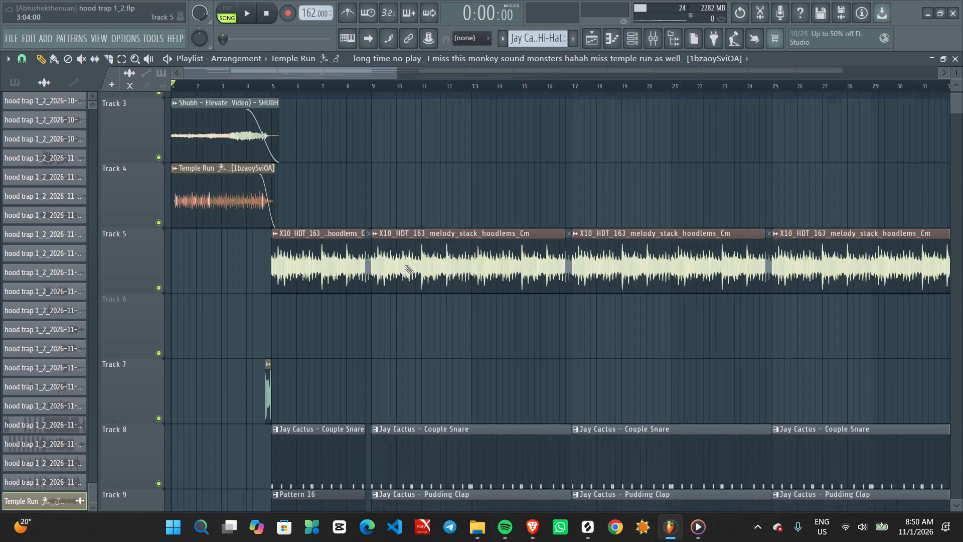
ctrl+scroll(405, 265, down, 6)
scroll(484, 241, down, 5)
scroll(484, 241, up, 1)
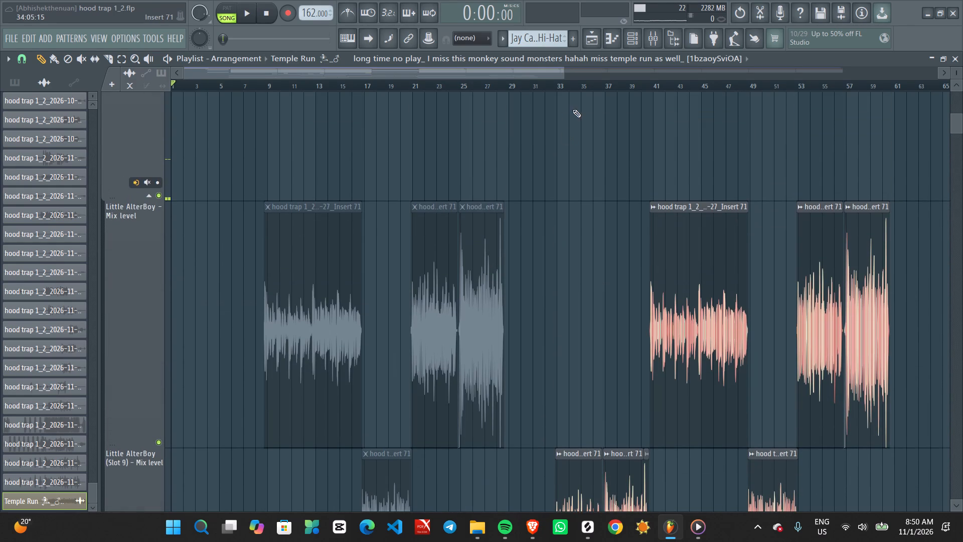
click(619, 85)
key(space)
scroll(619, 85, down, 1)
click(481, 83)
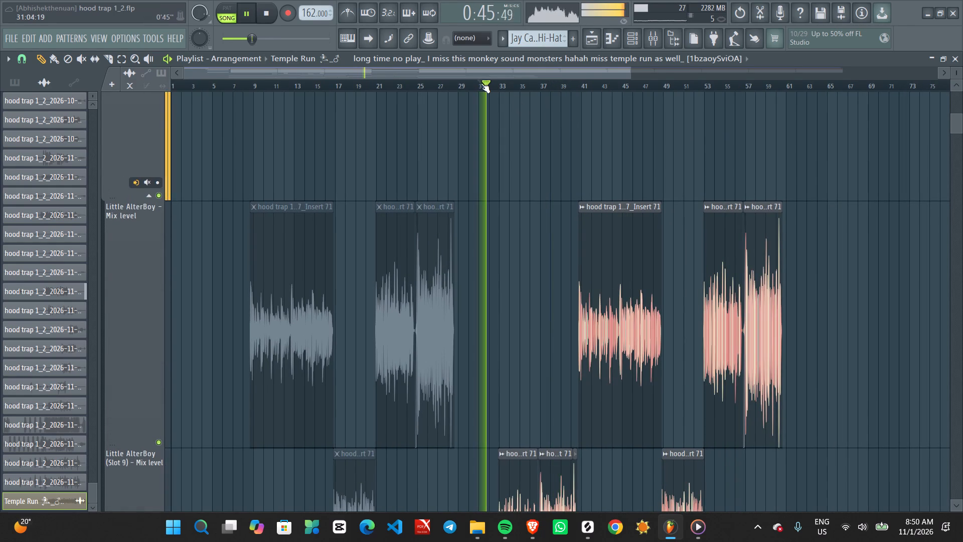
ctrl+scroll(481, 83, up, 6)
ctrl+scroll(605, 163, up, 4)
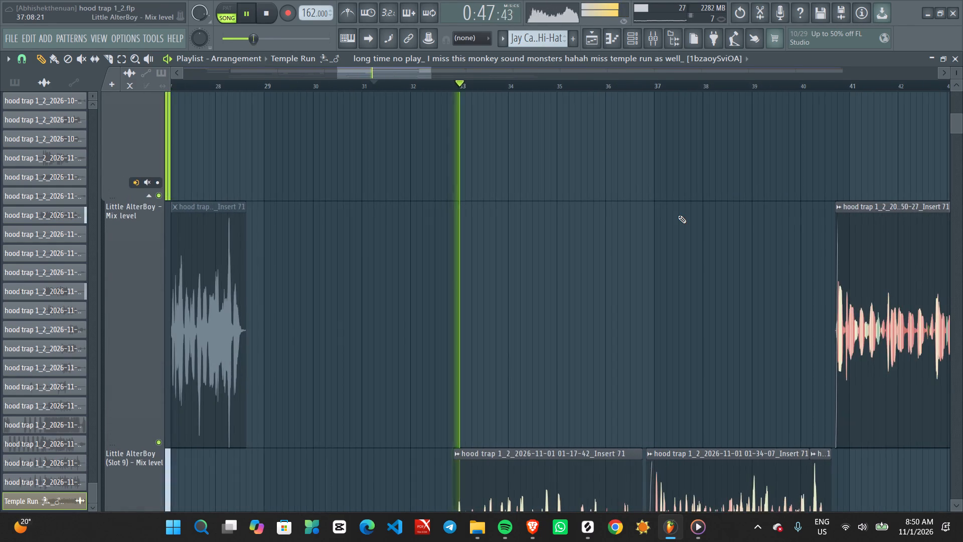
ctrl+scroll(678, 215, up, 4)
ctrl+scroll(723, 296, up, 4)
scroll(610, 315, down, 1)
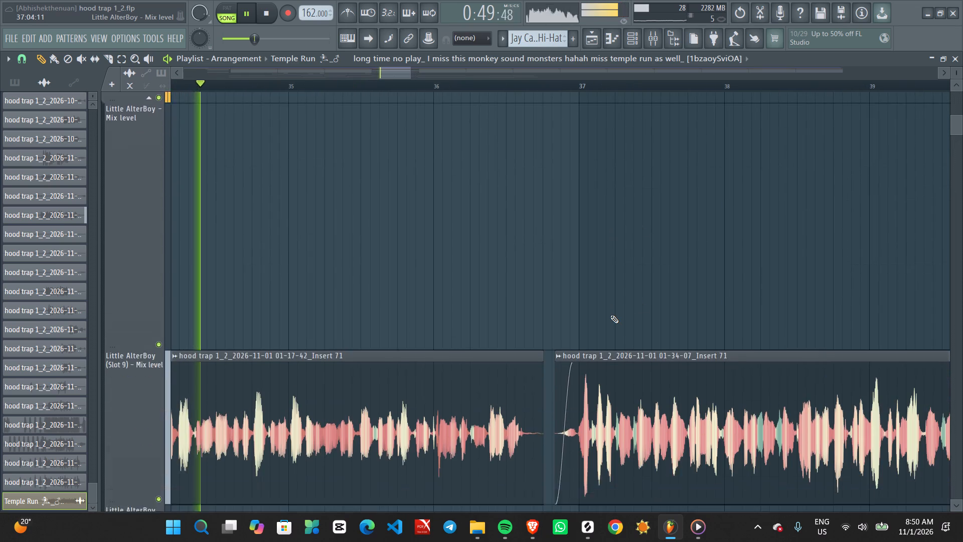
scroll(610, 315, down, 1)
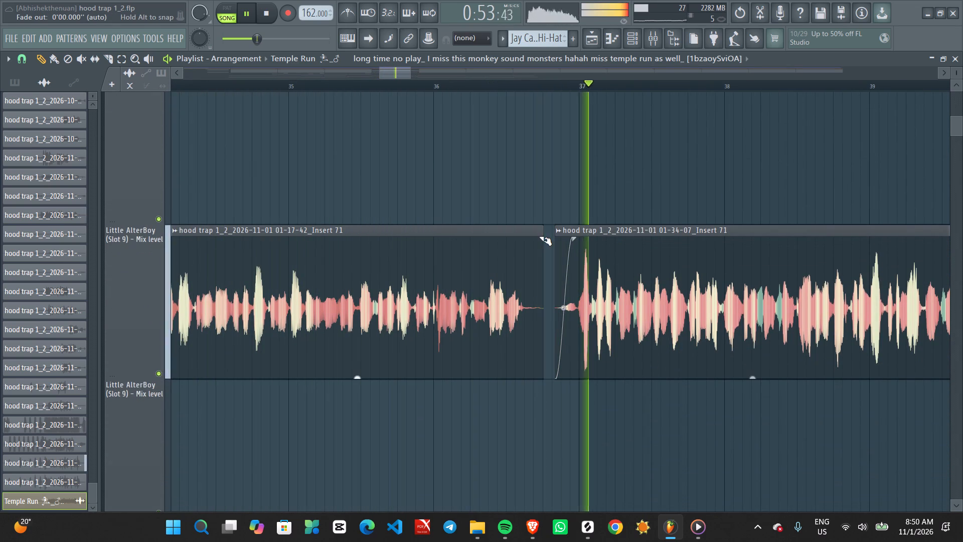
ctrl+scroll(607, 241, down, 5)
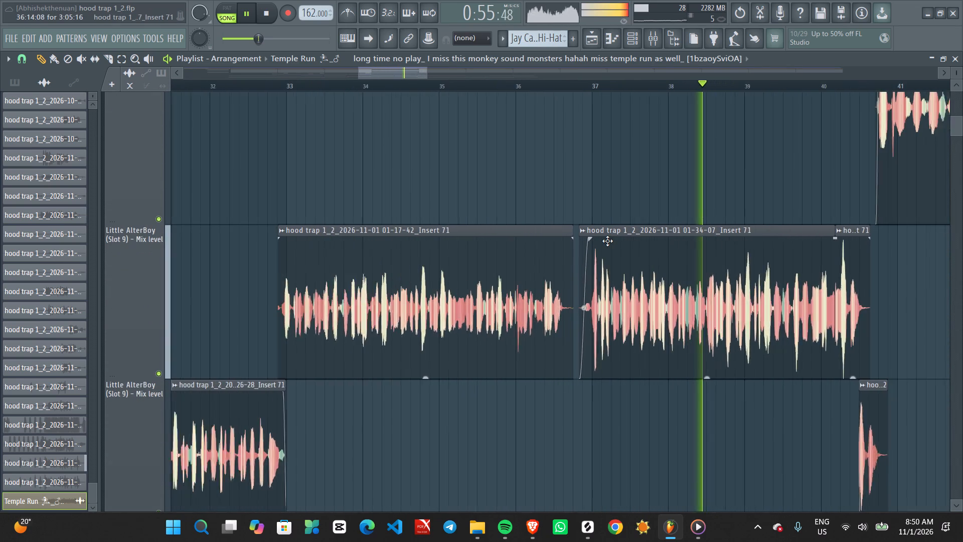
scroll(607, 241, left, 1)
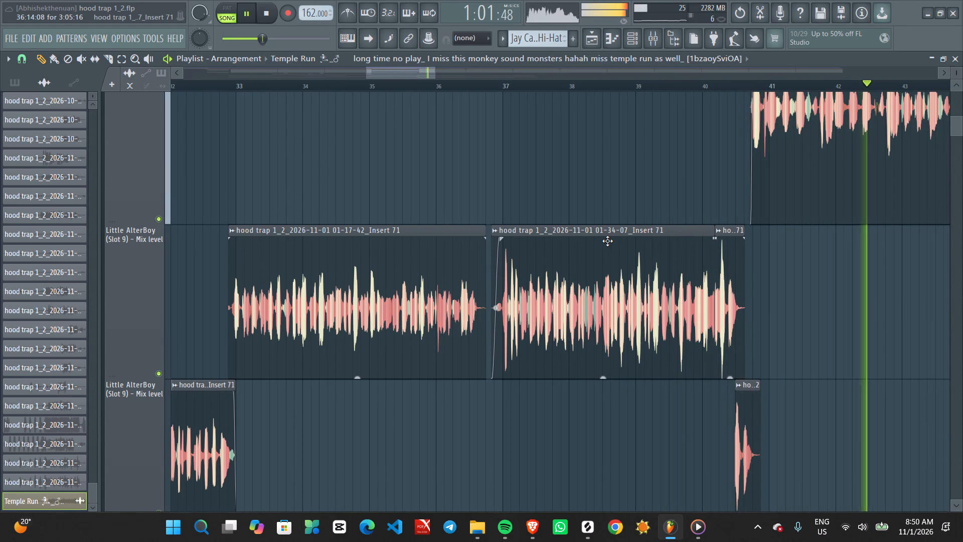
key(space)
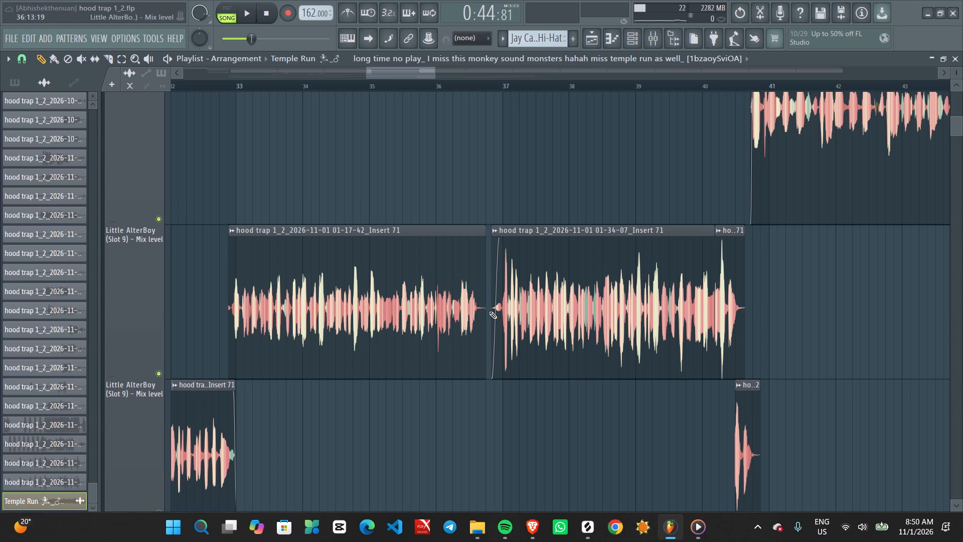
Mute Track 3 and play the intro from about bar 2 to hear the end of the Temple Run clip.
ctrl+scroll(489, 311, down, 5)
scroll(489, 311, right, 2)
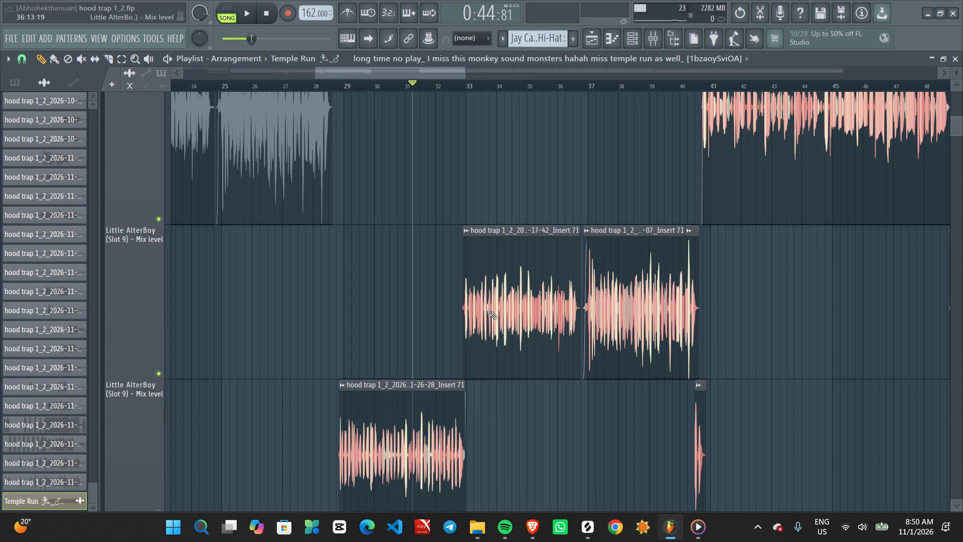
scroll(489, 311, up, 1)
scroll(374, 272, right, 9)
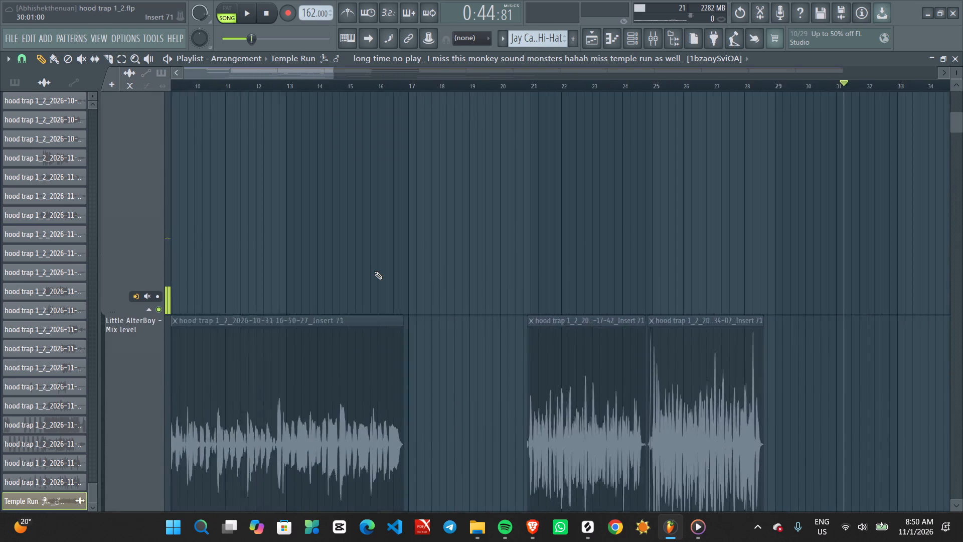
scroll(374, 272, right, 20)
scroll(374, 272, right, 1)
scroll(374, 272, up, 2)
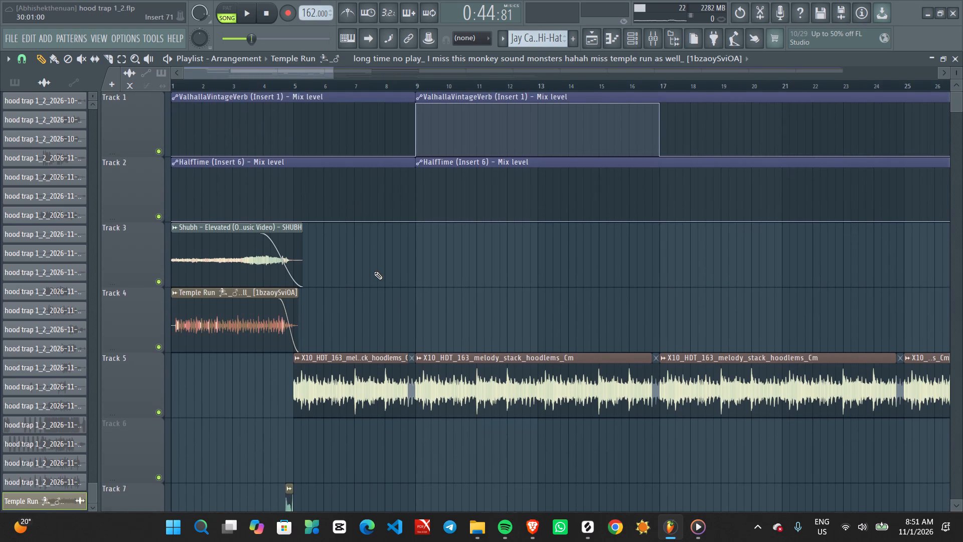
scroll(374, 272, up, 1)
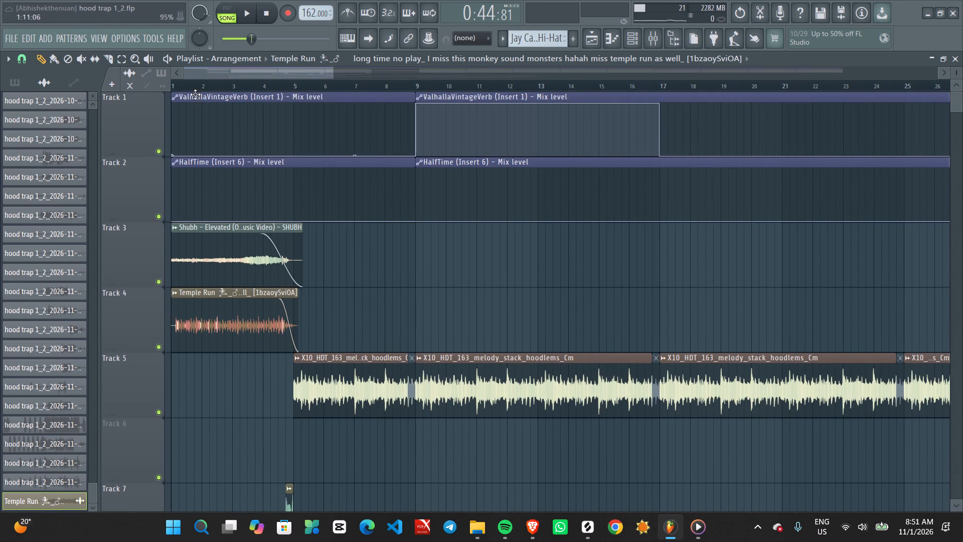
click(161, 280)
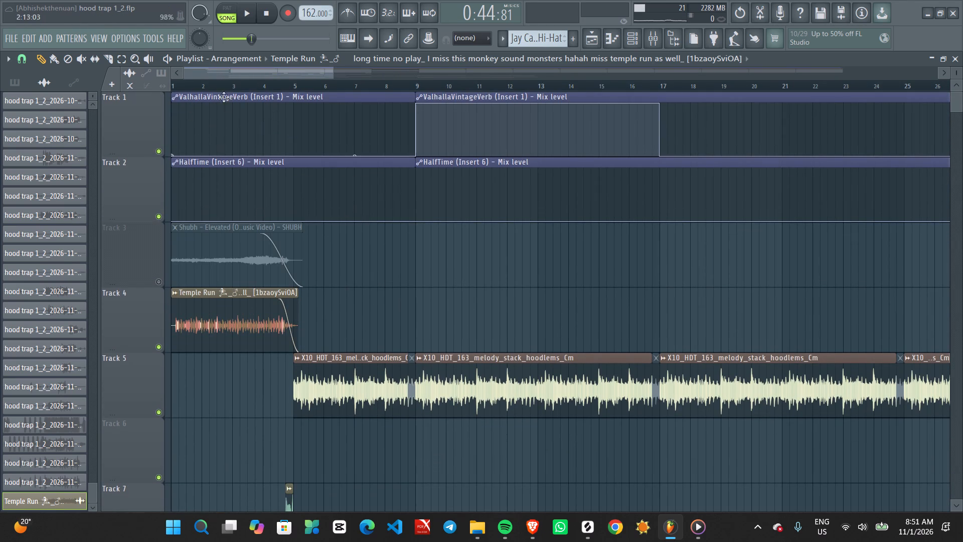
click(225, 91)
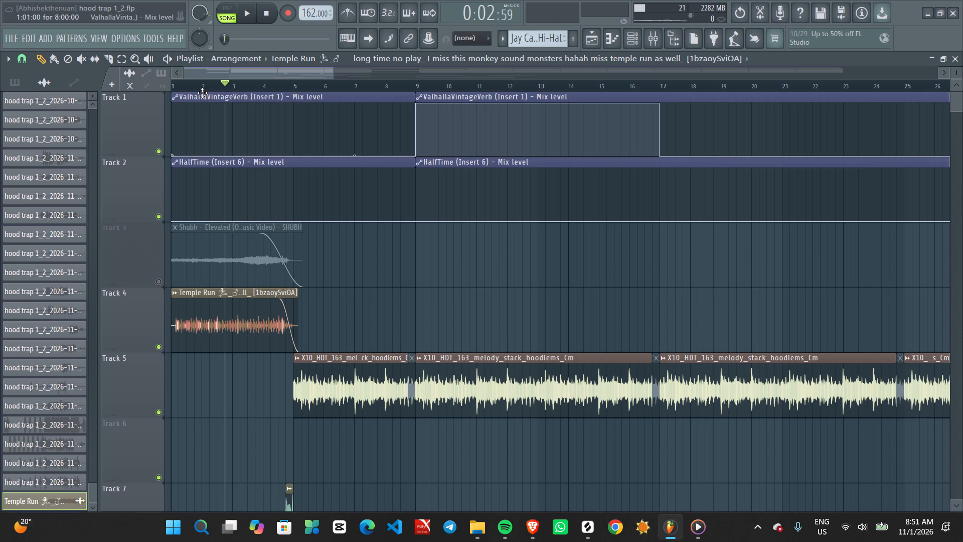
click(199, 87)
key(space)
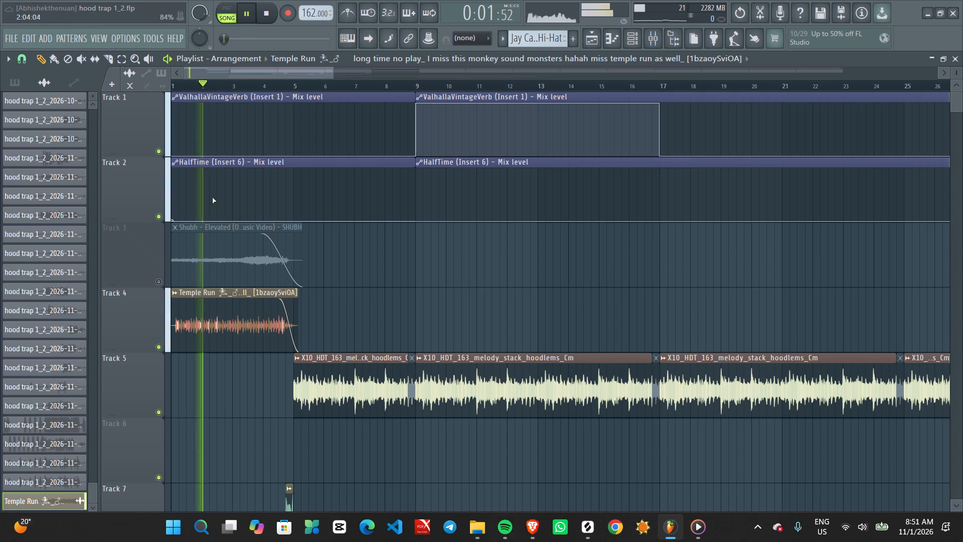
ctrl+scroll(213, 220, up, 2)
scroll(213, 220, right, 1)
ctrl+scroll(213, 220, up, 1)
ctrl+scroll(213, 220, right, 1)
ctrl+scroll(213, 220, up, 1)
ctrl+scroll(213, 220, right, 1)
ctrl+scroll(213, 220, up, 1)
ctrl+scroll(213, 220, right, 1)
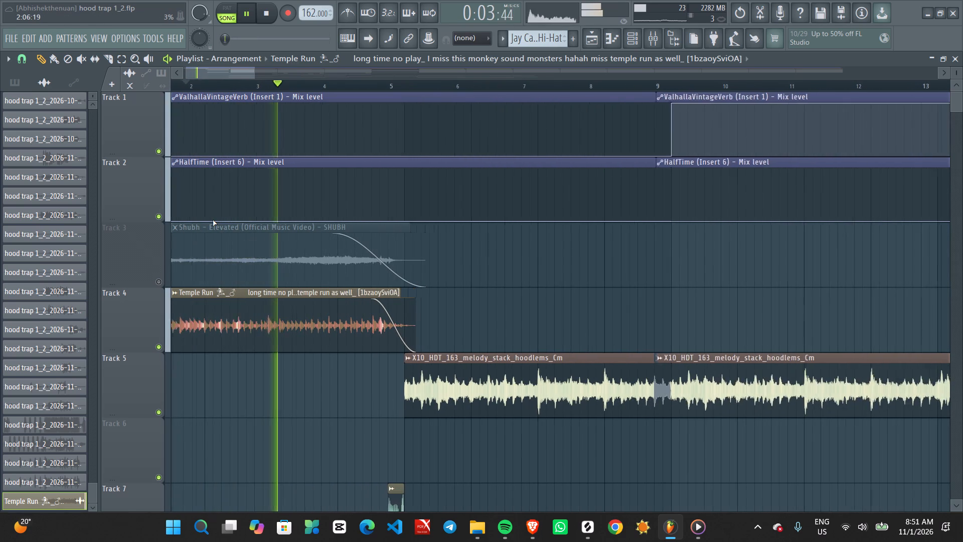
ctrl+scroll(213, 220, right, 1)
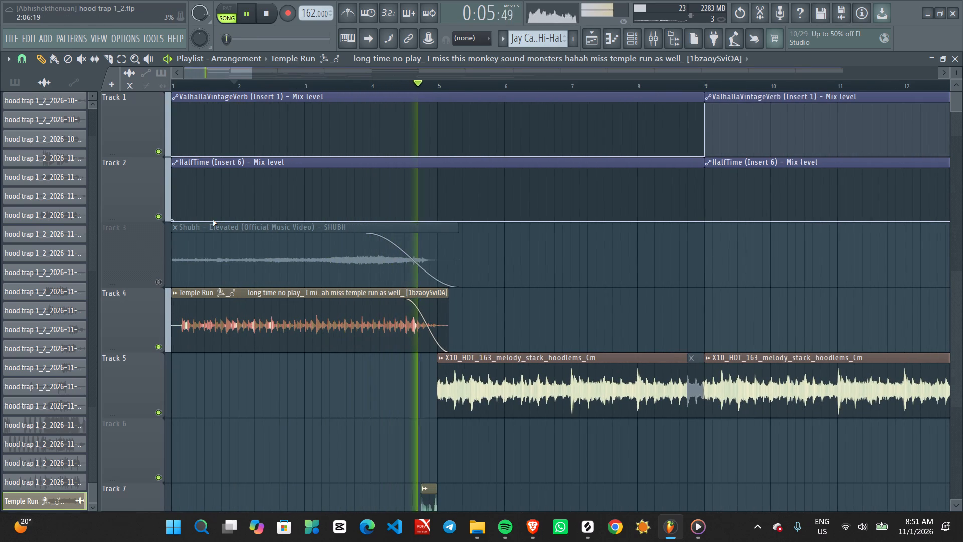
key(space)
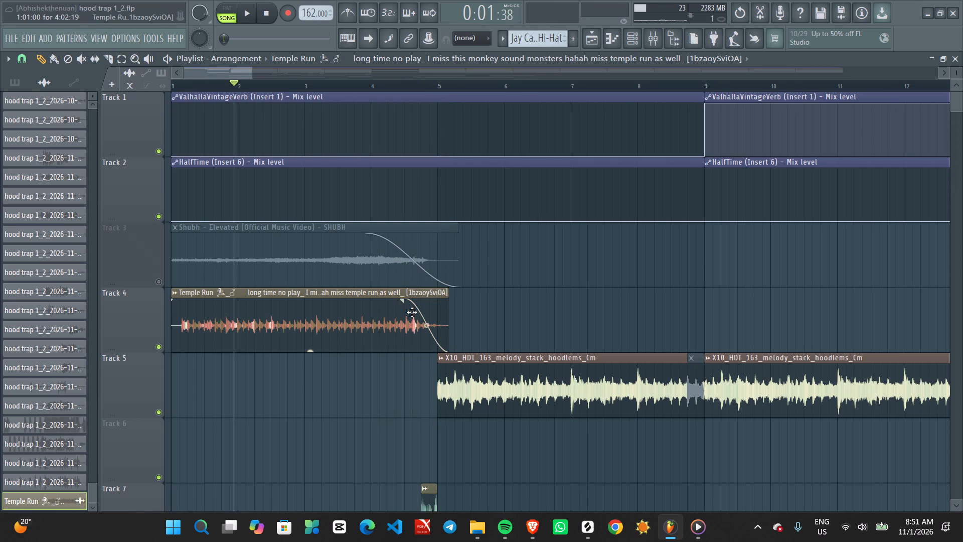
Locate the start of the last loud hit by playback and slice the Temple Run clip there, at about 4:10.
ctrl+scroll(412, 312, up, 14)
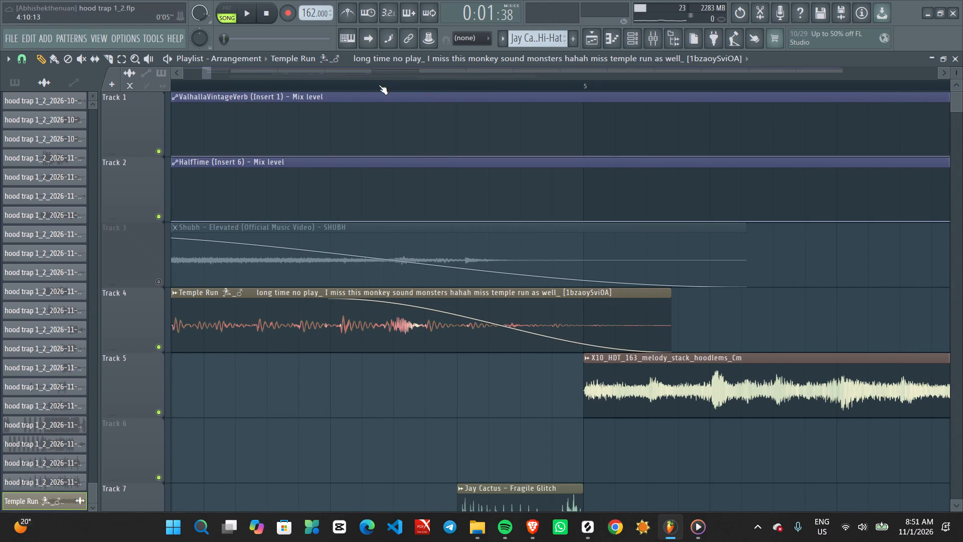
click(377, 86)
key(space)
key(space)
key(space)
key(space)
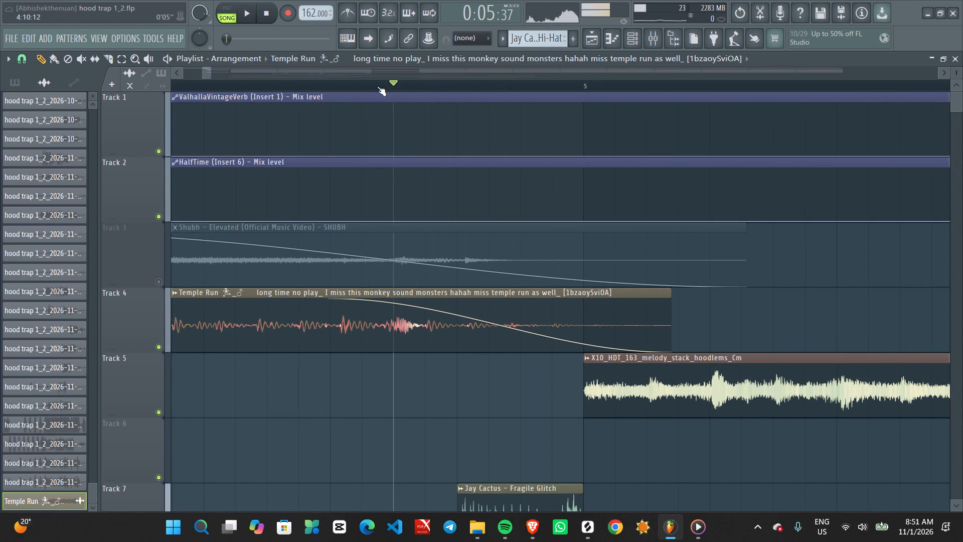
key(c)
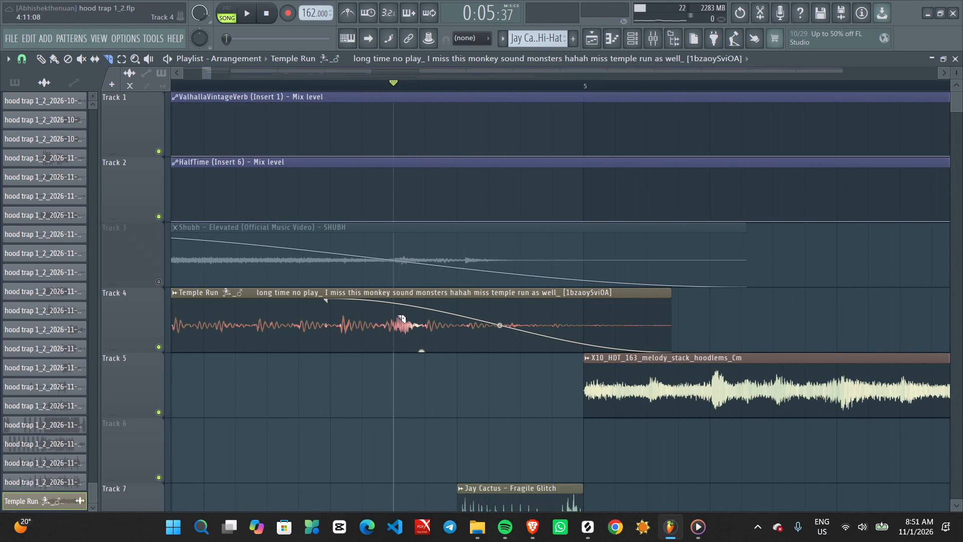
shift+click(391, 315)
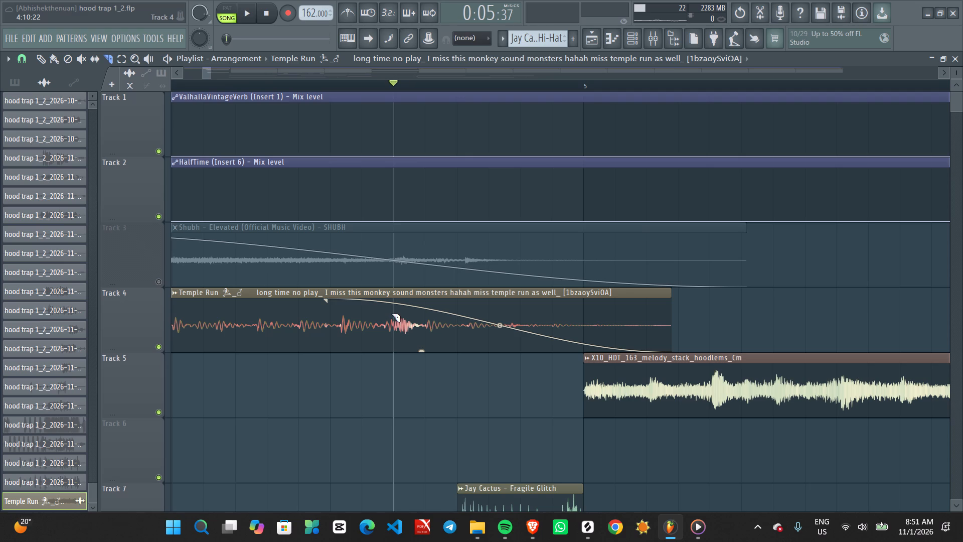
shift+click(391, 312)
shift+drag(391, 312, 391, 352)
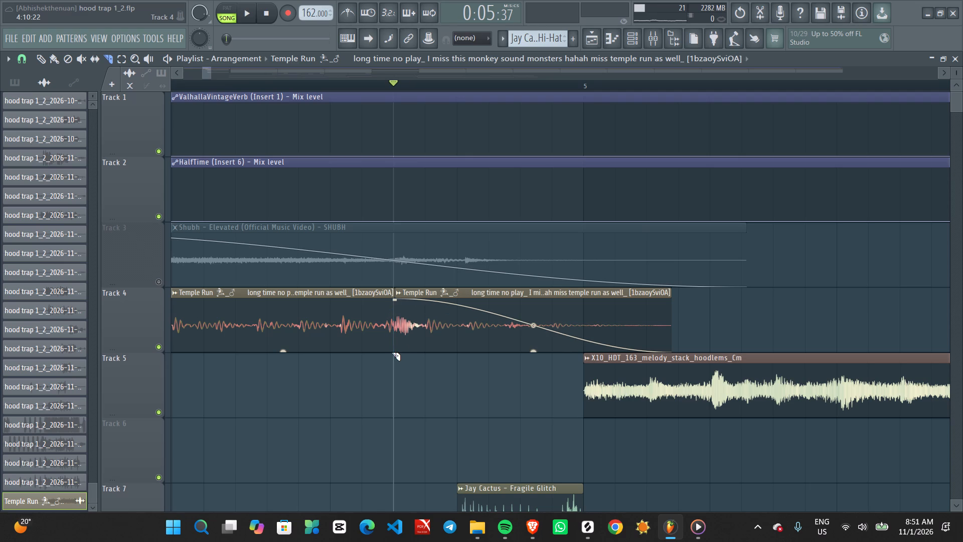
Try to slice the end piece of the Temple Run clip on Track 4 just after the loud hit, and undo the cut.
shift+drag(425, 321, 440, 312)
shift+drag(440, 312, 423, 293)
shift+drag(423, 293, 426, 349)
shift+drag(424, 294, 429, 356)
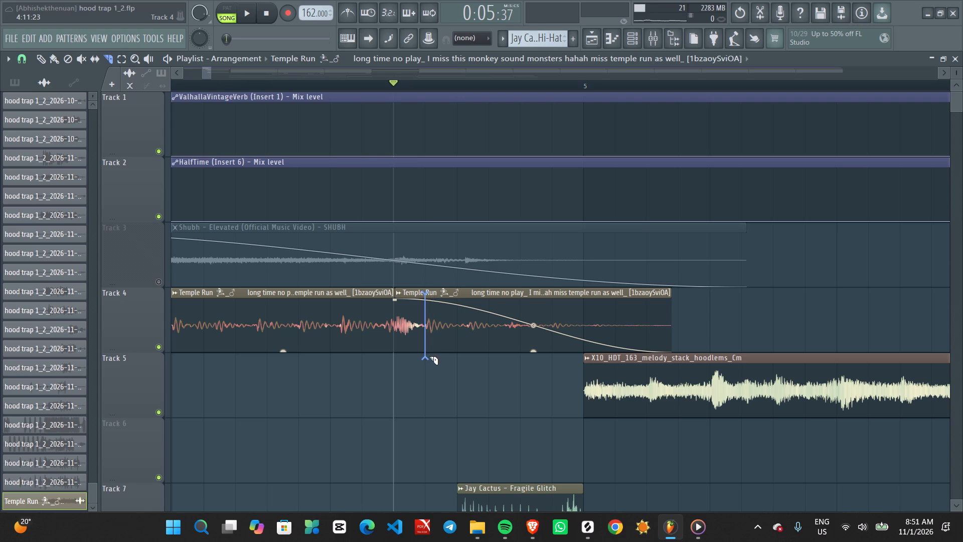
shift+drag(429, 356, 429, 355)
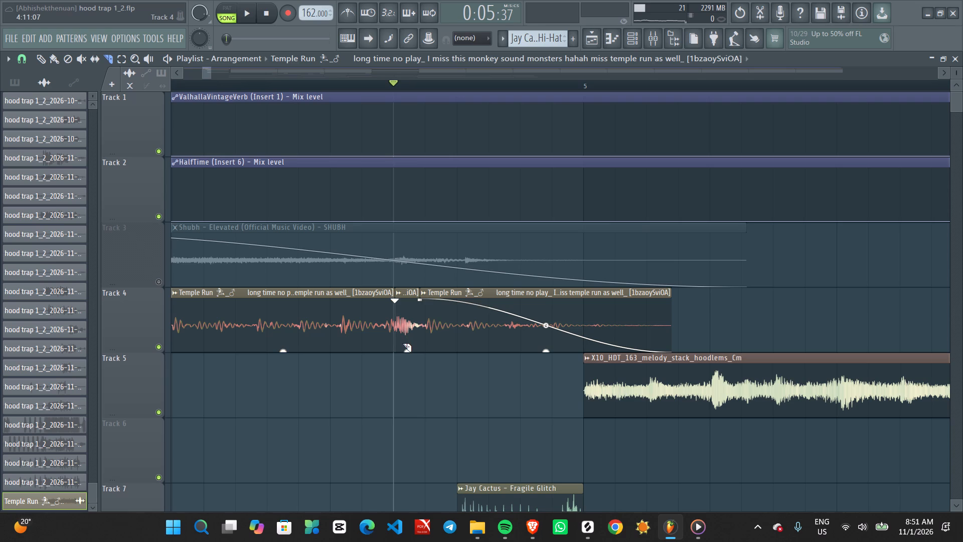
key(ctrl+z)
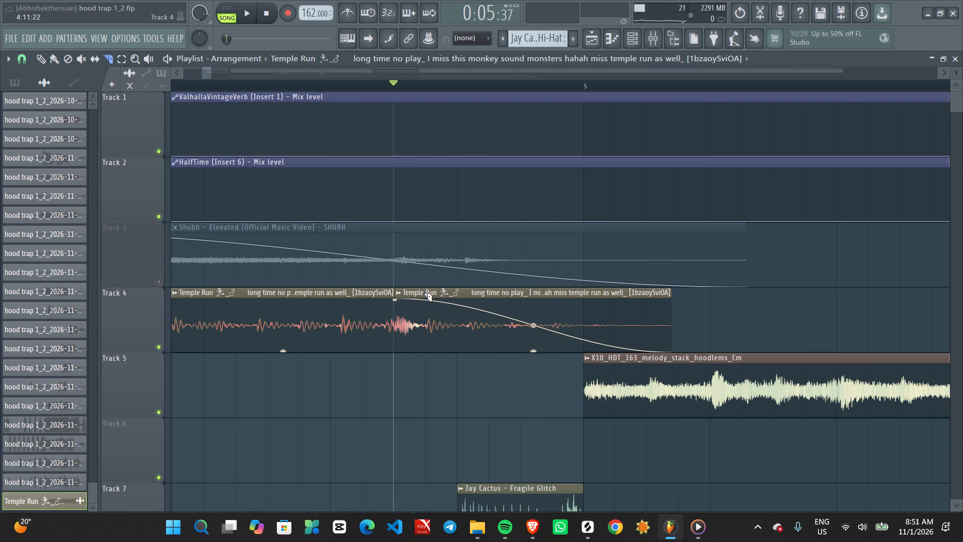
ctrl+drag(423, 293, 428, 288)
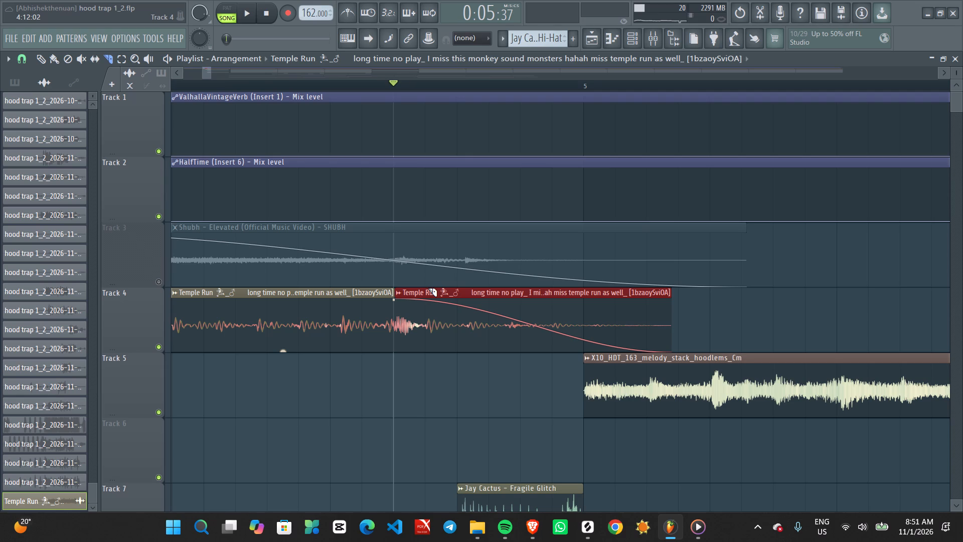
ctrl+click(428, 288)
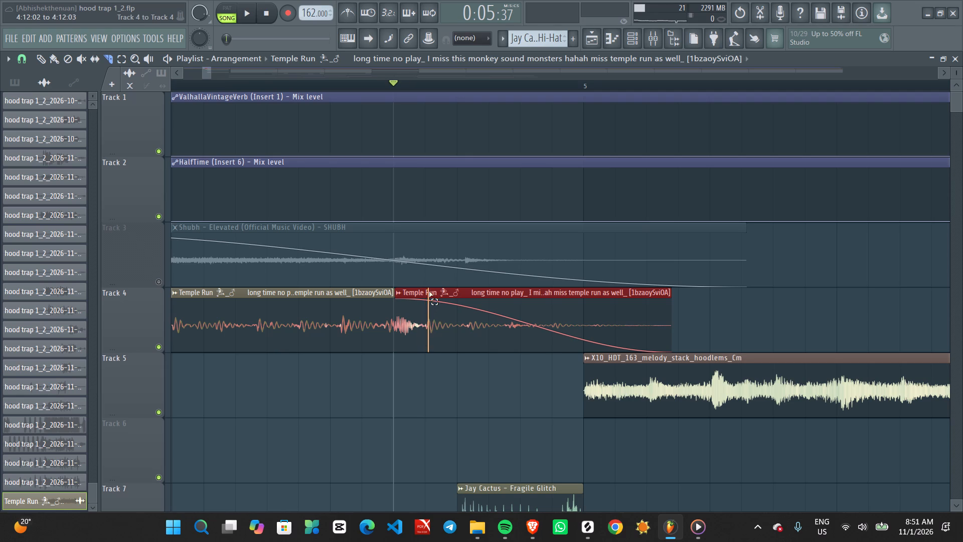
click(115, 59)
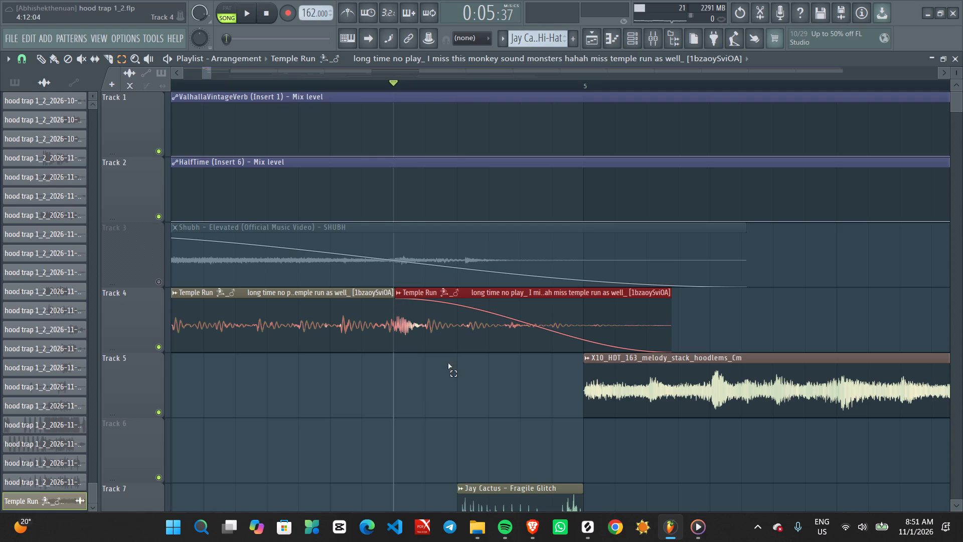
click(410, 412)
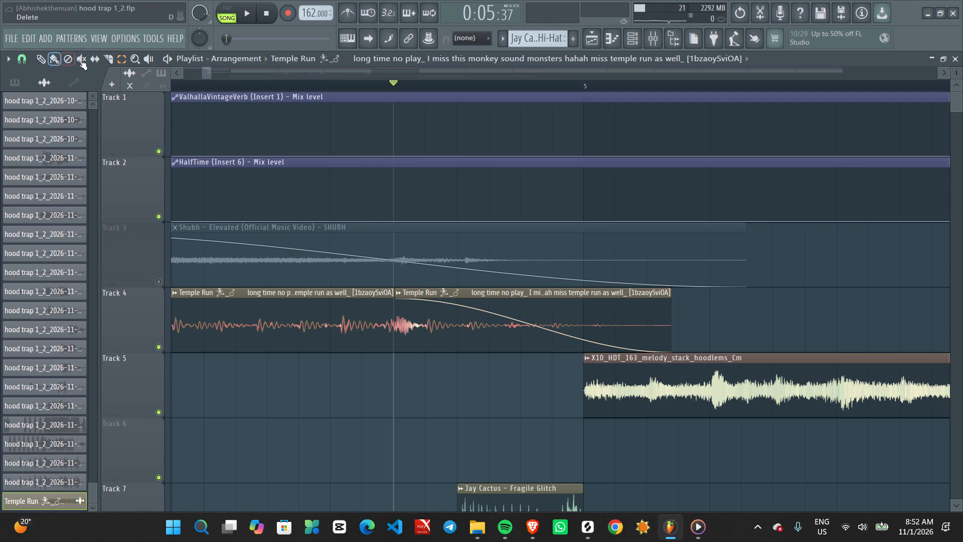
Slice the Temple Run clip's end piece just after the loud hit, at about 4:11, to isolate the hit.
click(112, 54)
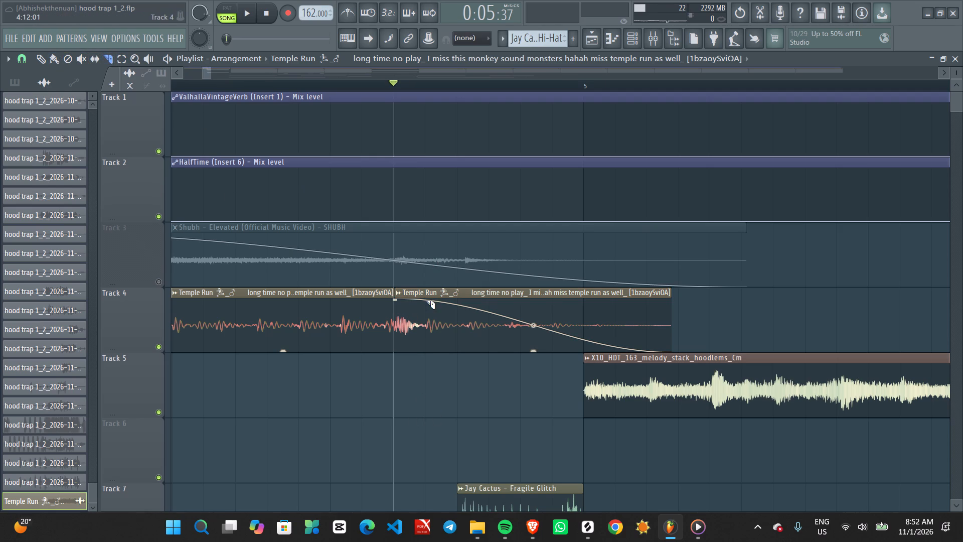
alt+click(425, 295)
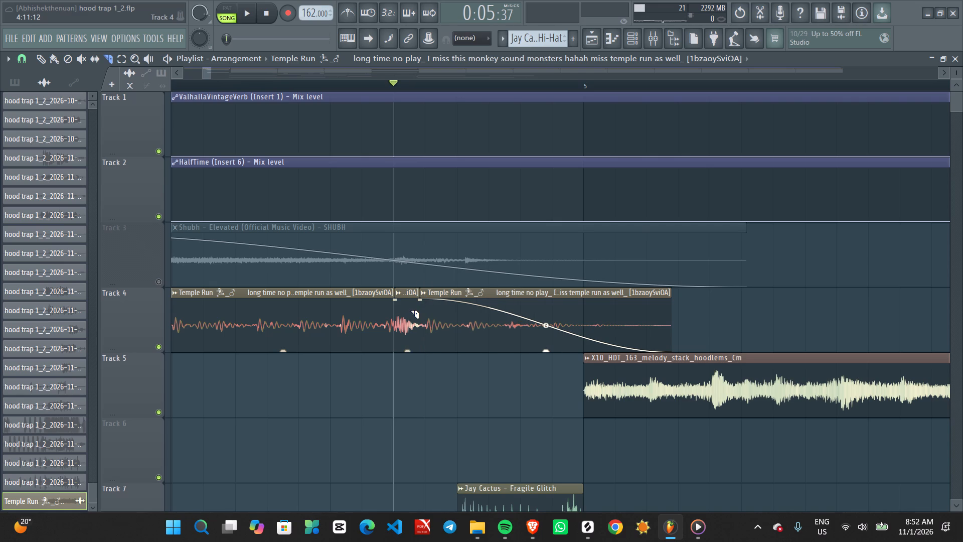
Place a copy of the isolated Temple Run hit in the empty space of Track 4, at about 5:09.
key(p)
shift+drag(404, 319, 486, 313)
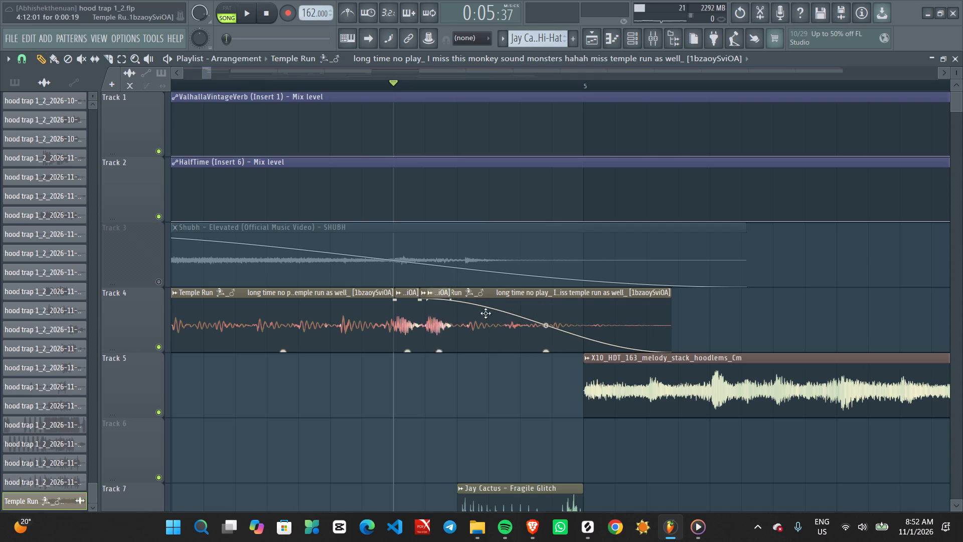
shift+drag(486, 313, 841, 270)
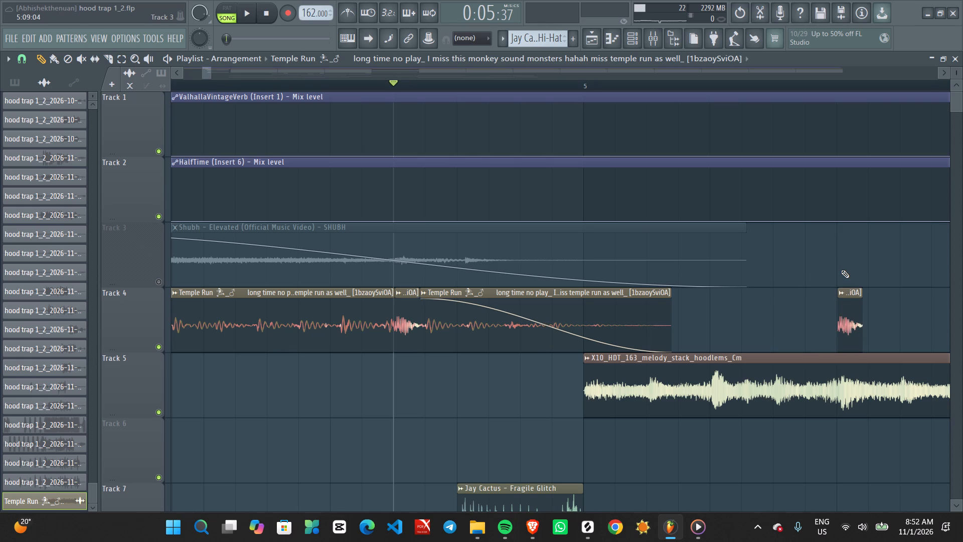
Move the copied Temple Run hit from Track 4 down to Track 24, at about 17:12.
ctrl+scroll(841, 270, down, 9)
scroll(841, 270, left, 4)
ctrl+scroll(841, 270, up, 7)
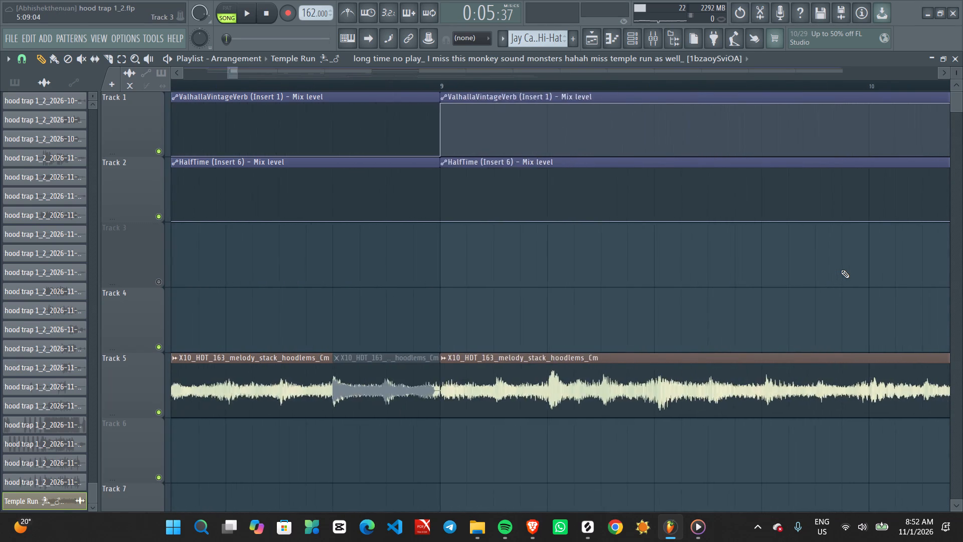
ctrl+scroll(841, 270, down, 18)
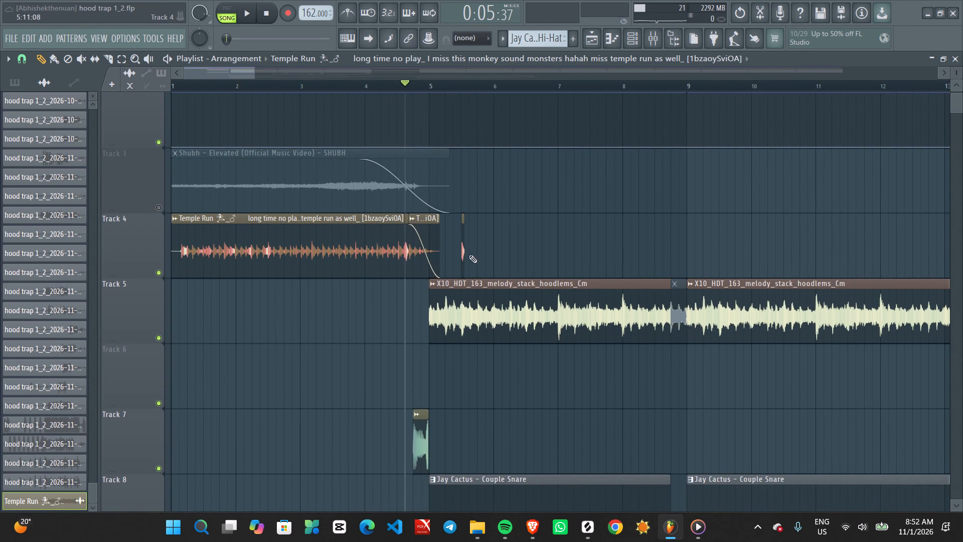
drag(462, 255, 962, 432)
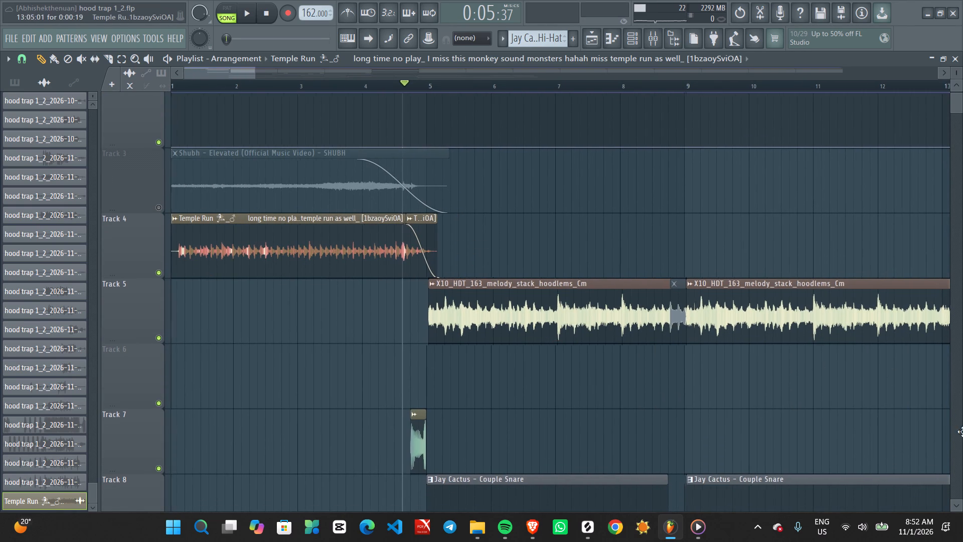
drag(962, 432, 962, 350)
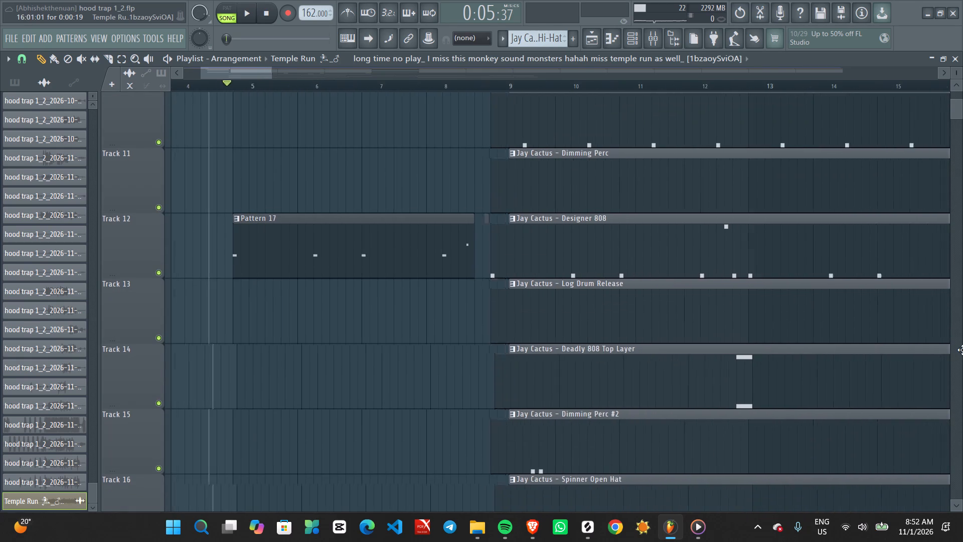
drag(962, 350, 871, 418)
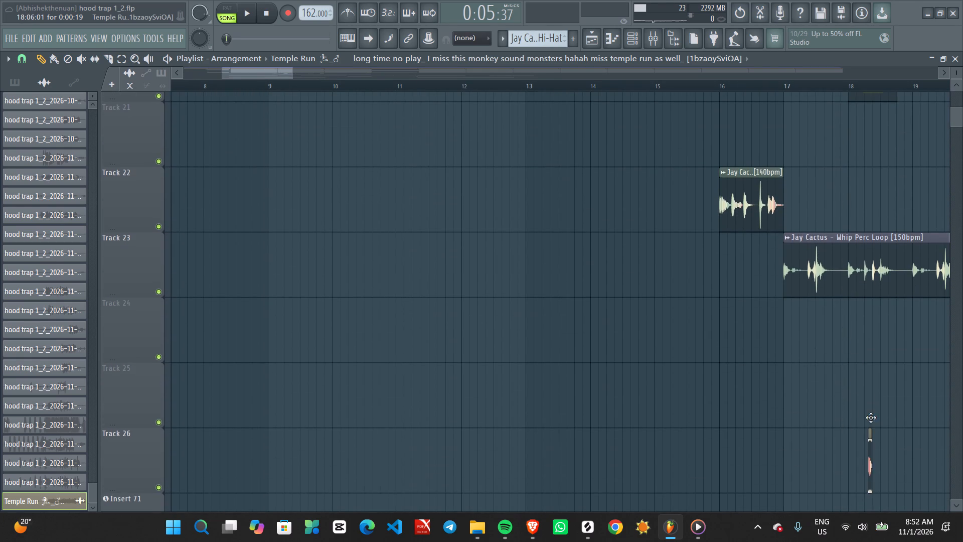
drag(871, 418, 830, 339)
scroll(830, 339, left, 2)
ctrl+scroll(830, 339, down, 8)
scroll(830, 339, left, 1)
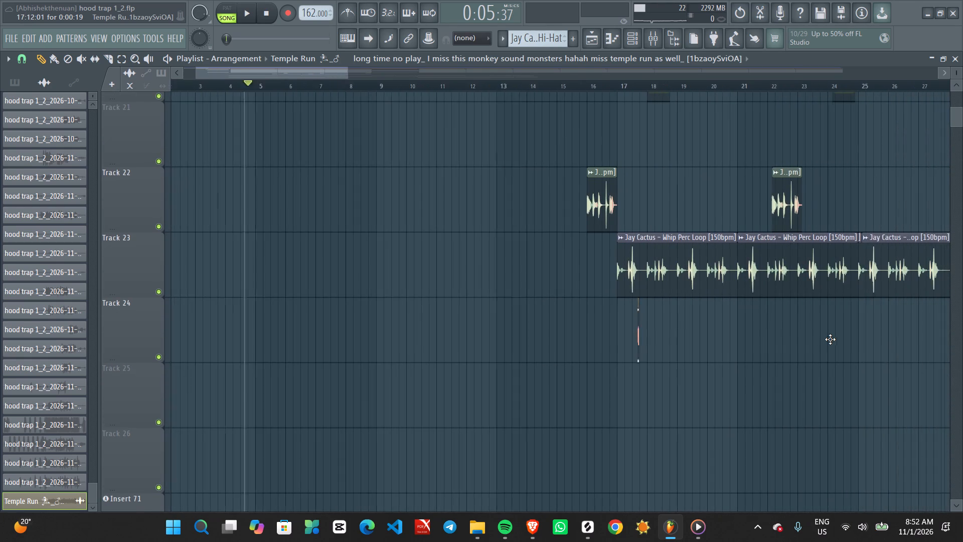
Move the copied Temple Run hit from Track 24 down to Track 26, at the start of bar 18.
scroll(830, 339, left, 1)
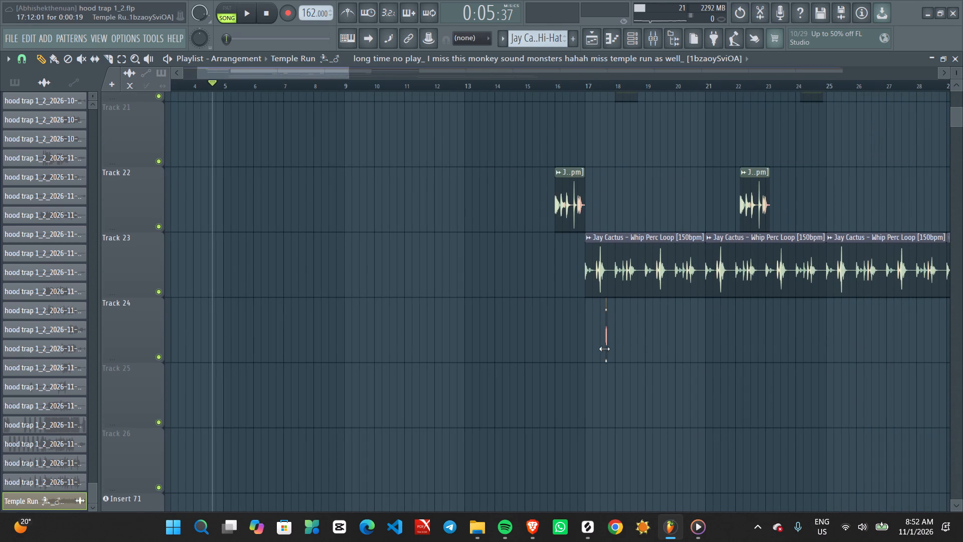
scroll(618, 309, up, 1)
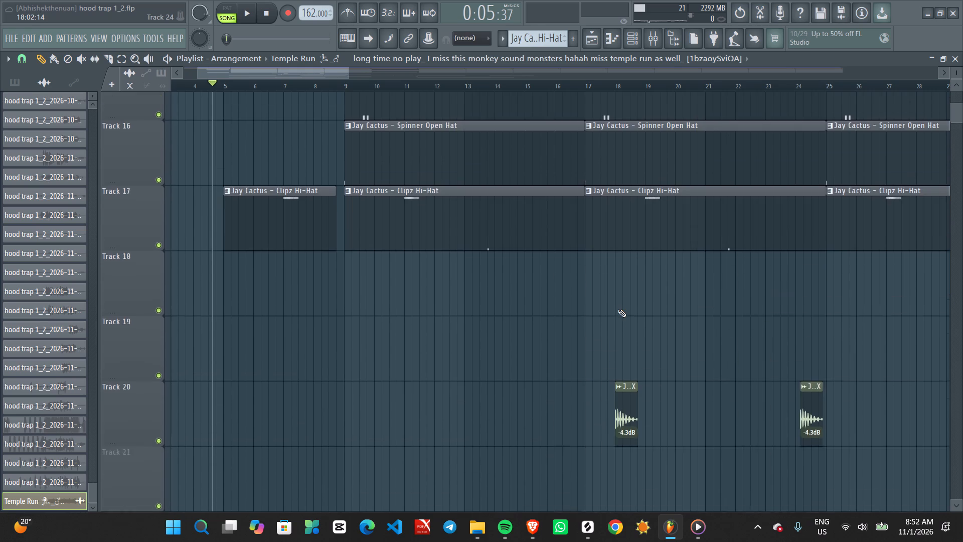
scroll(618, 309, up, 1)
scroll(618, 309, down, 1)
ctrl+scroll(618, 309, up, 7)
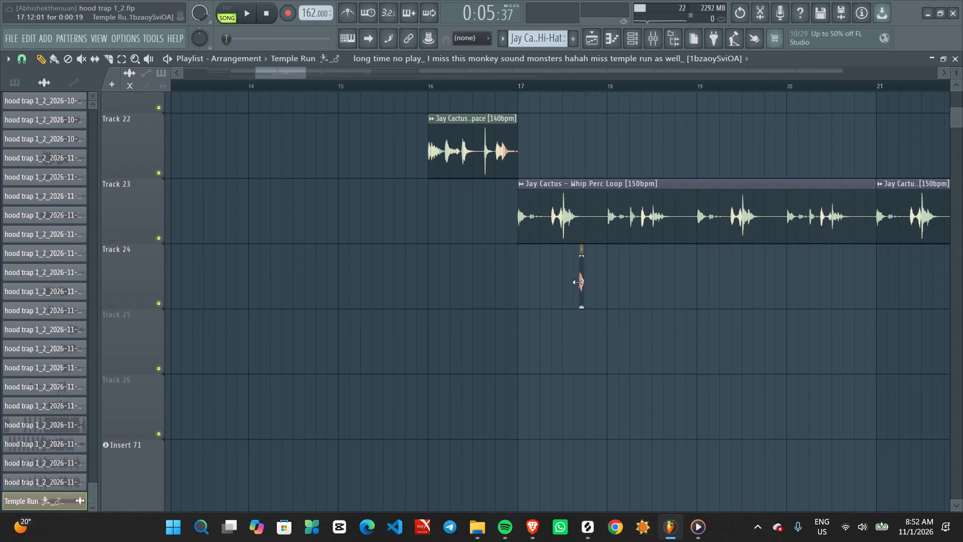
drag(581, 283, 582, 418)
drag(582, 418, 611, 507)
Move the copied hit to the lower Little AlterBoy (Slot 9) track, at 20:16 near the end of the muted vocal clip.
ctrl+scroll(611, 507, down, 5)
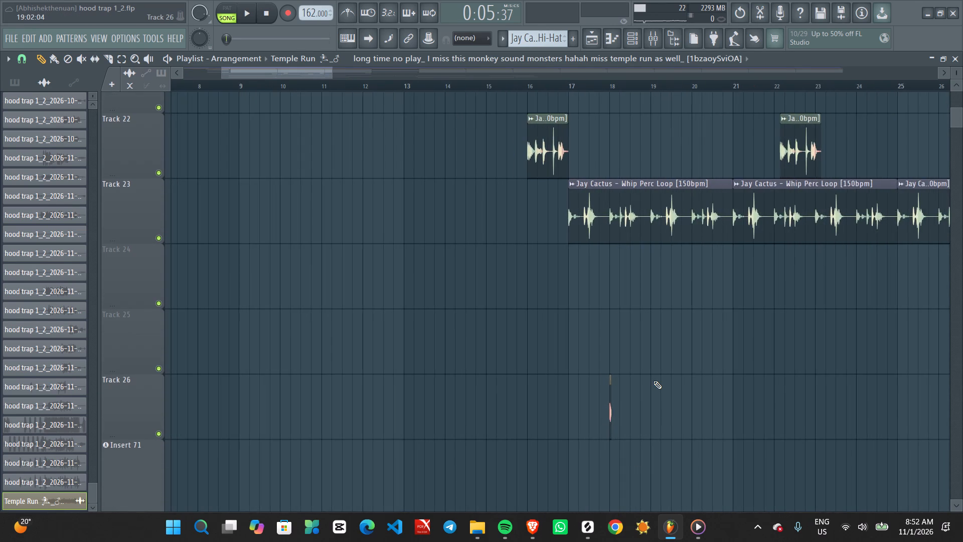
ctrl+scroll(654, 381, down, 14)
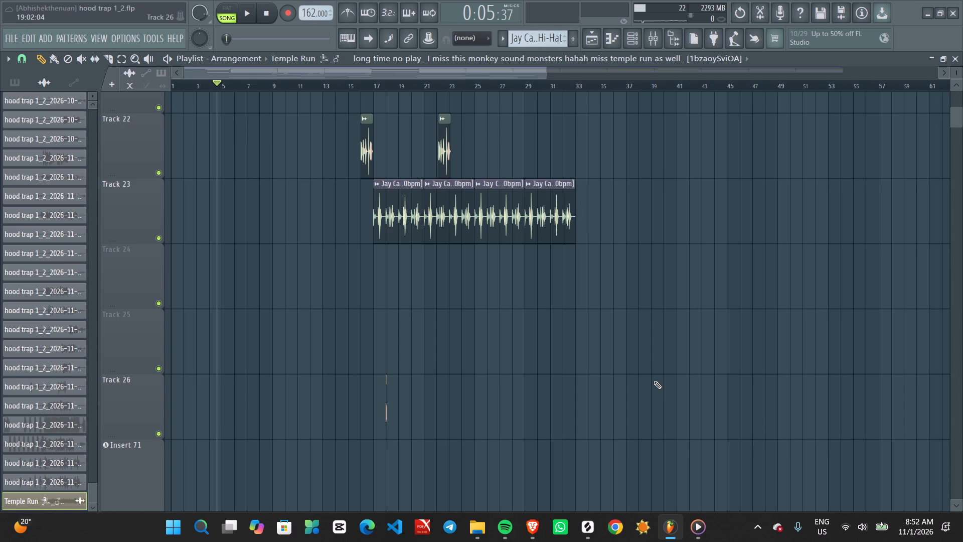
shift+scroll(370, 251, up, 2)
alt+scroll(375, 253, down, 3)
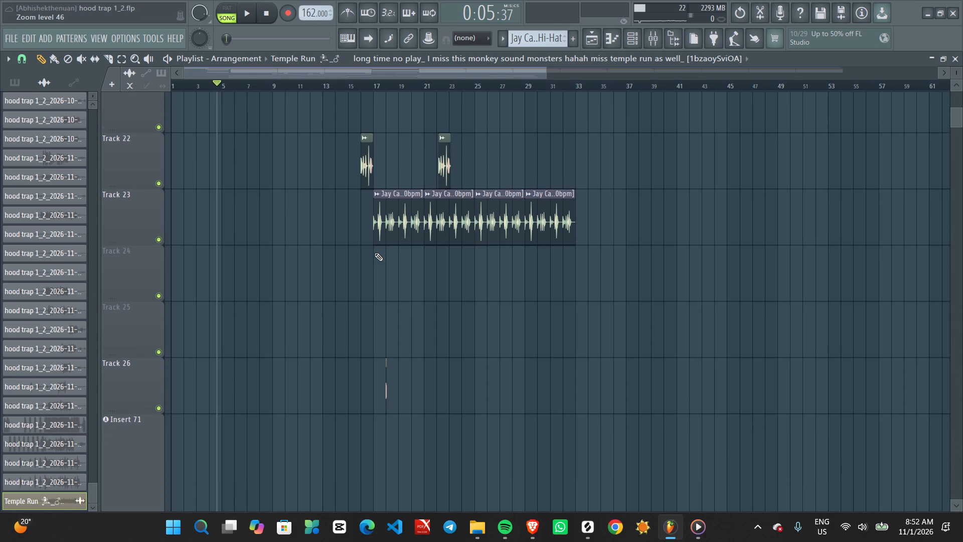
alt+scroll(375, 253, down, 2)
alt+scroll(377, 254, up, 2)
alt+scroll(379, 255, down, 2)
alt+scroll(379, 255, up, 1)
alt+scroll(380, 256, down, 10)
alt+scroll(383, 259, up, 1)
alt+scroll(383, 259, down, 6)
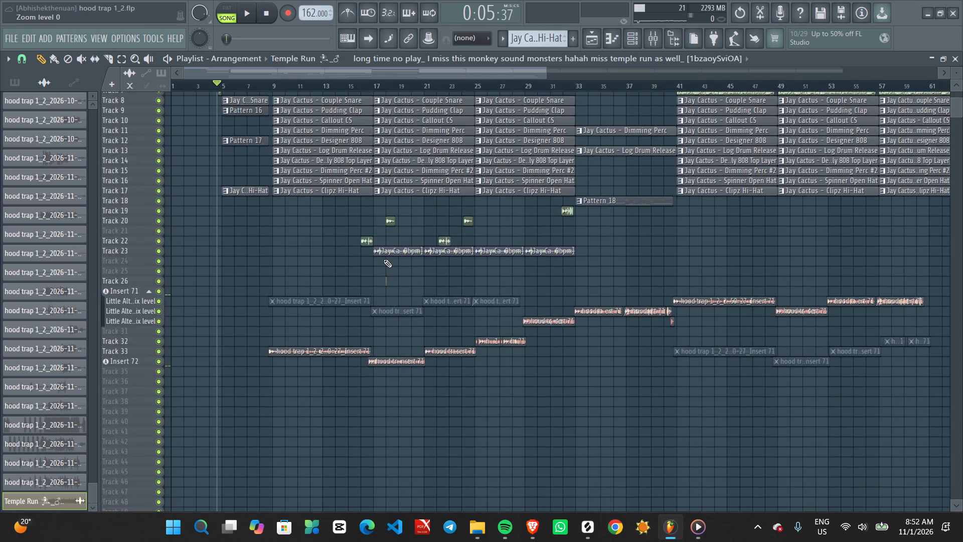
alt+scroll(384, 259, up, 3)
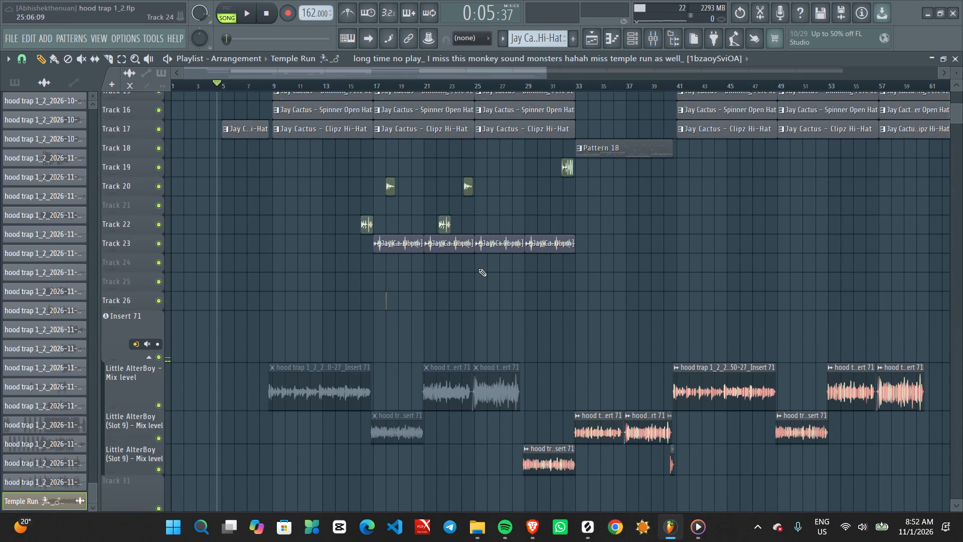
ctrl+scroll(389, 306, up, 4)
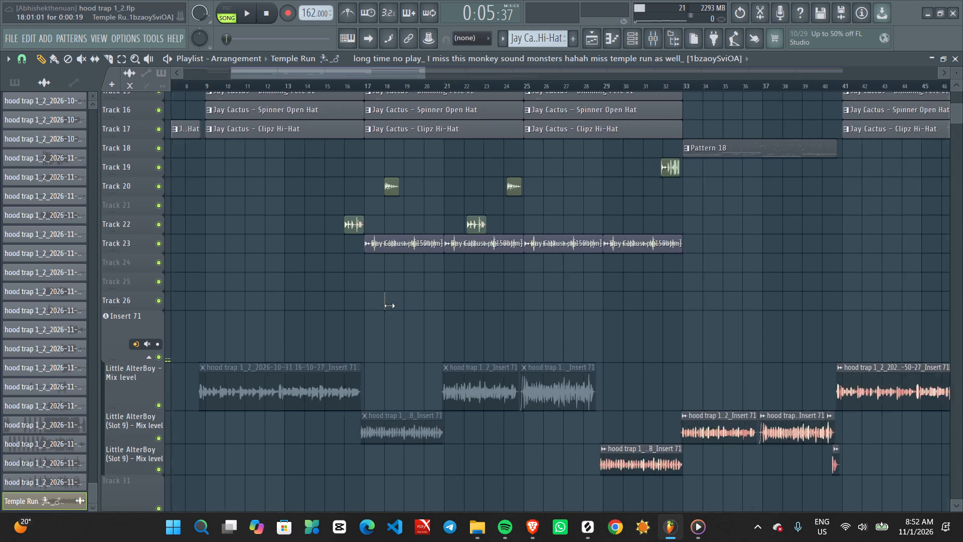
ctrl+scroll(389, 306, up, 13)
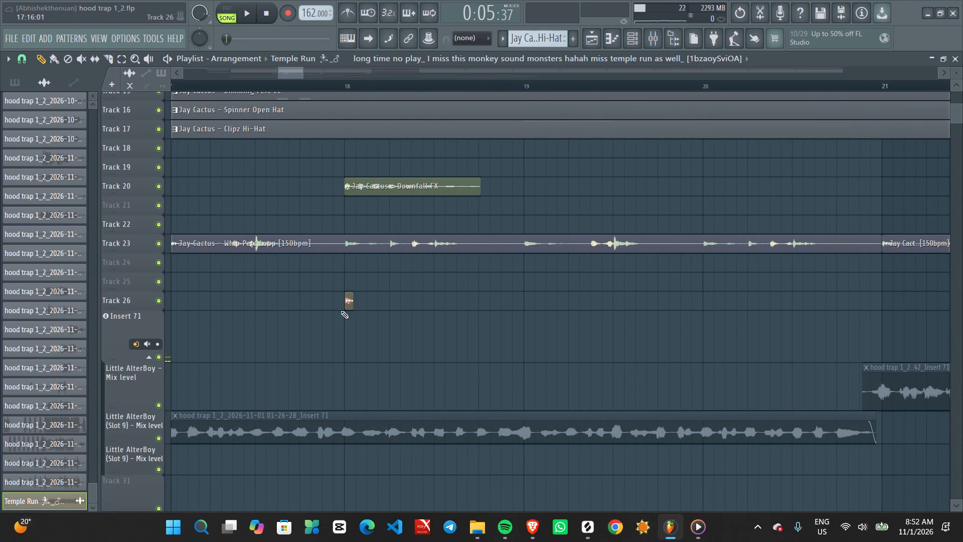
drag(349, 306, 593, 432)
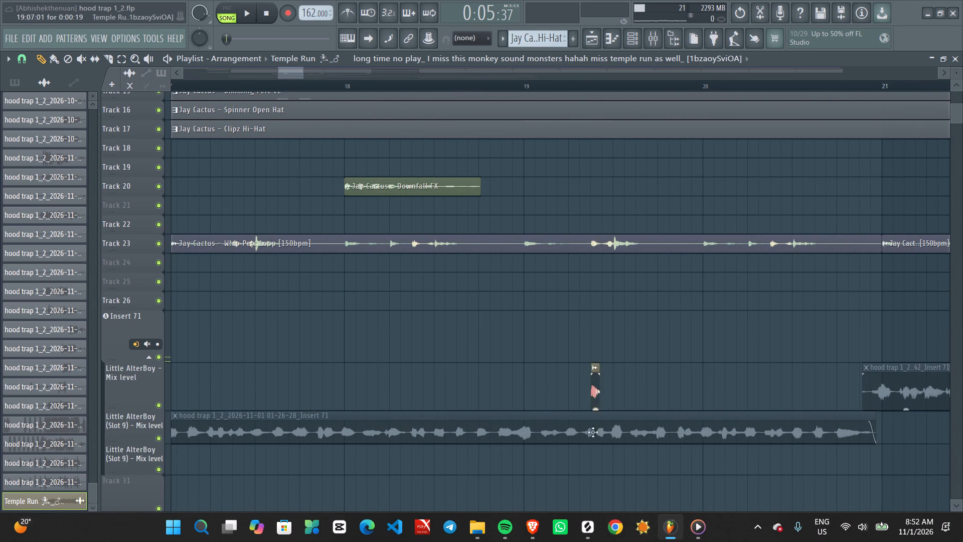
drag(593, 432, 878, 469)
ctrl+scroll(878, 469, down, 3)
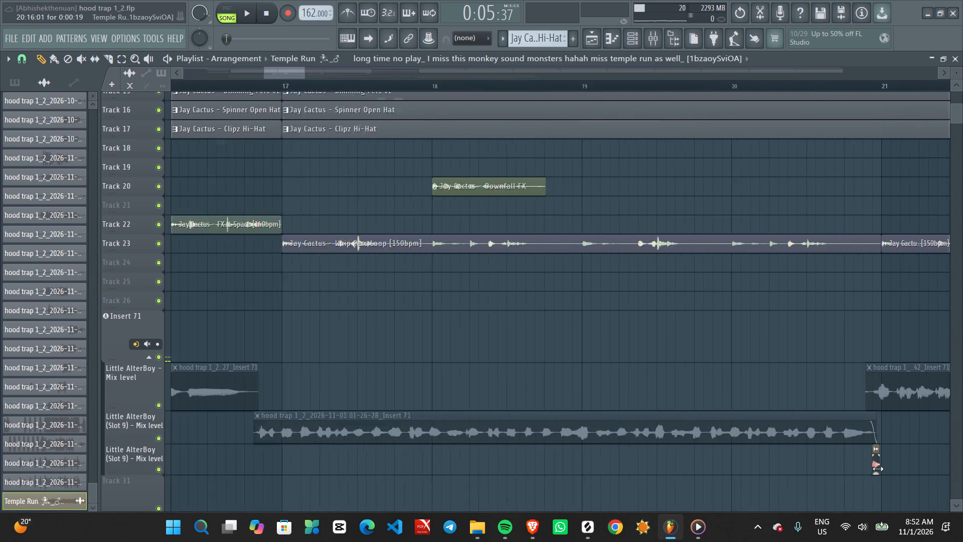
ctrl+scroll(878, 469, down, 2)
scroll(878, 469, down, 3)
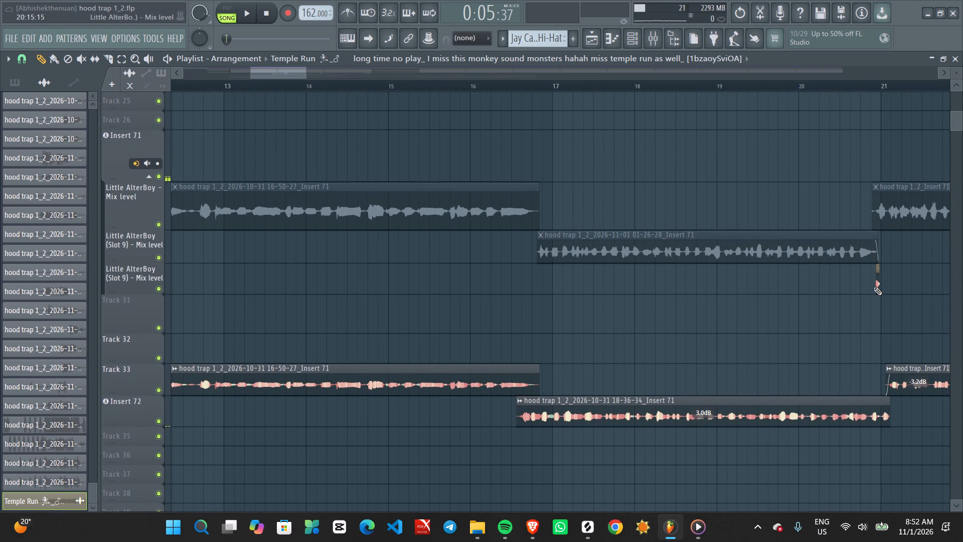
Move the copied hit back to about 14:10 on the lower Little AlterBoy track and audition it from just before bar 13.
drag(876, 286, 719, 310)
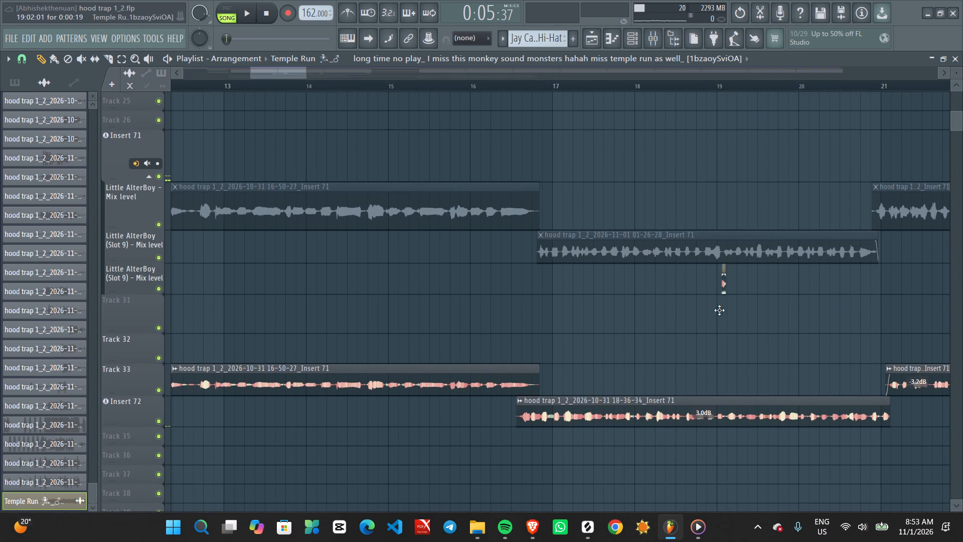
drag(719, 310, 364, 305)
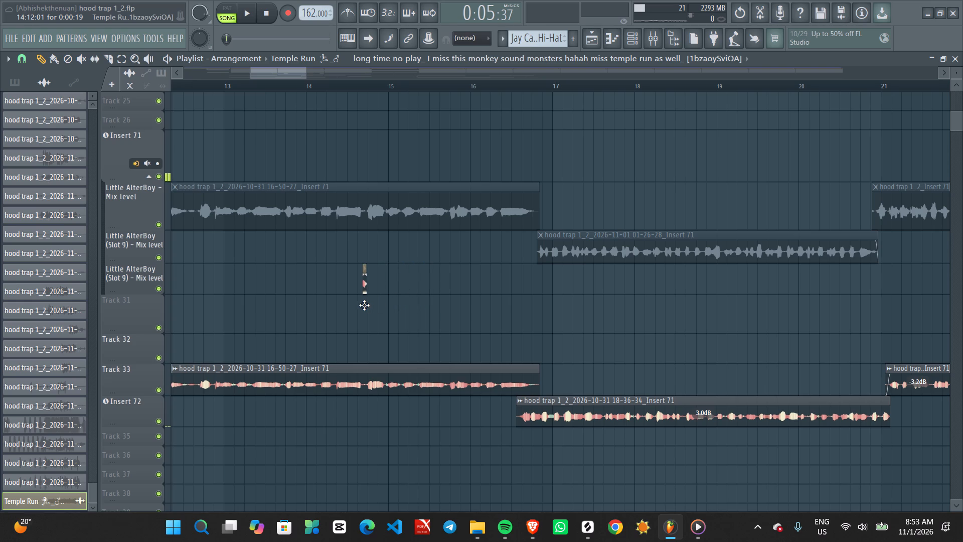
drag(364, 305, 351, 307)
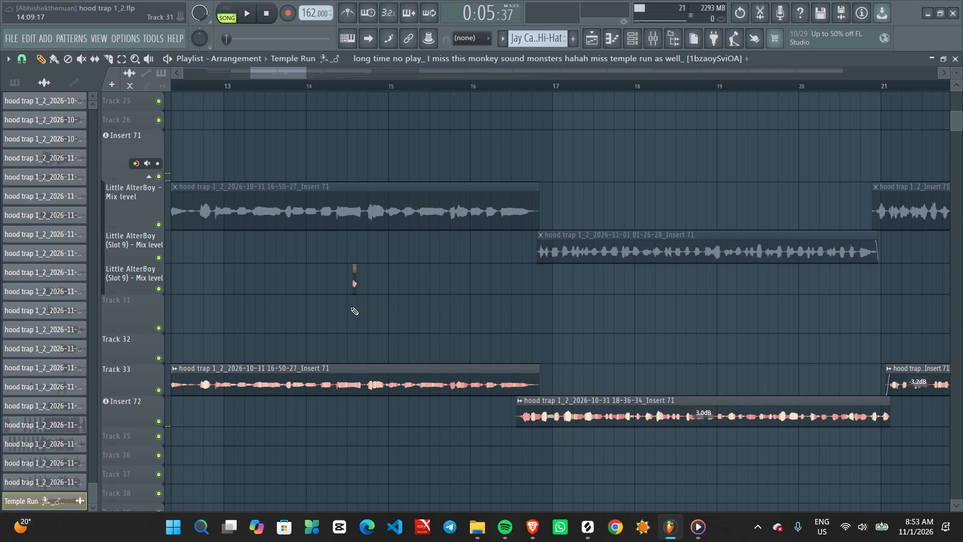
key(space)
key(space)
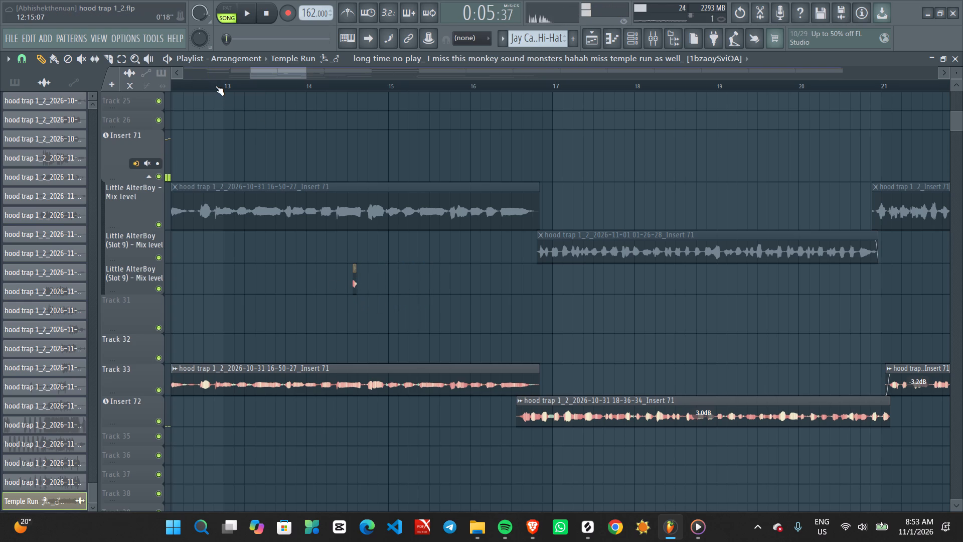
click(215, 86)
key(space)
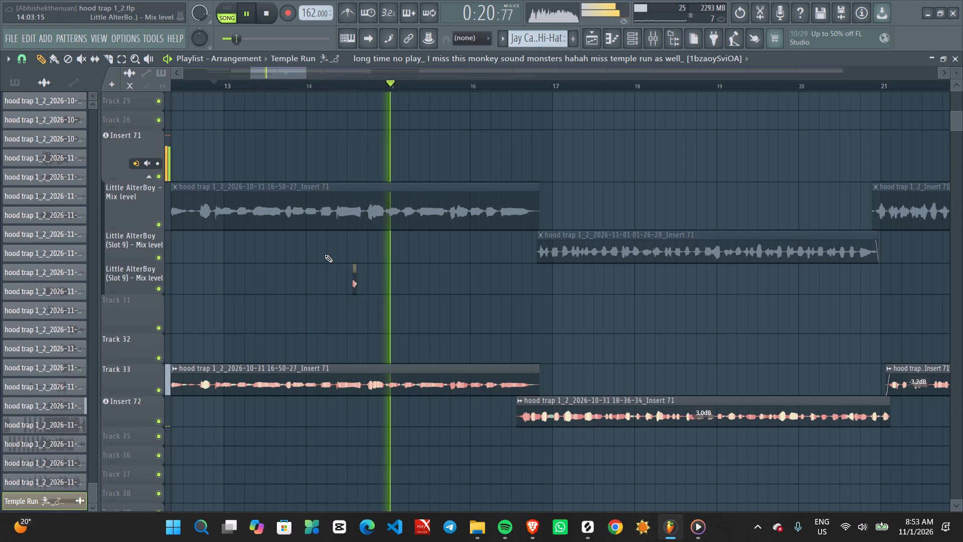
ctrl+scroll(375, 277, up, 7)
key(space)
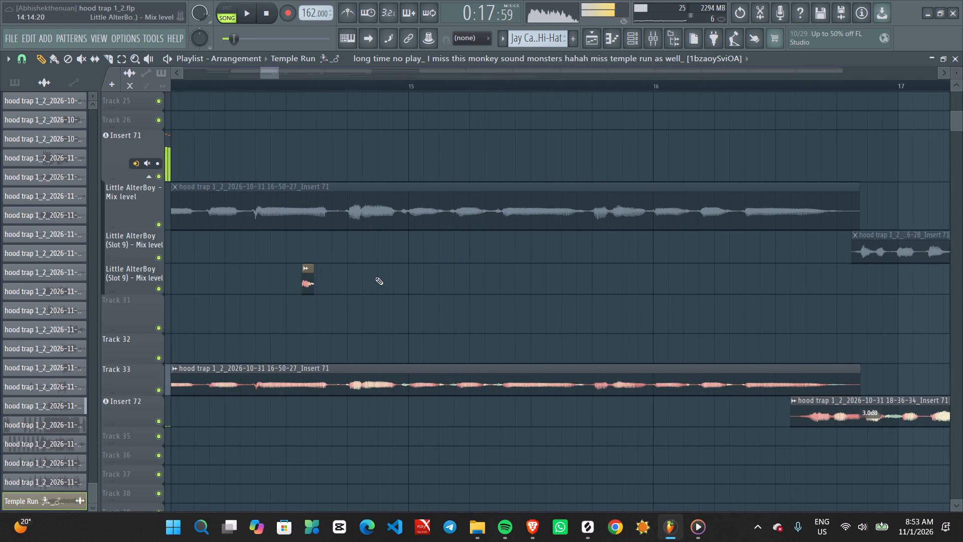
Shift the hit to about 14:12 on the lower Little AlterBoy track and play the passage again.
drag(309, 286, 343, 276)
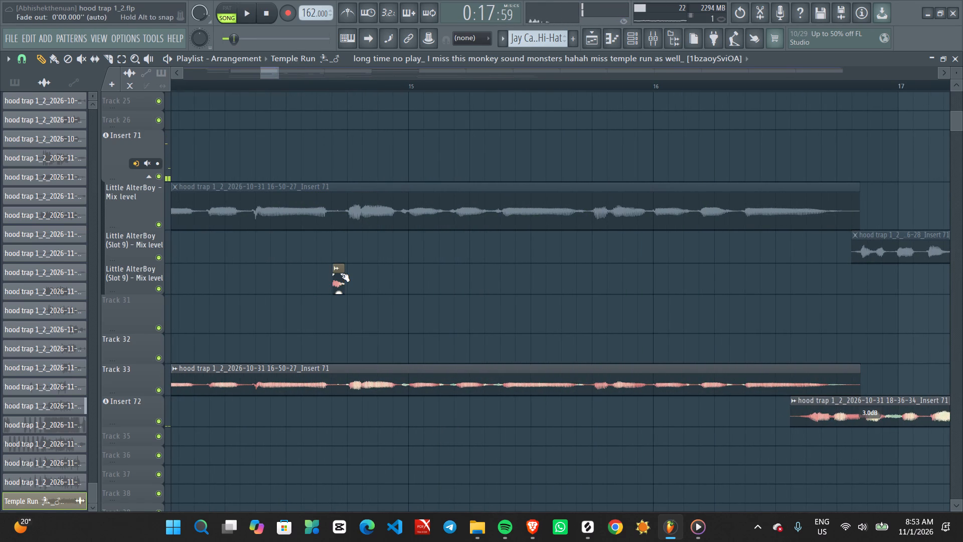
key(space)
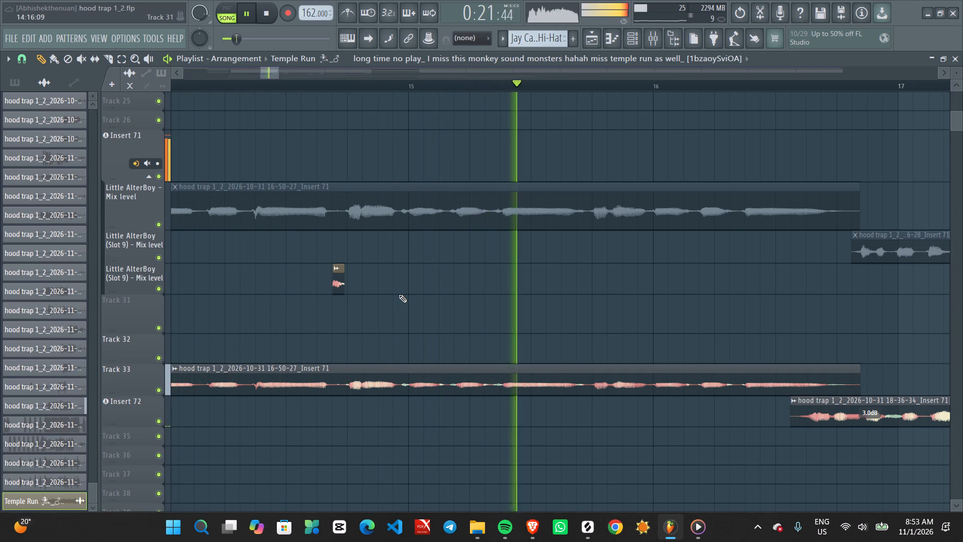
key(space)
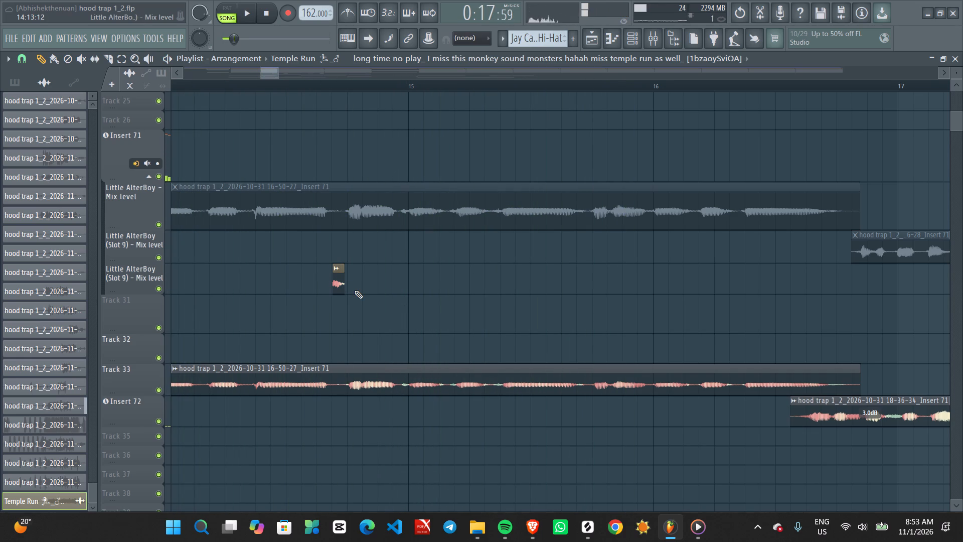
Move the hit to the Insert 71 track at about 8:11, just ahead of the muted vocal clip, and play from about 8:04.
ctrl+scroll(355, 291, down, 7)
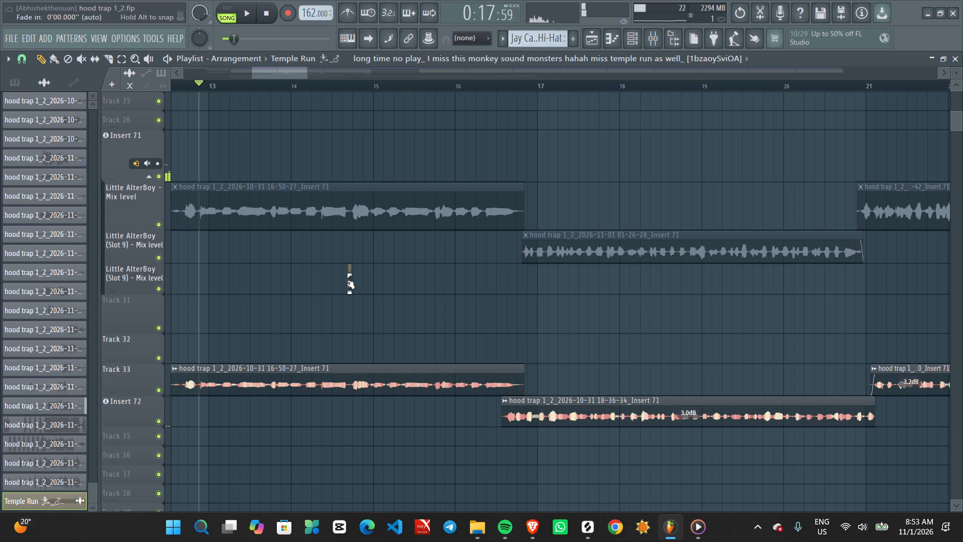
drag(349, 286, 656, 380)
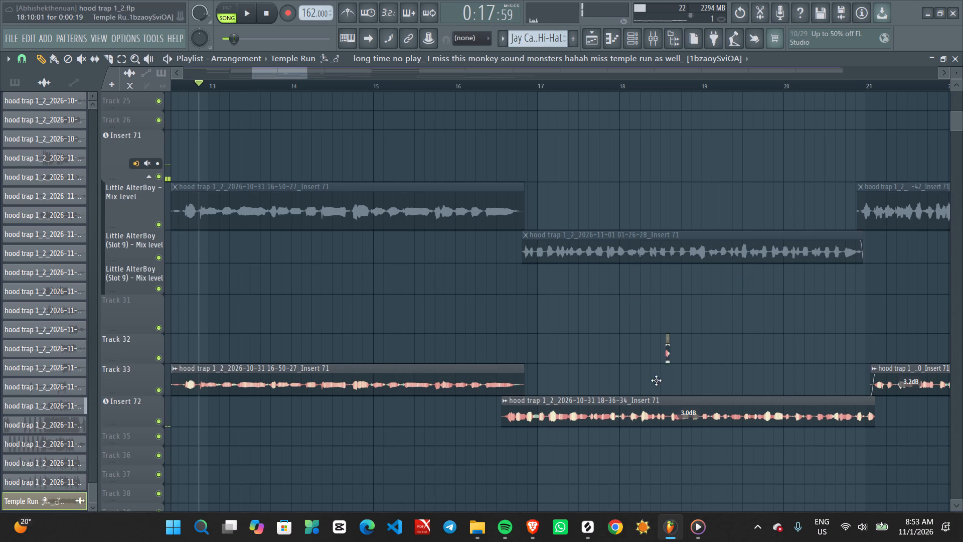
drag(656, 380, 689, 293)
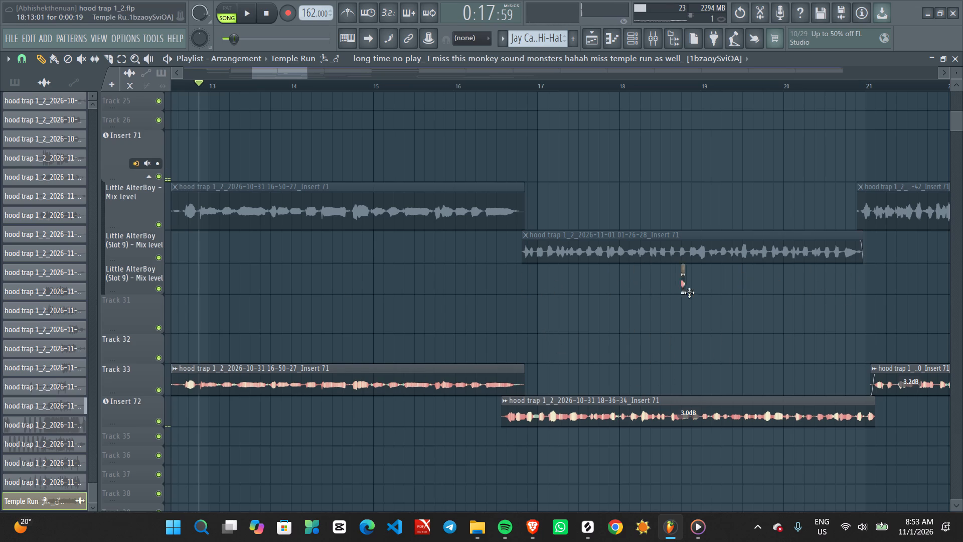
drag(689, 293, 246, 297)
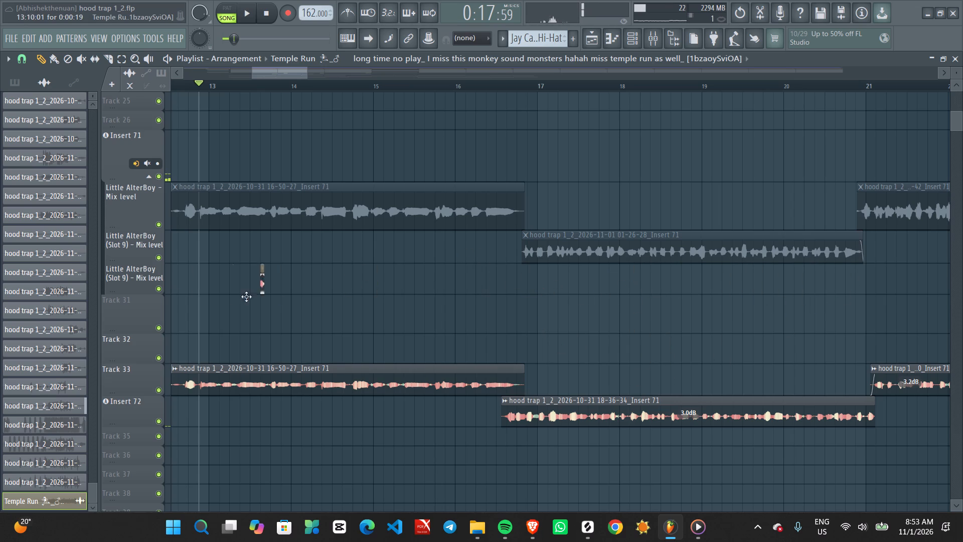
drag(246, 297, 345, 189)
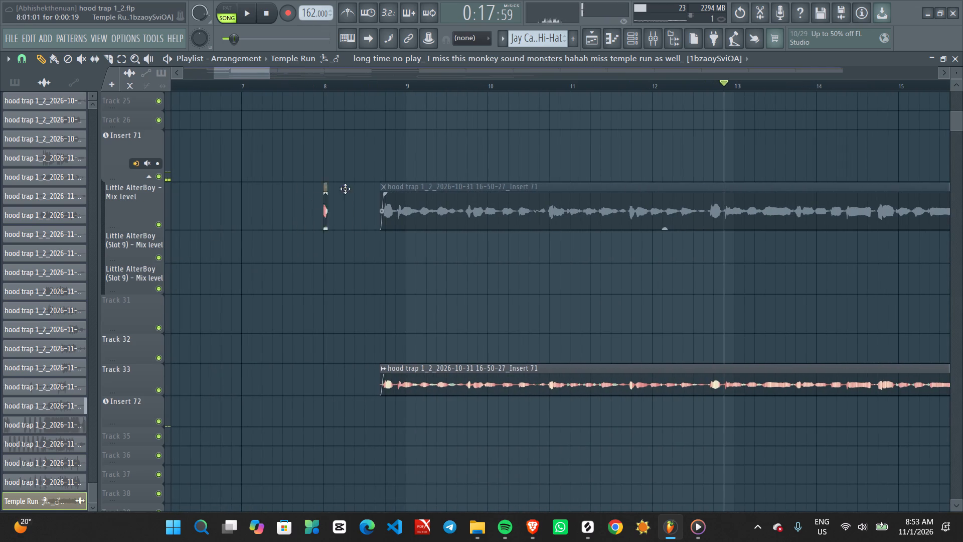
drag(345, 189, 379, 158)
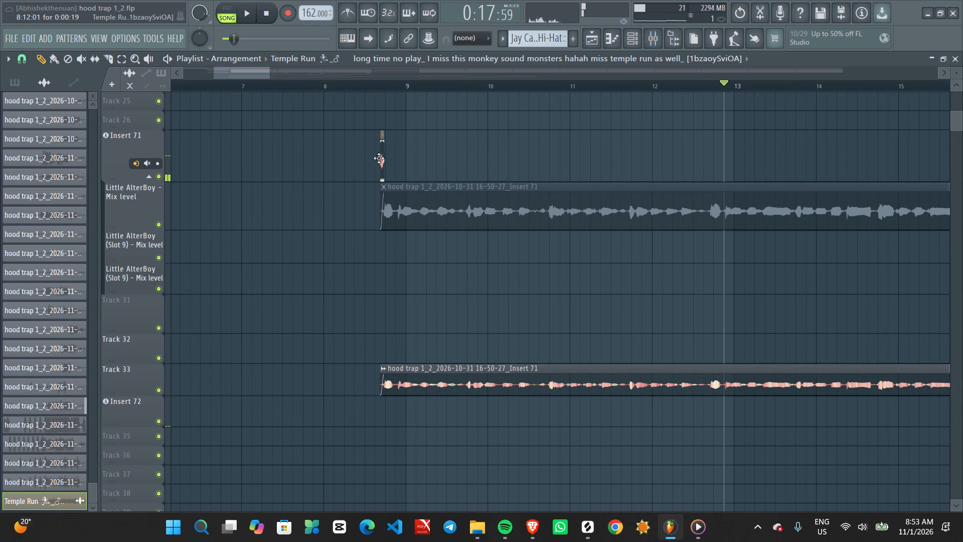
drag(379, 158, 378, 158)
click(341, 89)
key(space)
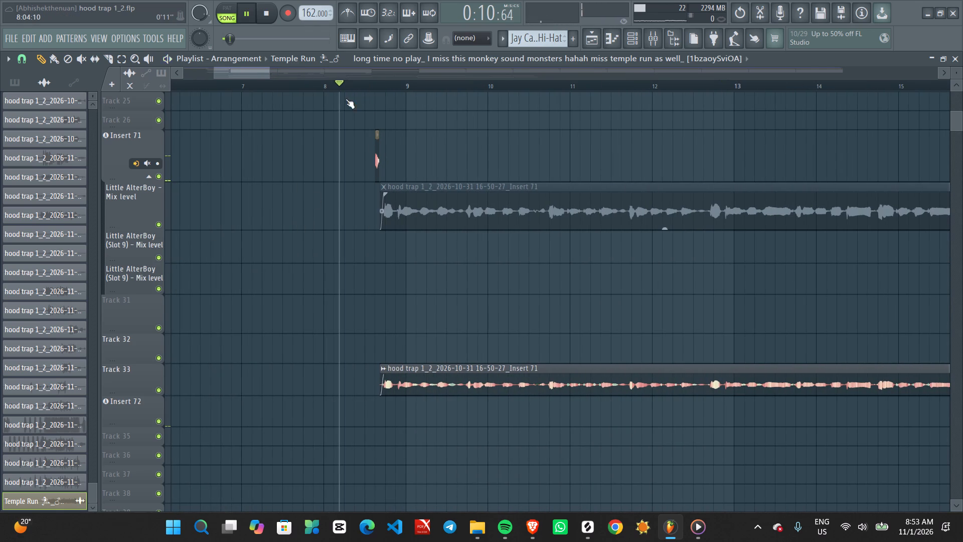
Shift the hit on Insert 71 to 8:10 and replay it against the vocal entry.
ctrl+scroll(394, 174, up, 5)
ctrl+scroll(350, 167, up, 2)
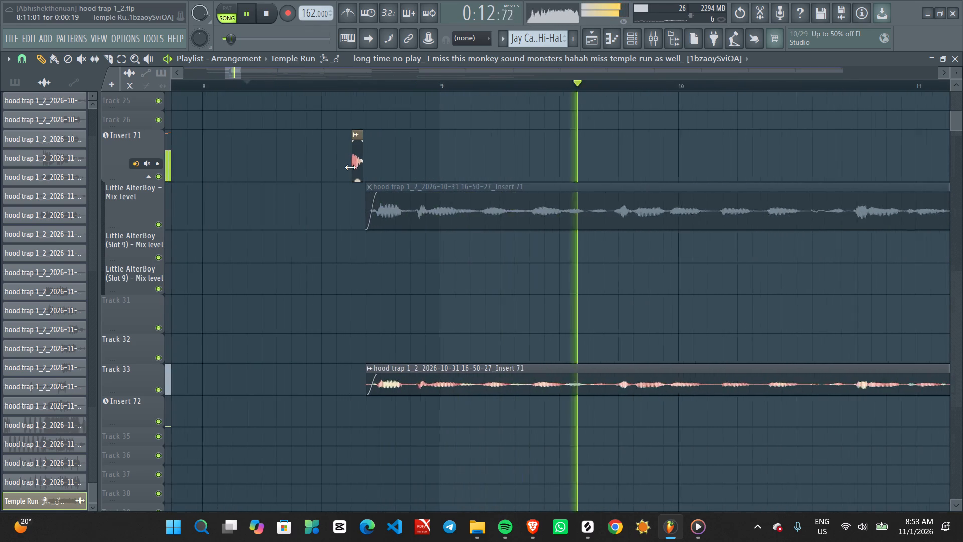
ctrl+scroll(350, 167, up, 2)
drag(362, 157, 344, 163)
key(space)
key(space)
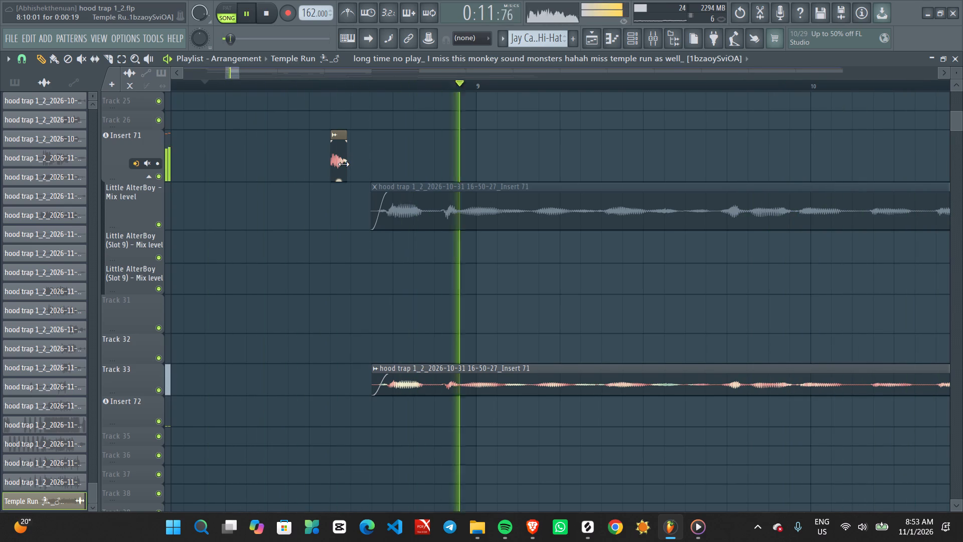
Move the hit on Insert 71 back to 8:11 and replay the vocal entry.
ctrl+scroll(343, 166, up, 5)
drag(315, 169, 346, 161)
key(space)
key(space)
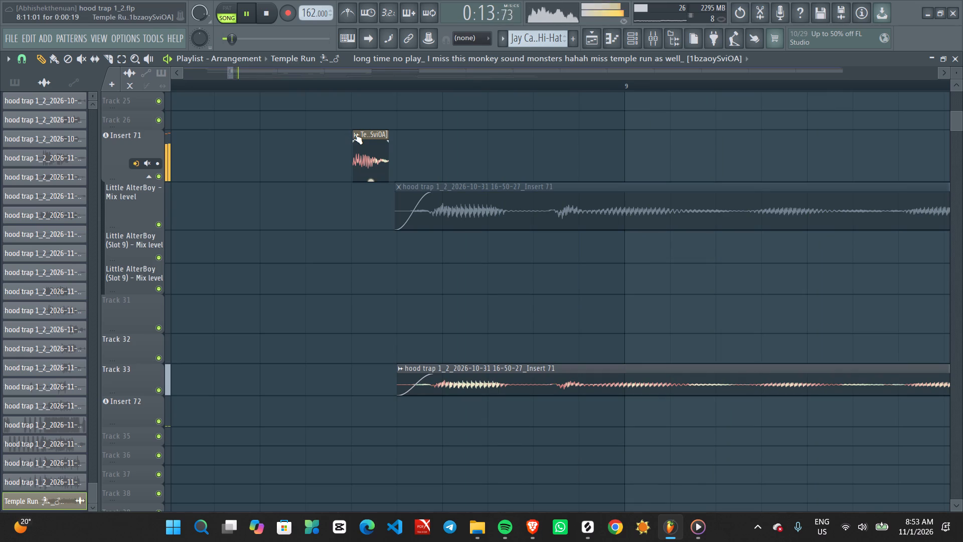
Extend the hit's start back to 8:10:23 and its end to a total length of 0:01:01, and replay it.
alt+drag(353, 133, 348, 133)
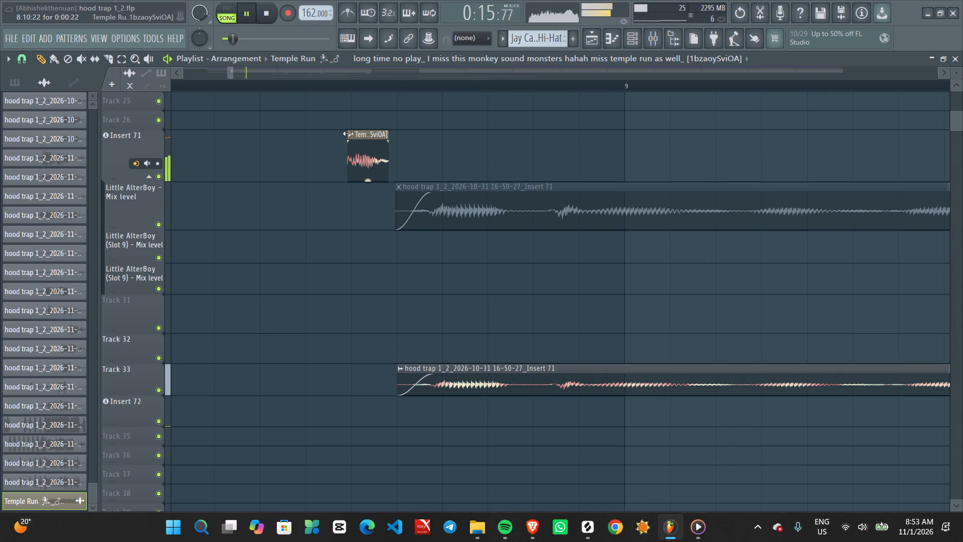
alt+drag(348, 133, 349, 133)
alt+click(349, 133)
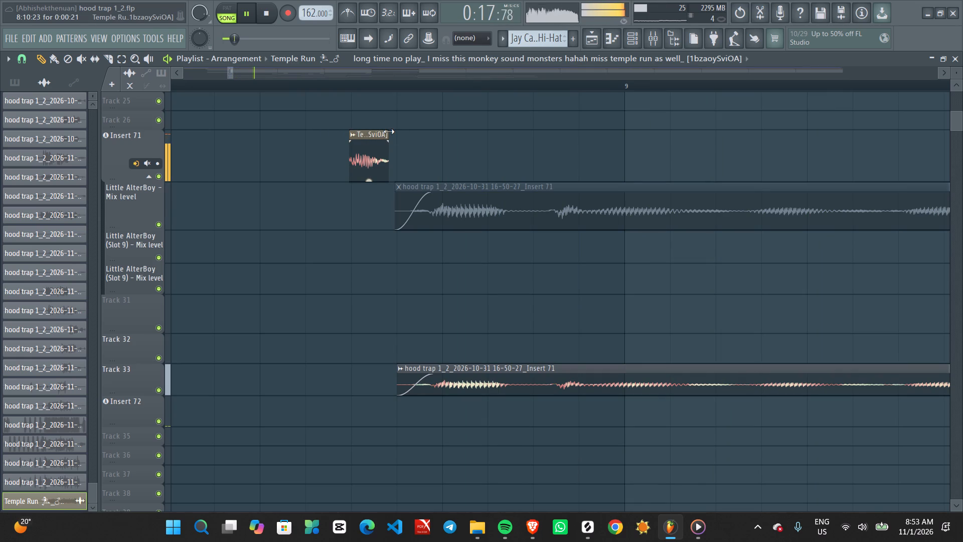
alt+drag(389, 131, 396, 133)
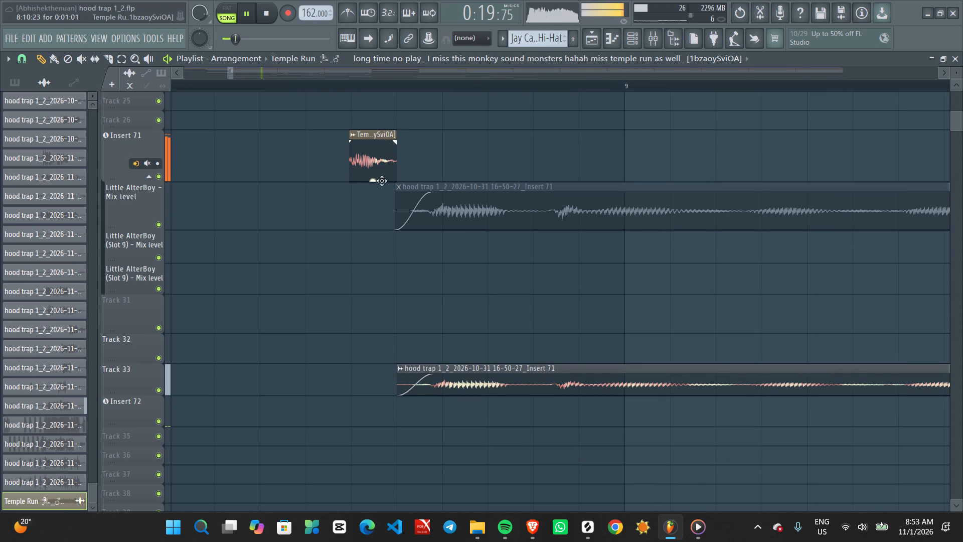
key(space)
key(space)
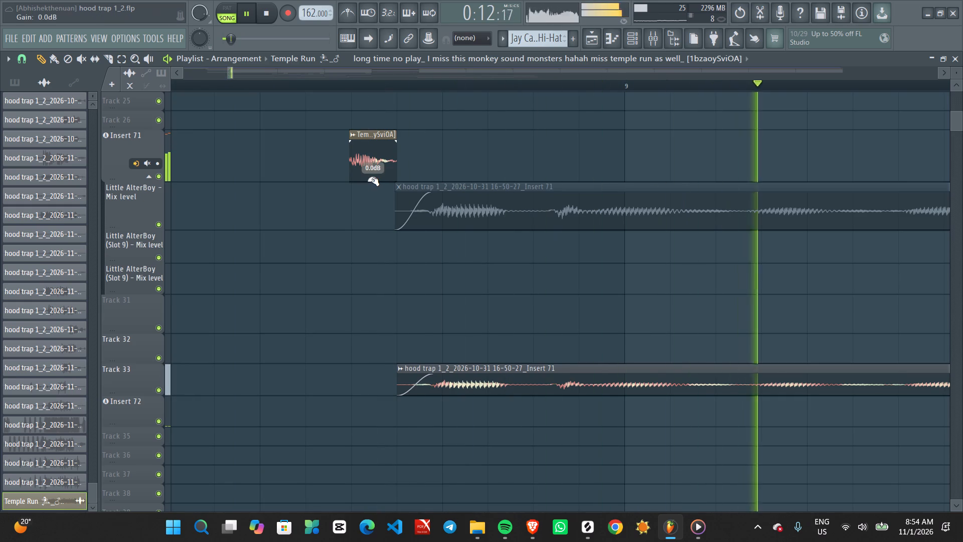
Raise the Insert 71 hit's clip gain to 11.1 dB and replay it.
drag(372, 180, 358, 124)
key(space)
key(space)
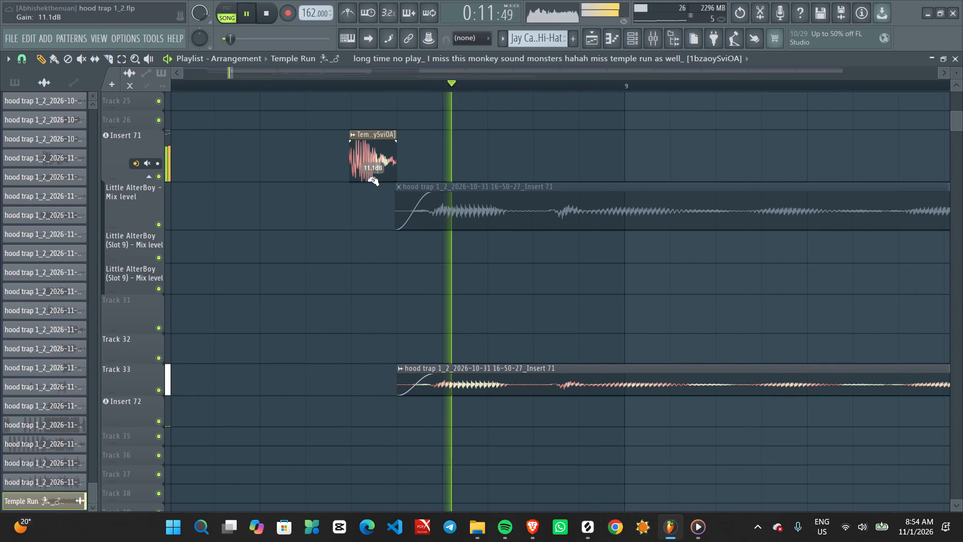
Set the Insert 71 hit's clip gain to 3.7 dB.
drag(370, 178, 369, 214)
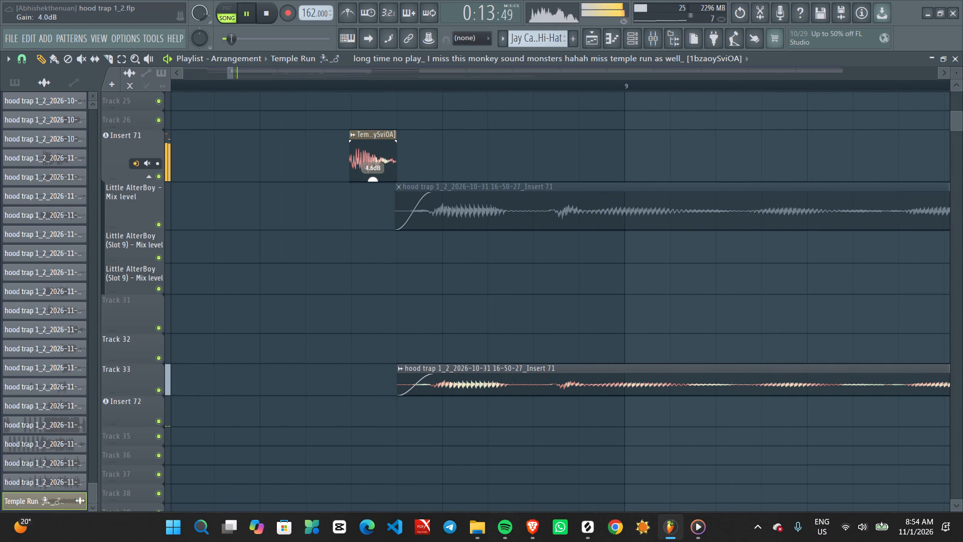
drag(369, 214, 369, 215)
Nudge the hit on Insert 71 earlier in single ticks to 8:10:20, replaying the vocal entry to check its timing.
click(364, 157)
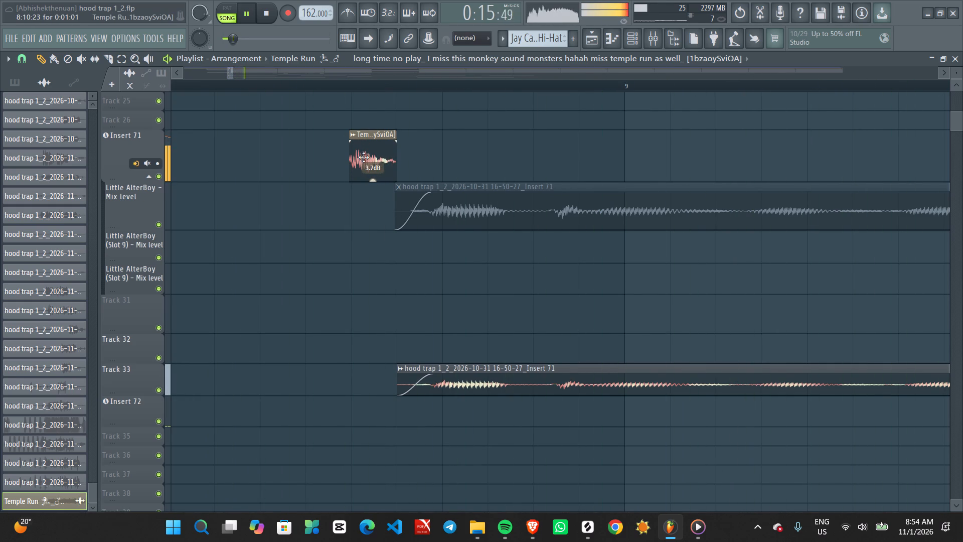
alt+click(363, 157)
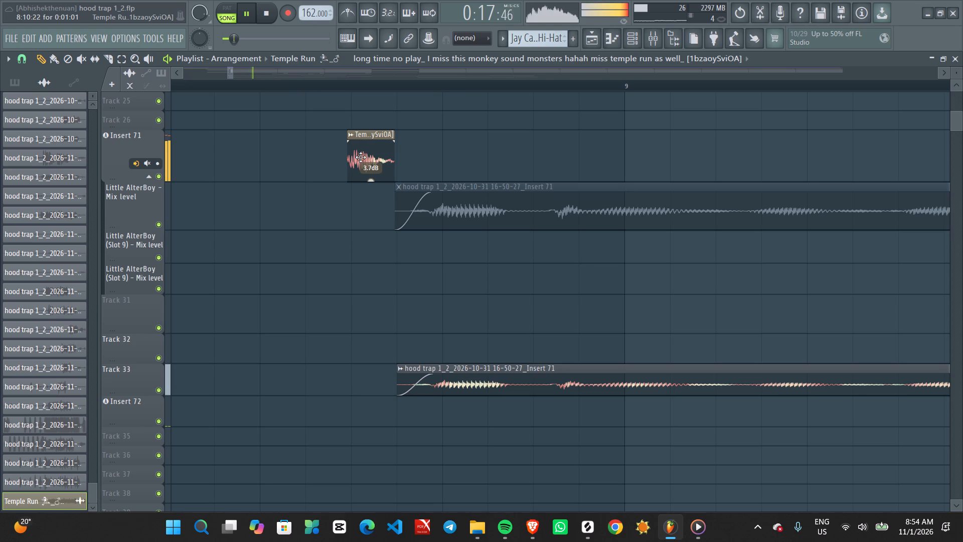
alt+click(361, 157)
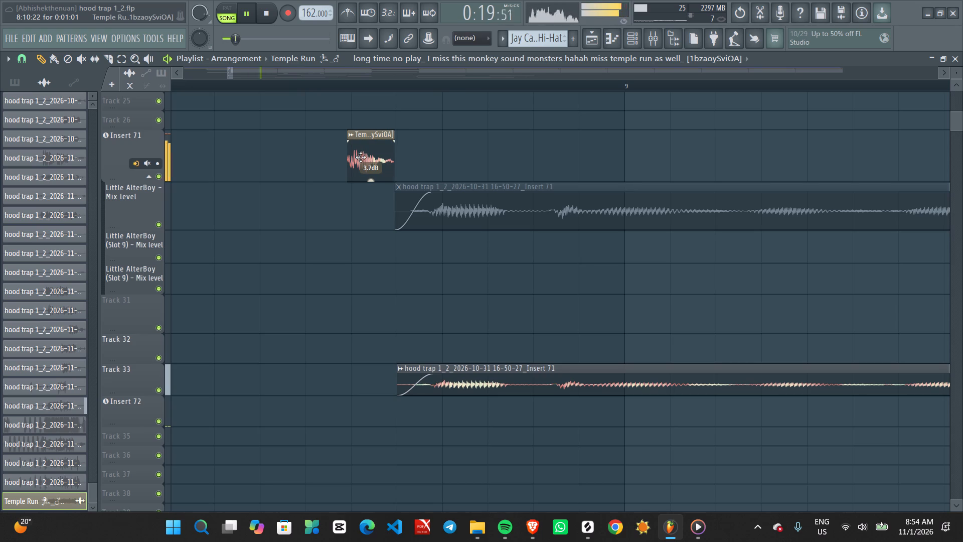
key(space)
key(space)
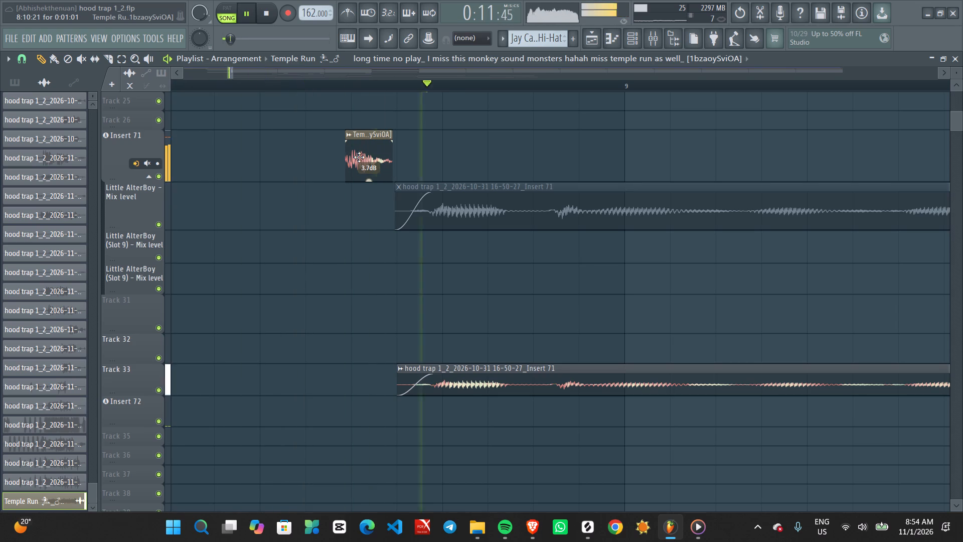
alt+click(363, 154)
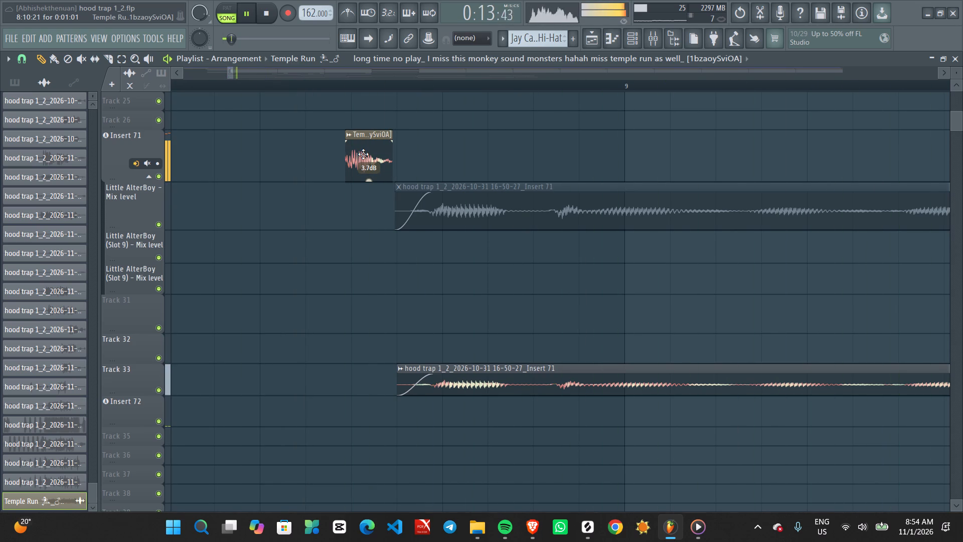
key(space)
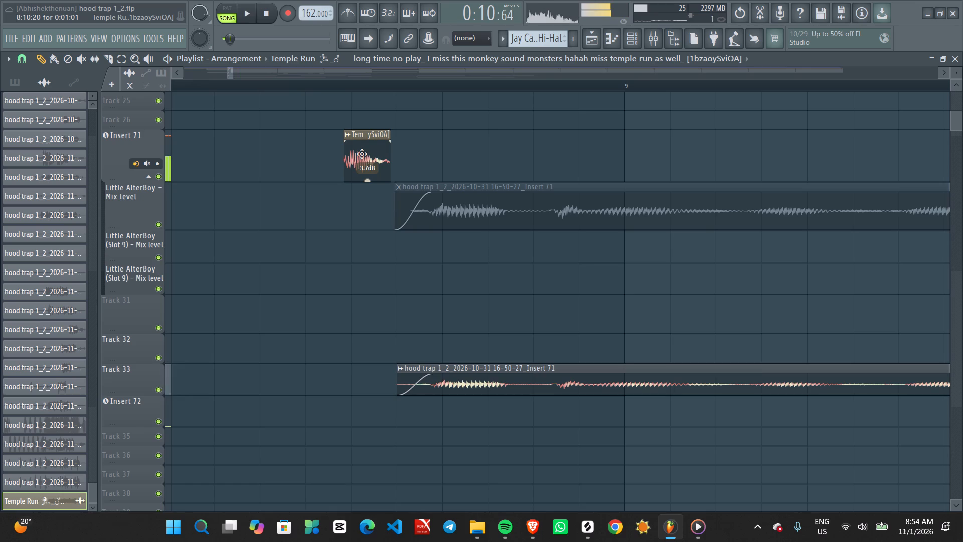
key(space)
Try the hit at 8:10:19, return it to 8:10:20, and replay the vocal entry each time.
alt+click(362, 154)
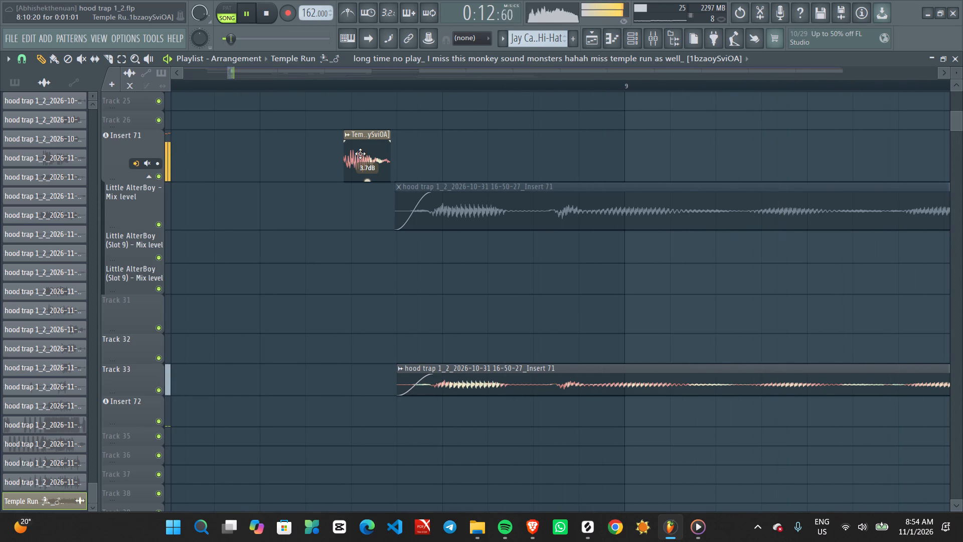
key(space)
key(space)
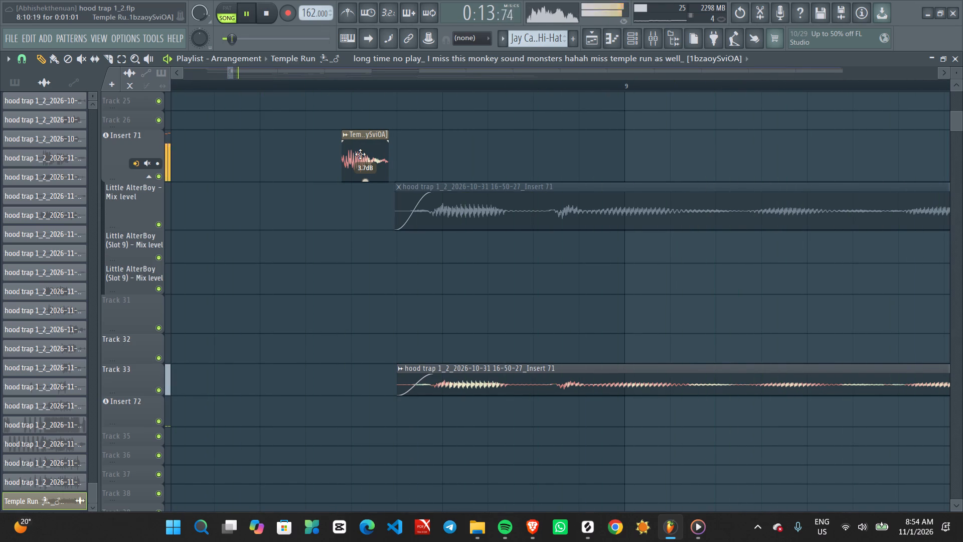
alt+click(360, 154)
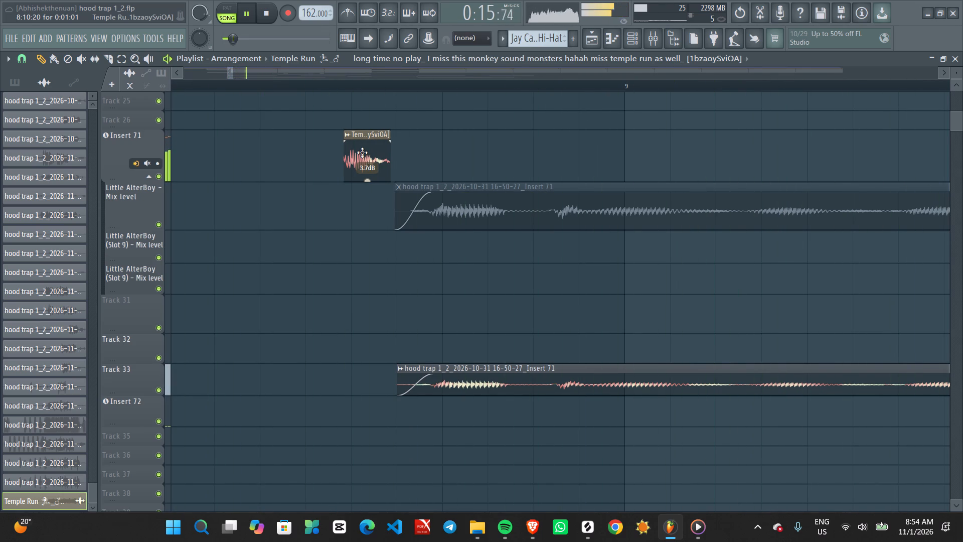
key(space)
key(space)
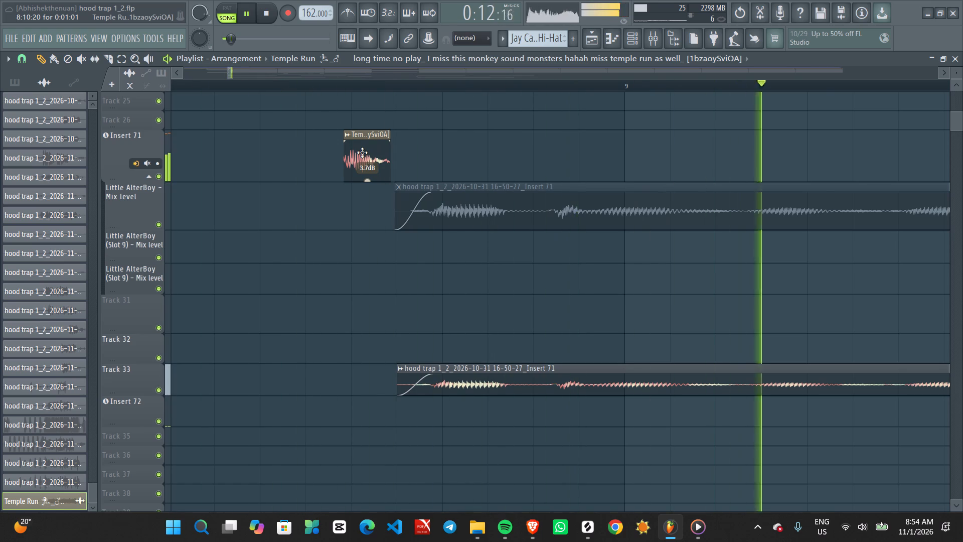
Try the Insert 71 hit at 8:10:19 and 8:10:20, settle it at 8:10:21, and replay the vocal entry.
key(space)
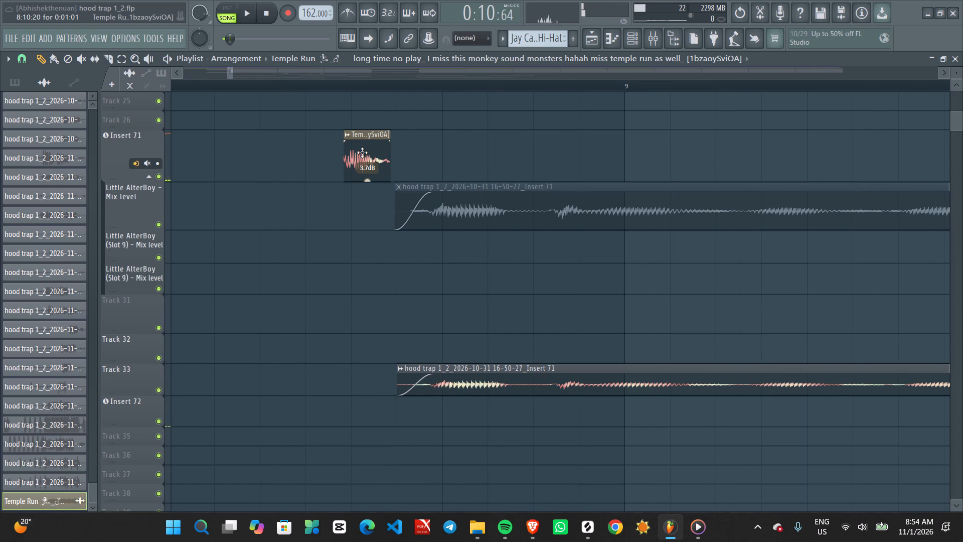
alt+click(362, 153)
key(space)
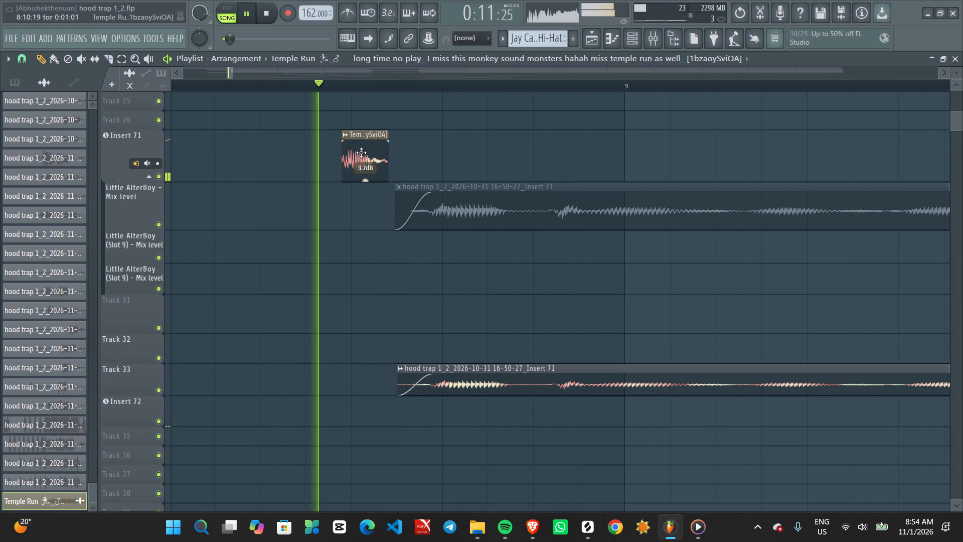
key(space)
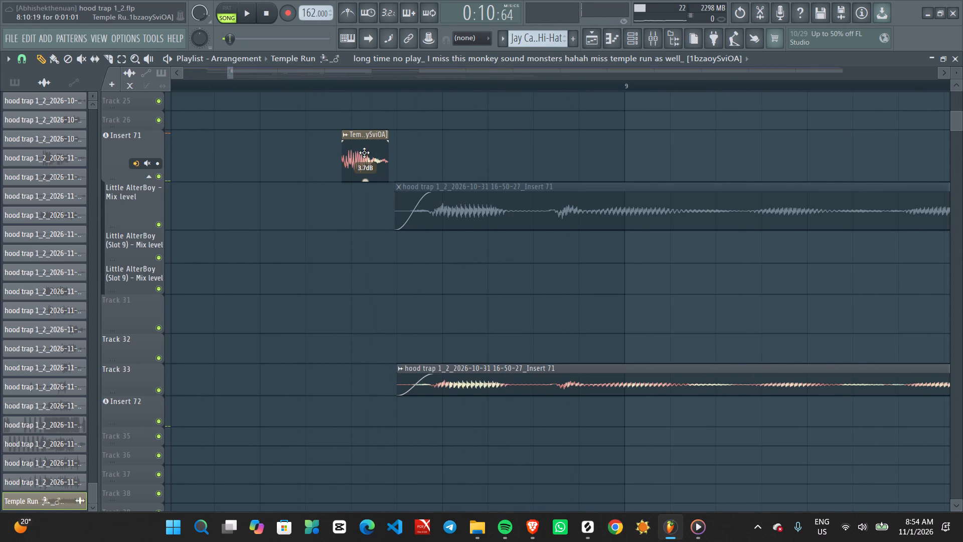
alt+click(368, 153)
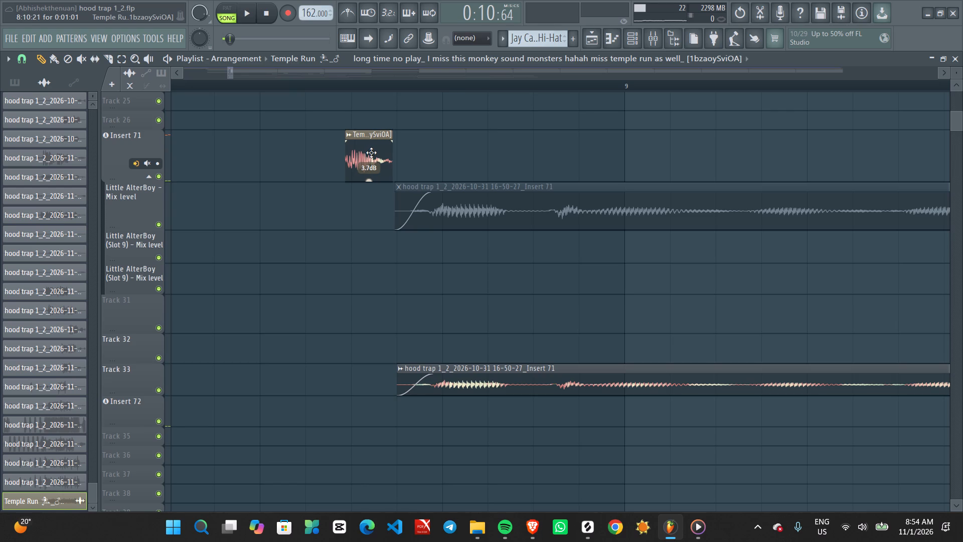
alt+click(371, 152)
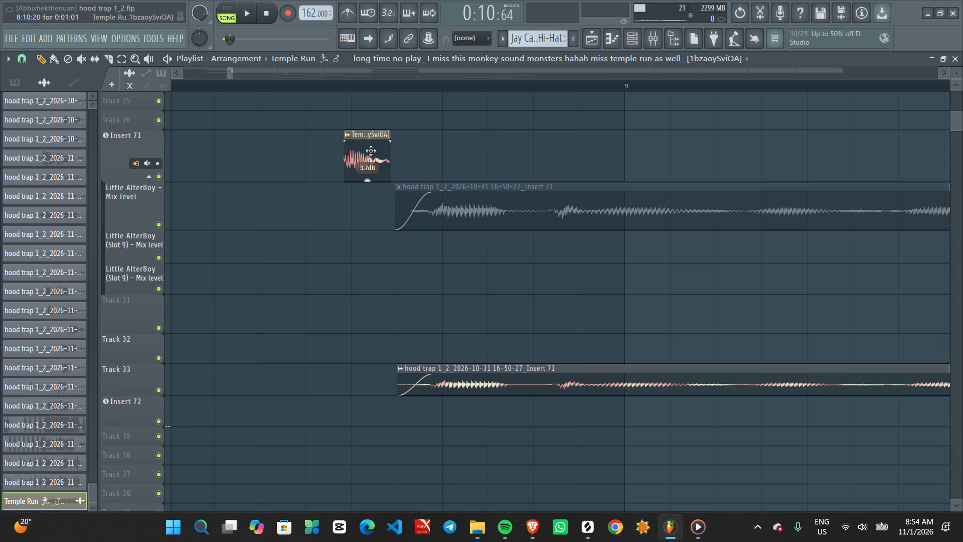
alt+click(371, 151)
alt+click(371, 150)
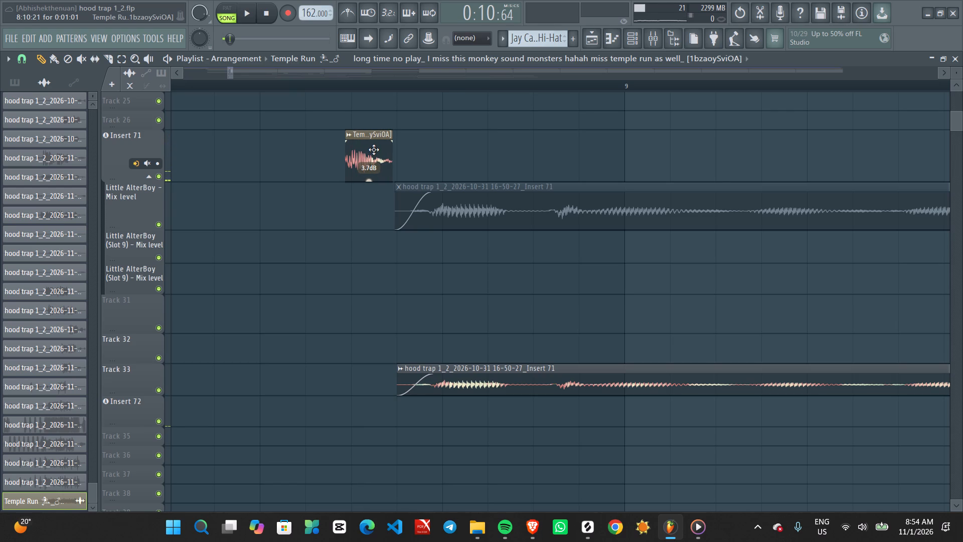
key(space)
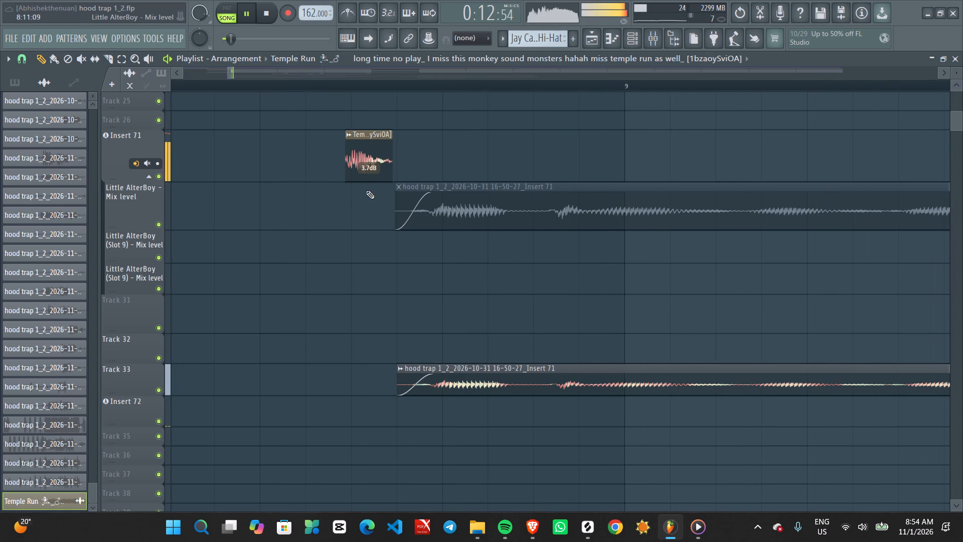
key(space)
key(space)
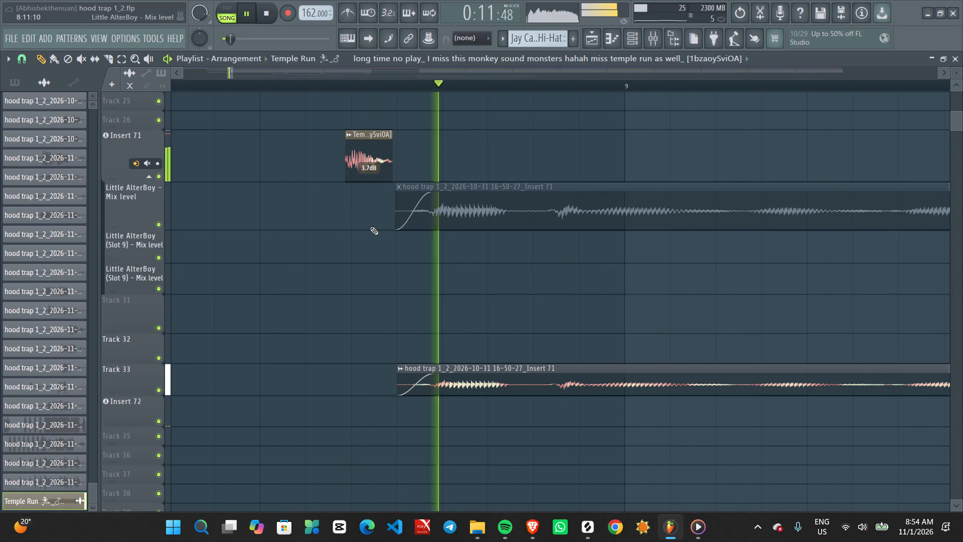
Duplicate the Temple Run hit from bar 8 along the Insert 71 track and place the copy at 24:16:21, around bar 25.
ctrl+scroll(377, 237, down, 10)
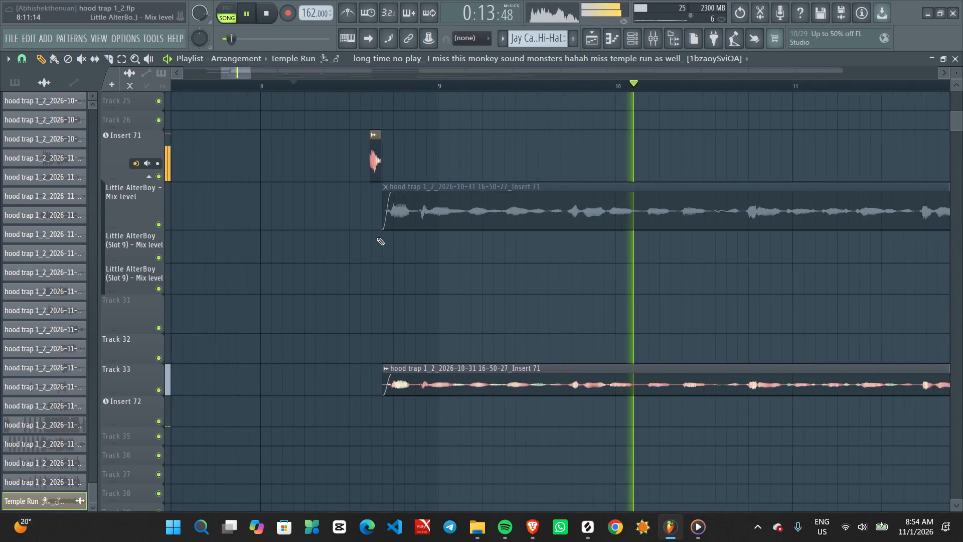
ctrl+scroll(377, 237, down, 8)
ctrl+scroll(377, 237, up, 6)
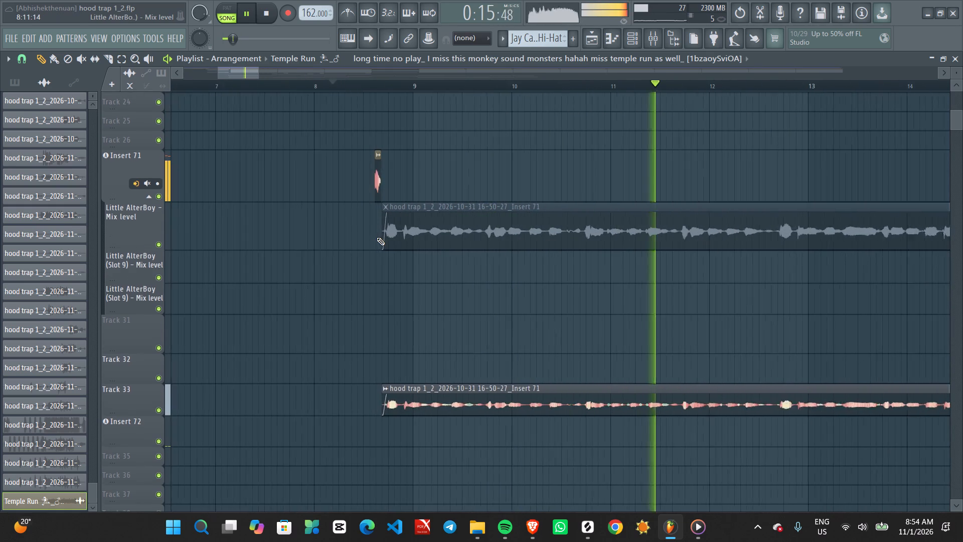
scroll(377, 237, up, 1)
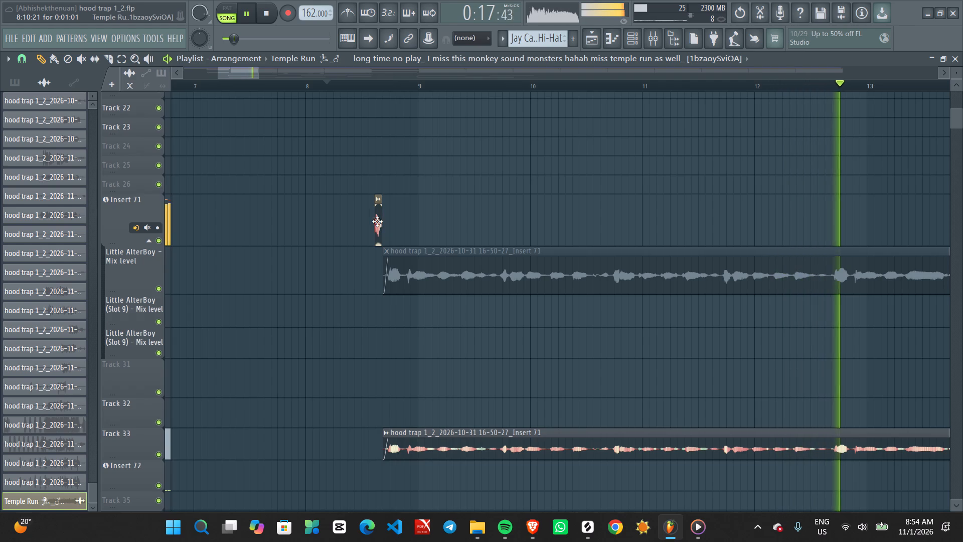
ctrl+click(377, 221)
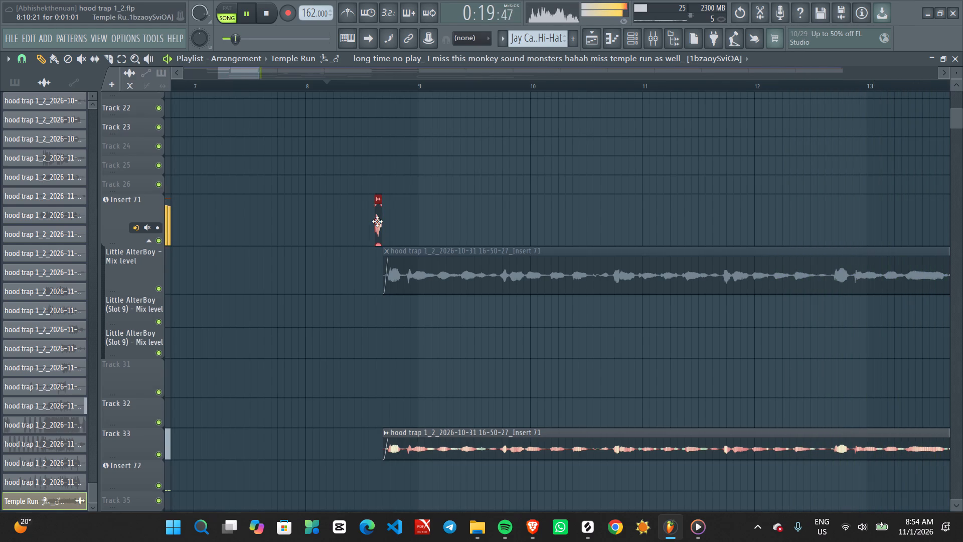
ctrl+scroll(377, 221, down, 7)
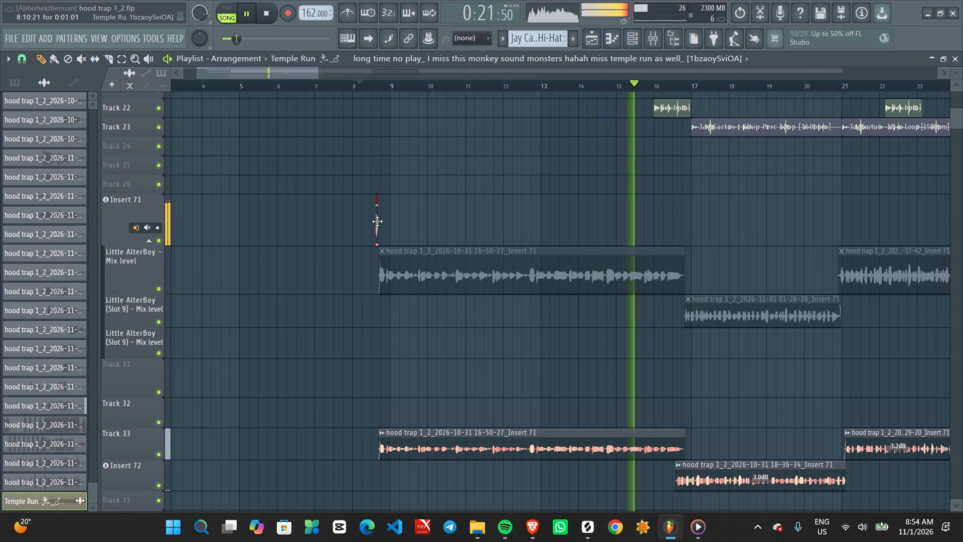
shift+drag(377, 221, 731, 193)
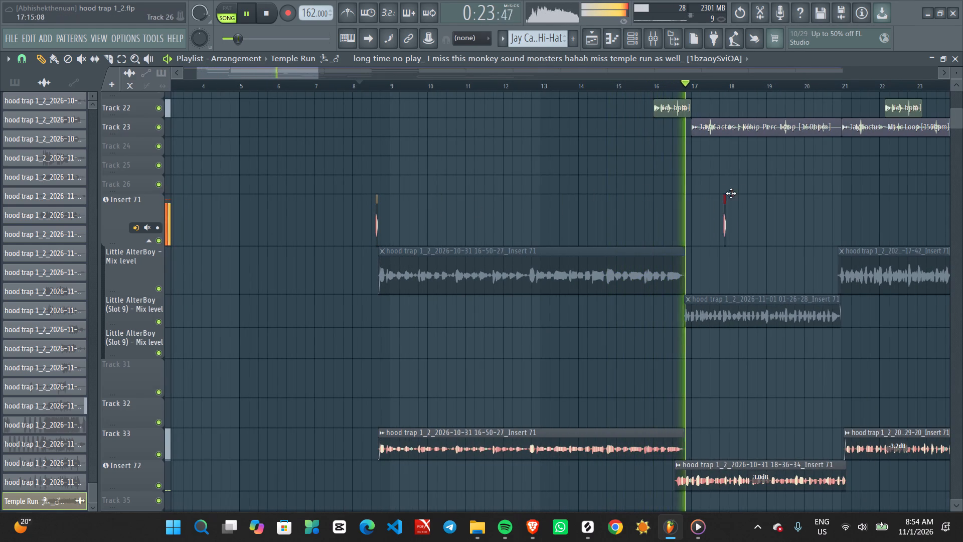
shift+drag(731, 193, 902, 192)
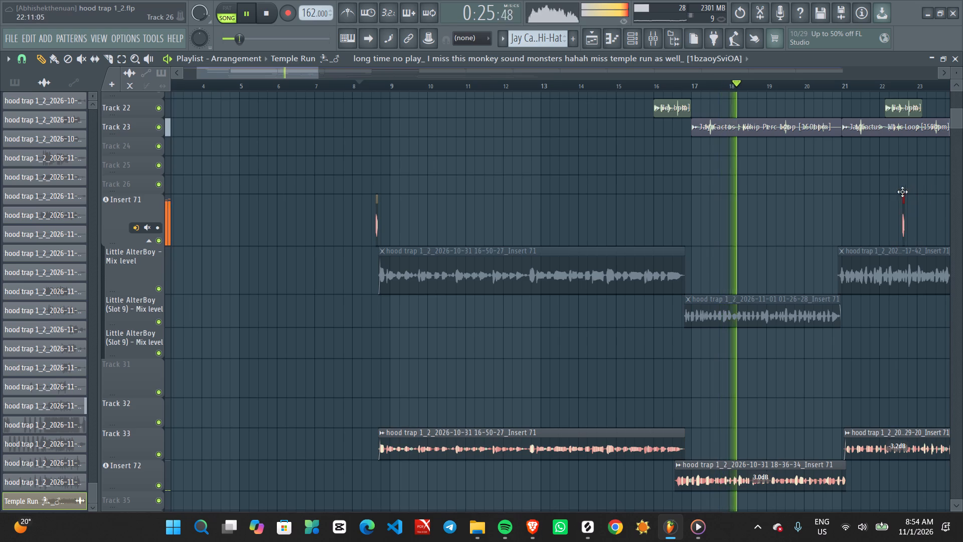
shift+drag(902, 192, 962, 187)
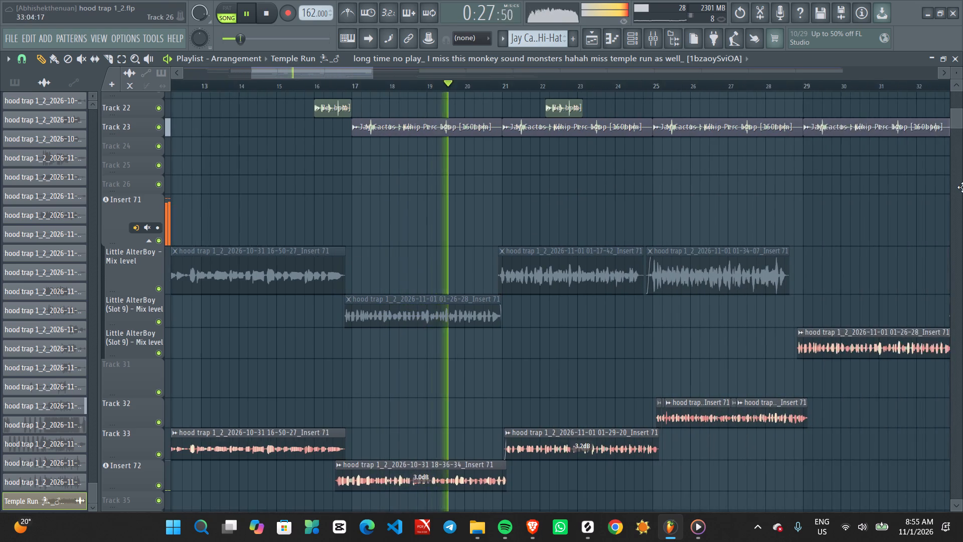
shift+drag(962, 187, 732, 217)
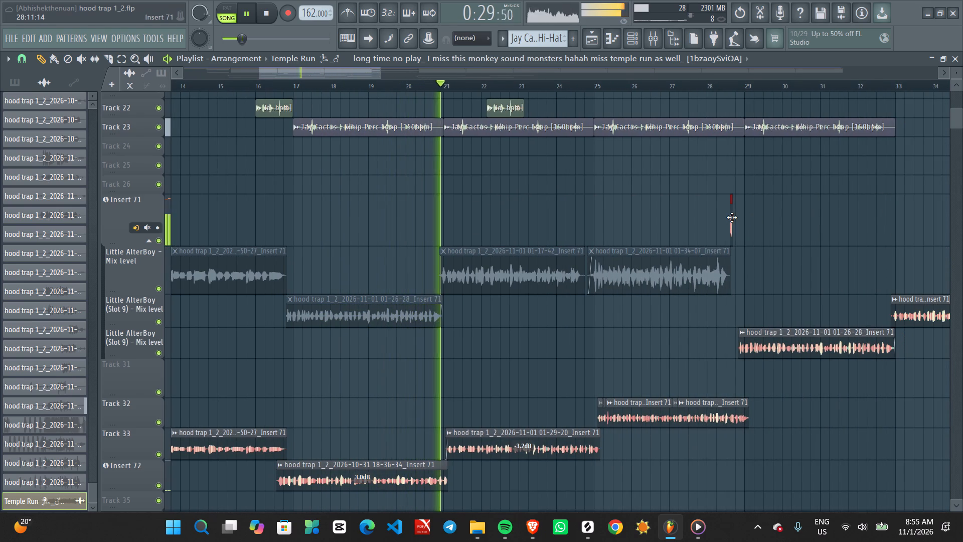
shift+drag(732, 217, 585, 252)
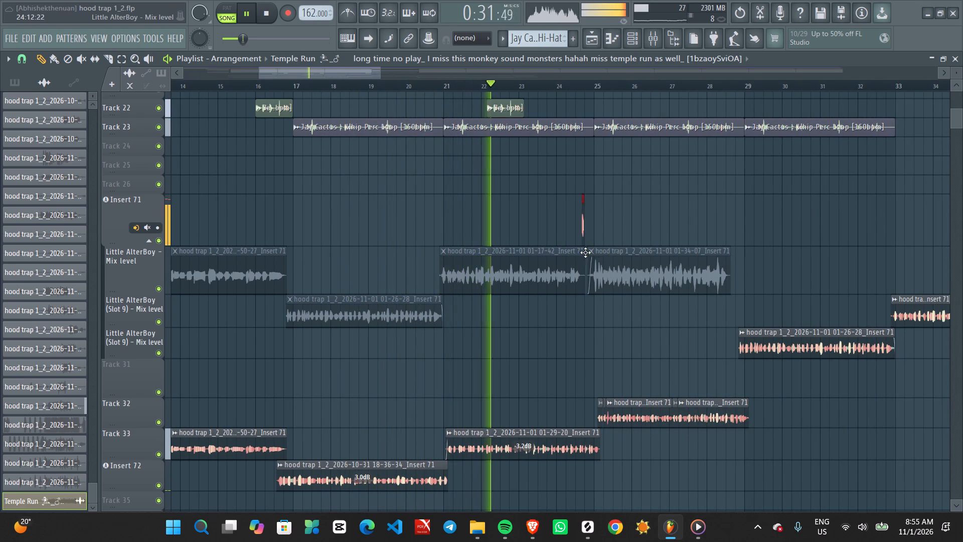
shift+drag(585, 252, 593, 252)
ctrl+scroll(593, 252, up, 6)
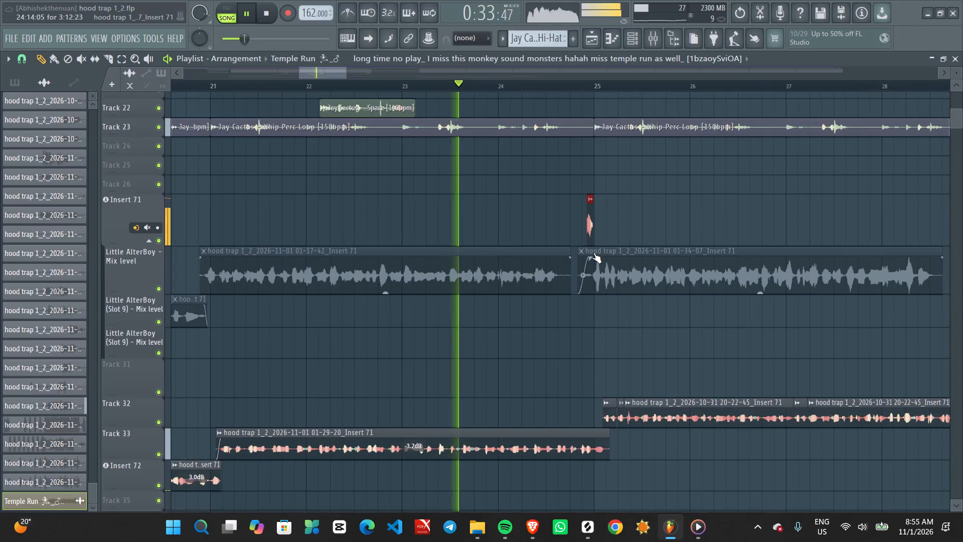
ctrl+scroll(593, 252, up, 6)
drag(584, 228, 601, 228)
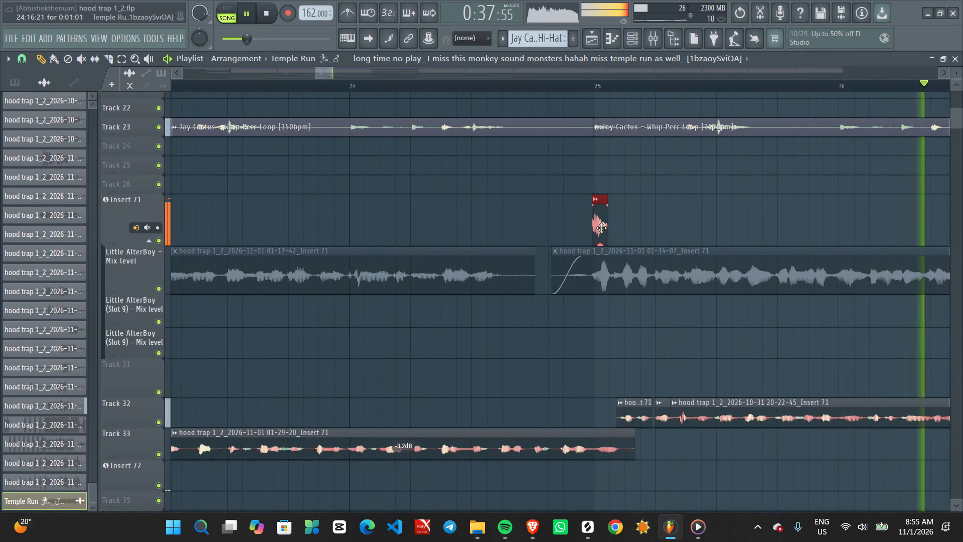
Play the song from about halfway through bar 23 to audition the copied hit at bar 25.
key(space)
key(space)
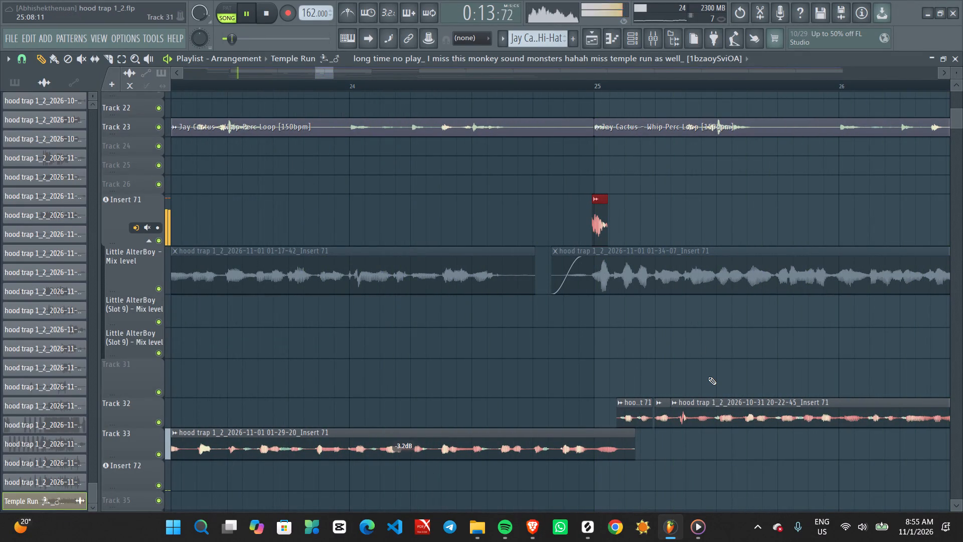
click(234, 87)
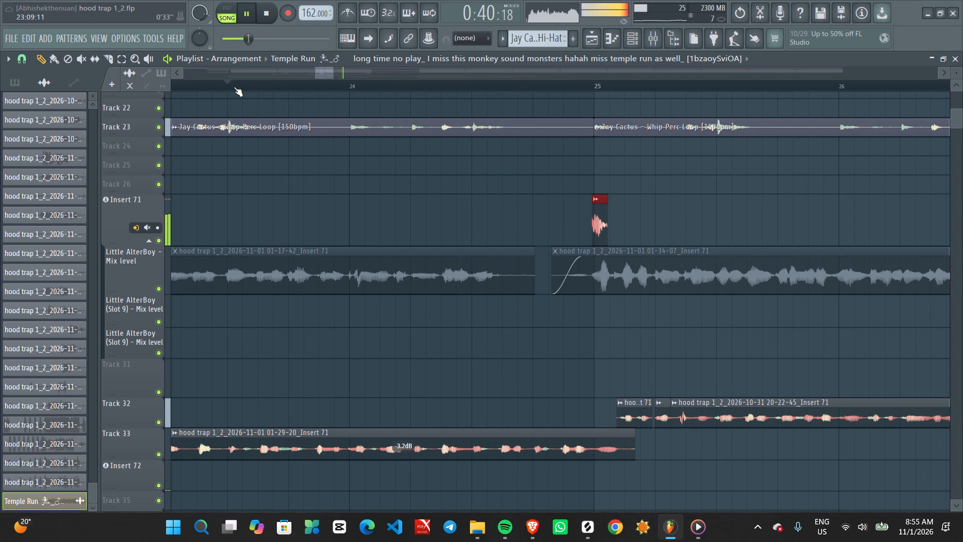
key(space)
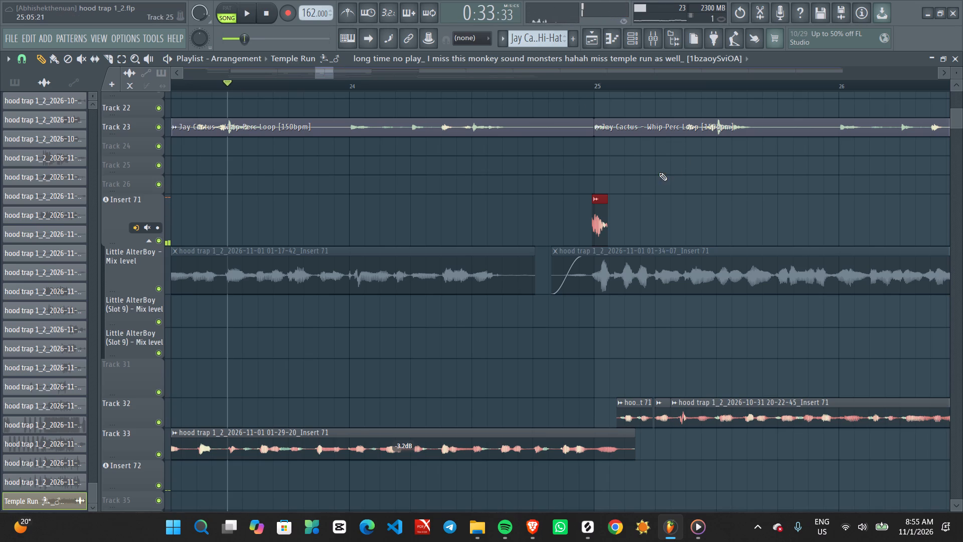
Raise the clip gain of the copied hit at bar 25 and replay its section.
drag(600, 246, 599, 208)
key(space)
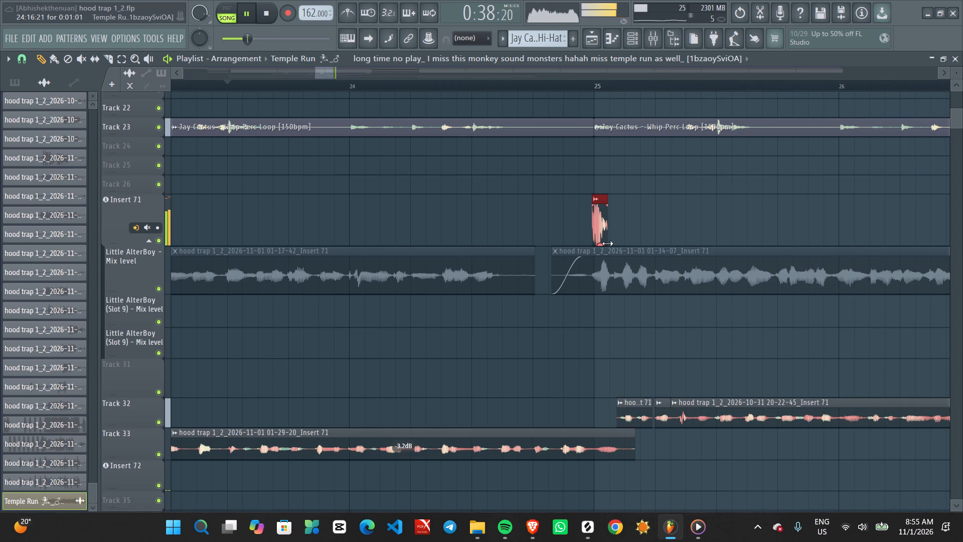
ctrl+scroll(576, 344, down, 10)
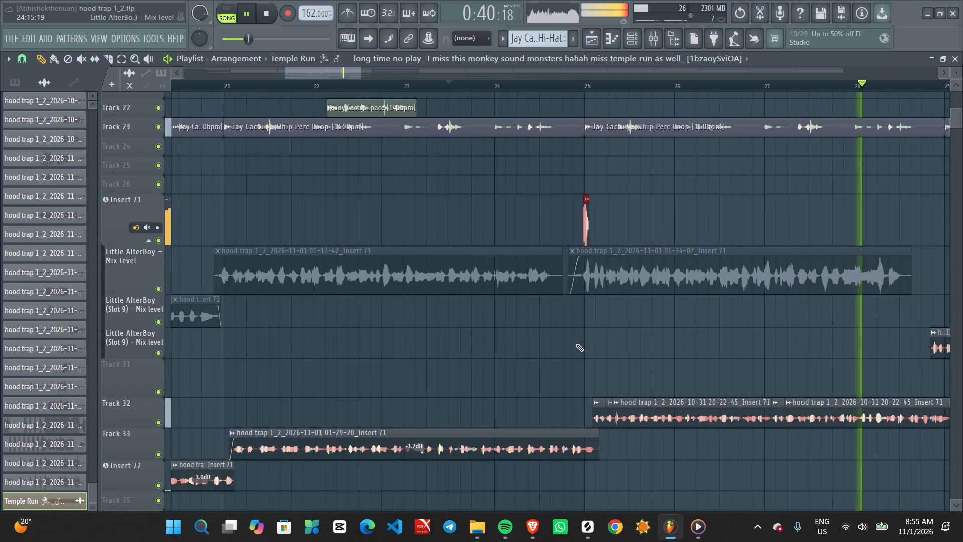
ctrl+scroll(576, 344, down, 2)
key(space)
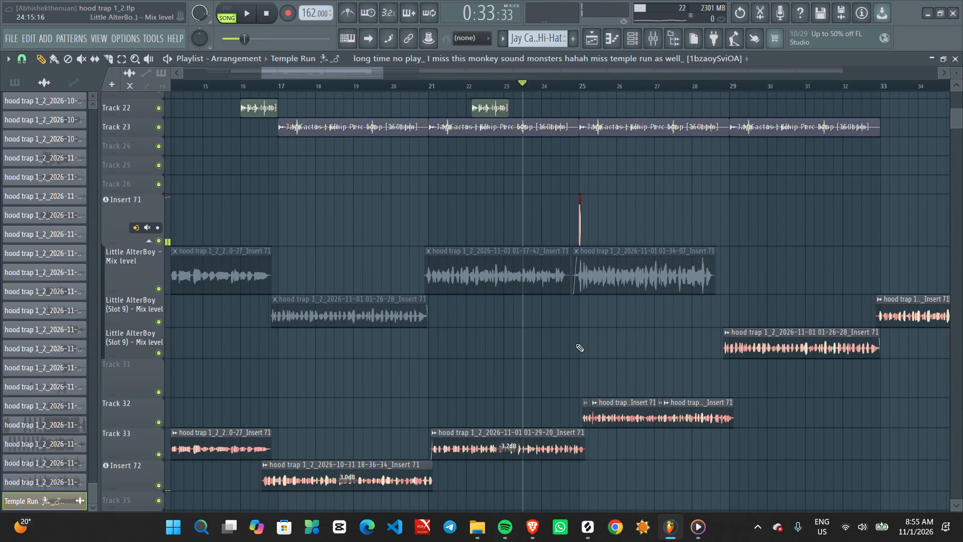
Play the song from bar 36 to hear the transition between the two vocal clips around bar 37.
ctrl+scroll(576, 344, down, 3)
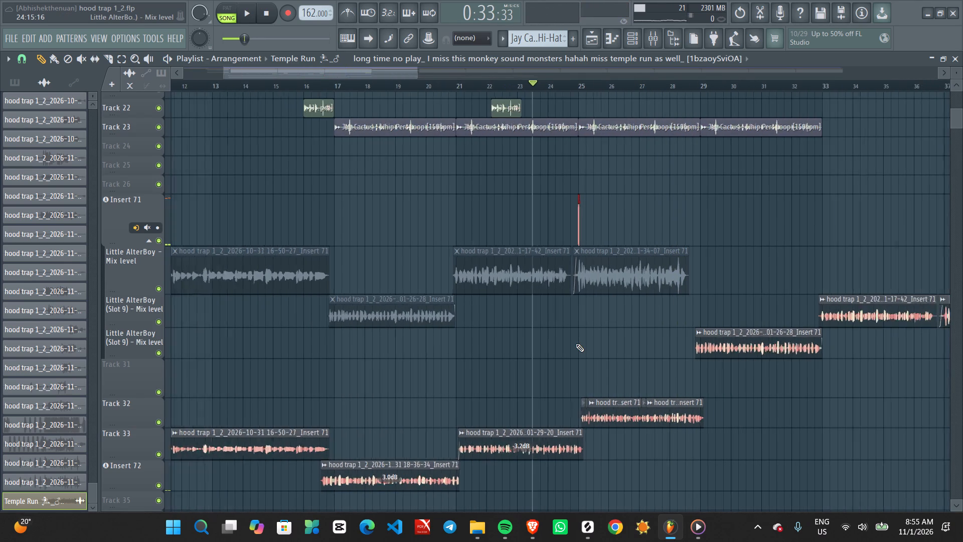
ctrl+scroll(576, 344, down, 3)
scroll(747, 207, up, 7)
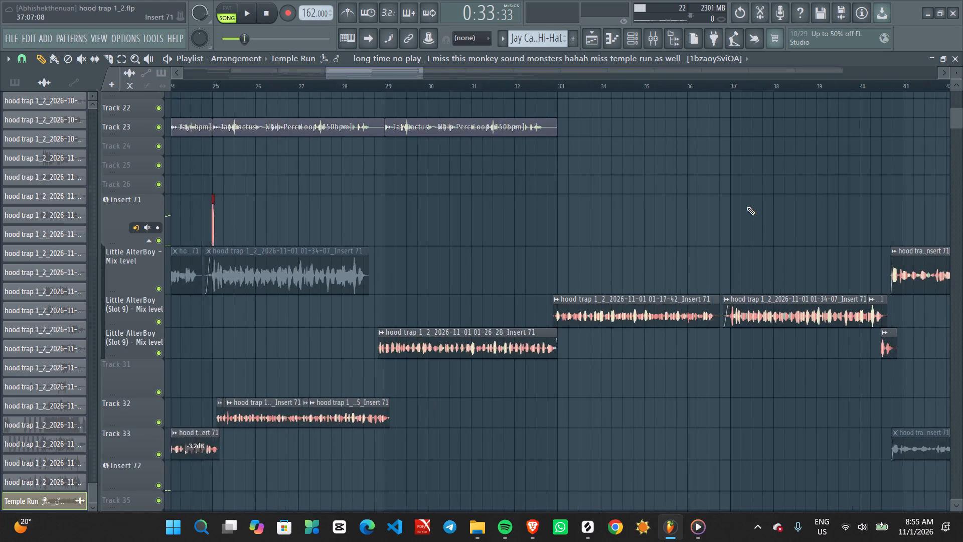
click(695, 84)
key(space)
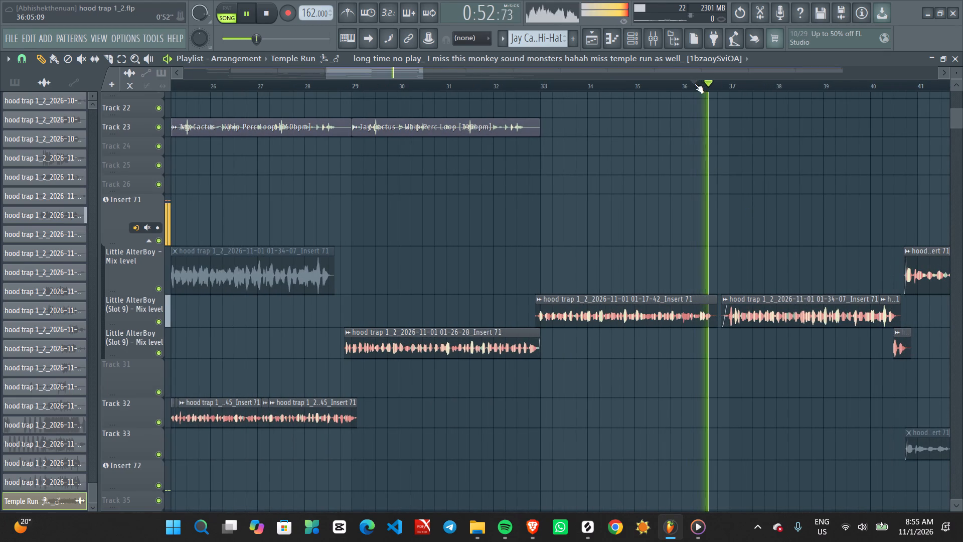
ctrl+scroll(738, 240, down, 8)
scroll(738, 240, right, 1)
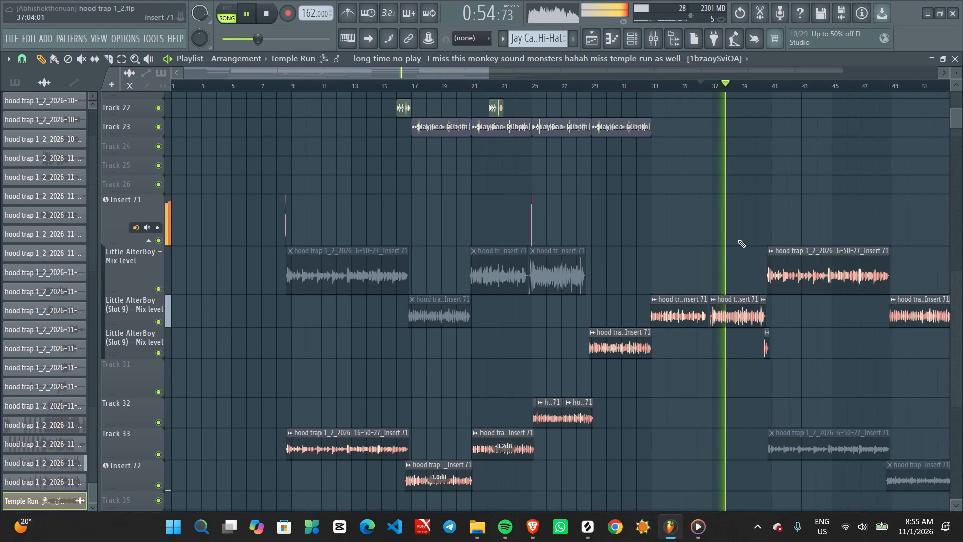
ctrl+scroll(738, 240, down, 5)
Play the Temple Run intro clip on Track 4 from about 1:12 repeatedly to locate a phrase for reuse.
scroll(738, 240, up, 1)
scroll(332, 273, up, 3)
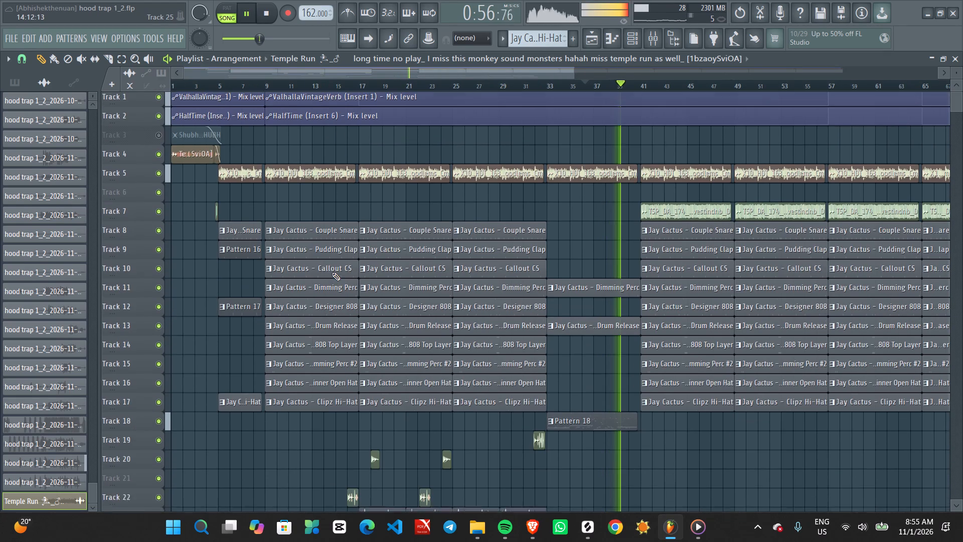
scroll(332, 273, up, 1)
scroll(332, 273, right, 3)
ctrl+scroll(190, 168, up, 18)
ctrl+scroll(190, 168, up, 7)
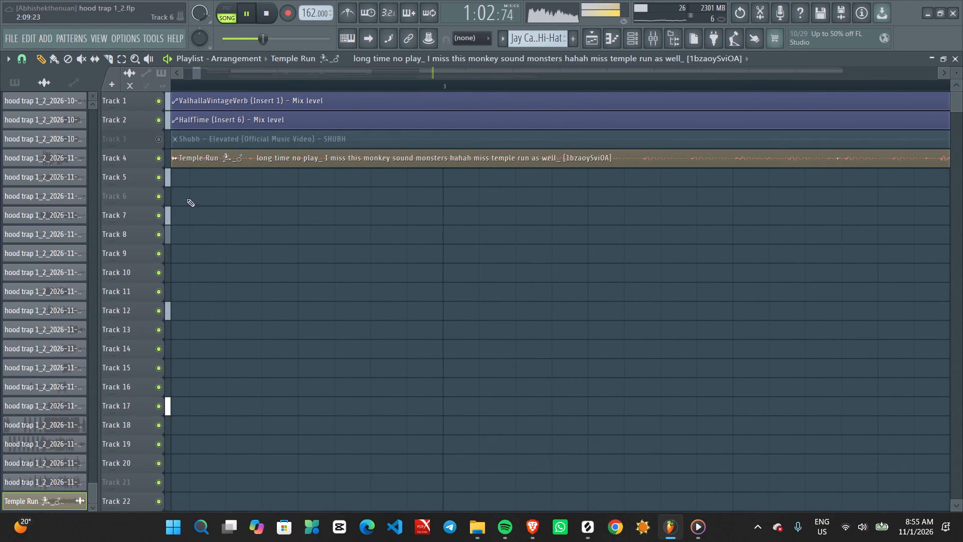
alt+scroll(225, 342, up, 4)
alt+scroll(225, 342, down, 3)
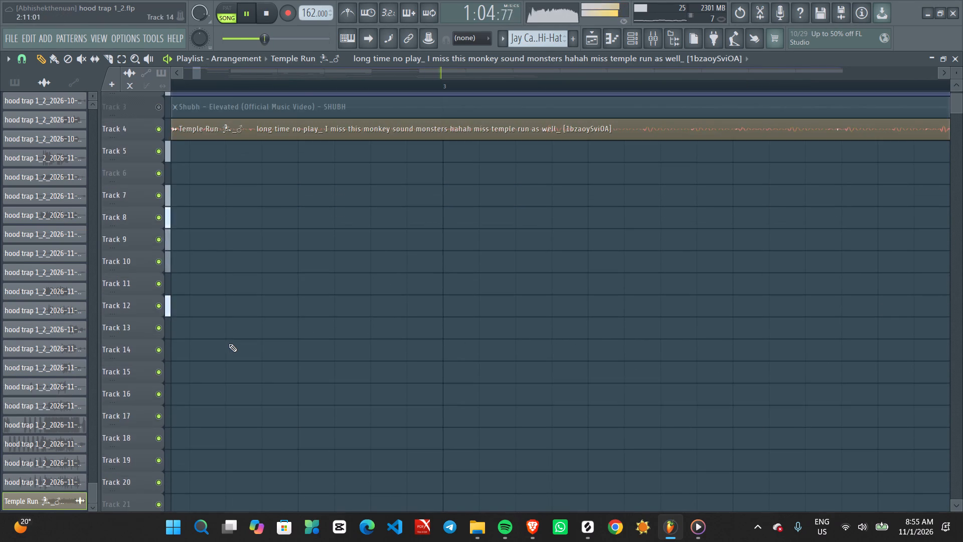
alt+scroll(229, 344, up, 6)
key(space)
scroll(235, 346, up, 1)
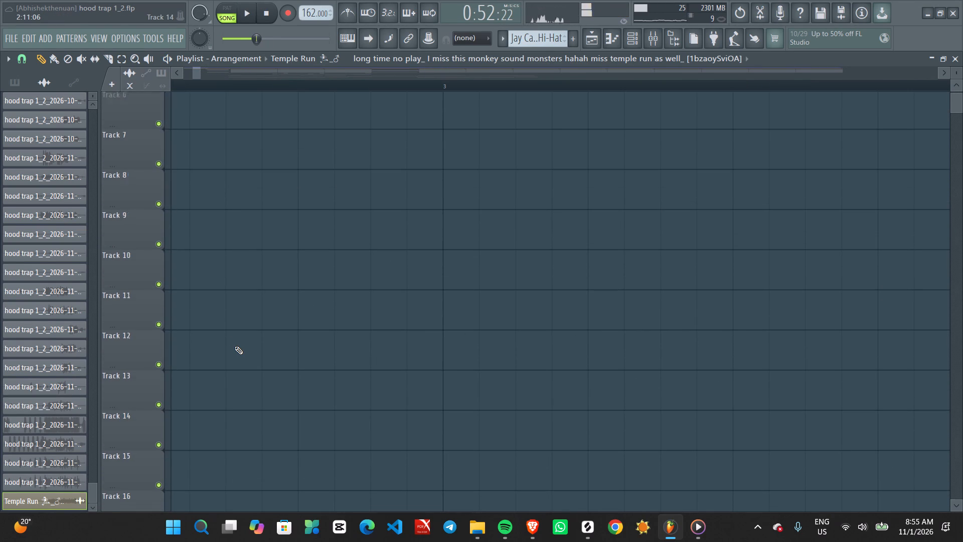
scroll(235, 346, up, 2)
ctrl+scroll(387, 301, down, 9)
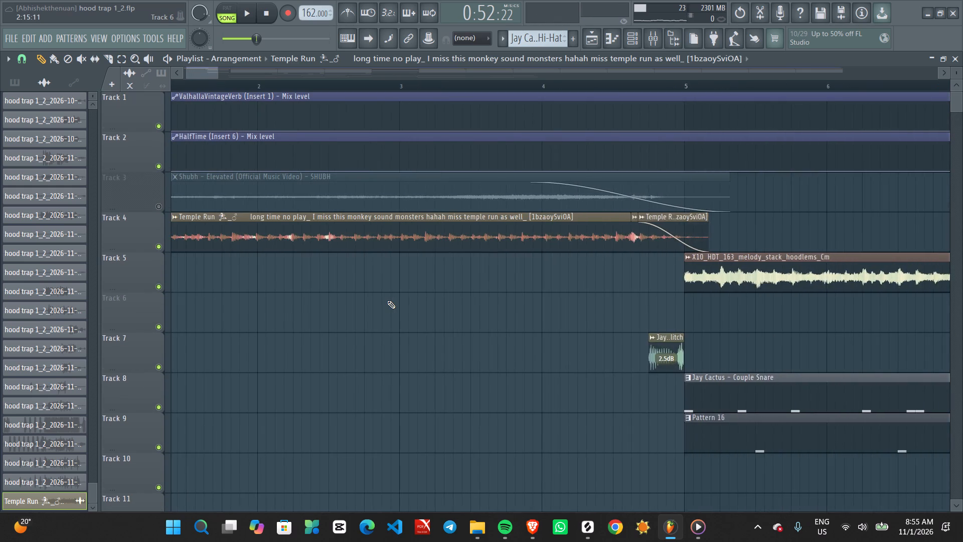
ctrl+scroll(387, 301, down, 2)
scroll(387, 301, right, 4)
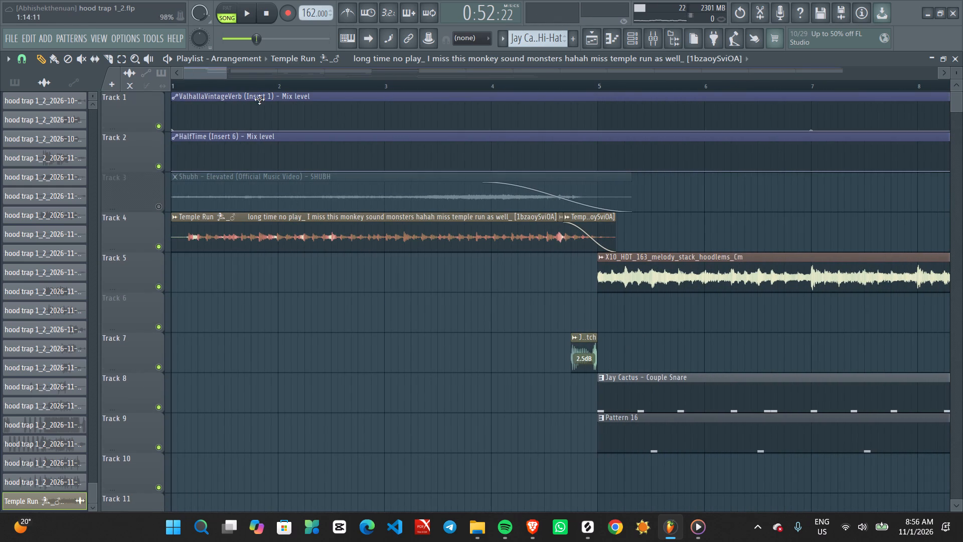
click(254, 80)
key(space)
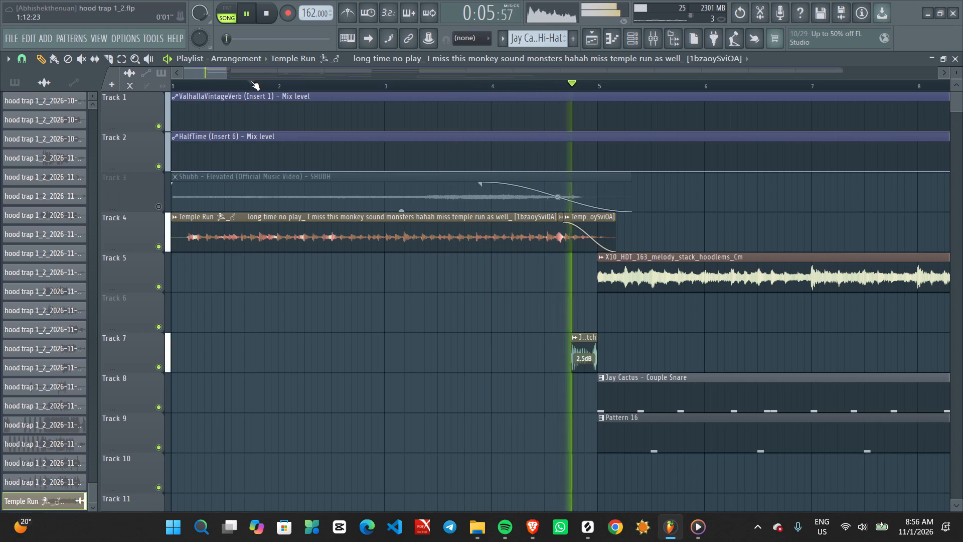
key(space)
key(space)
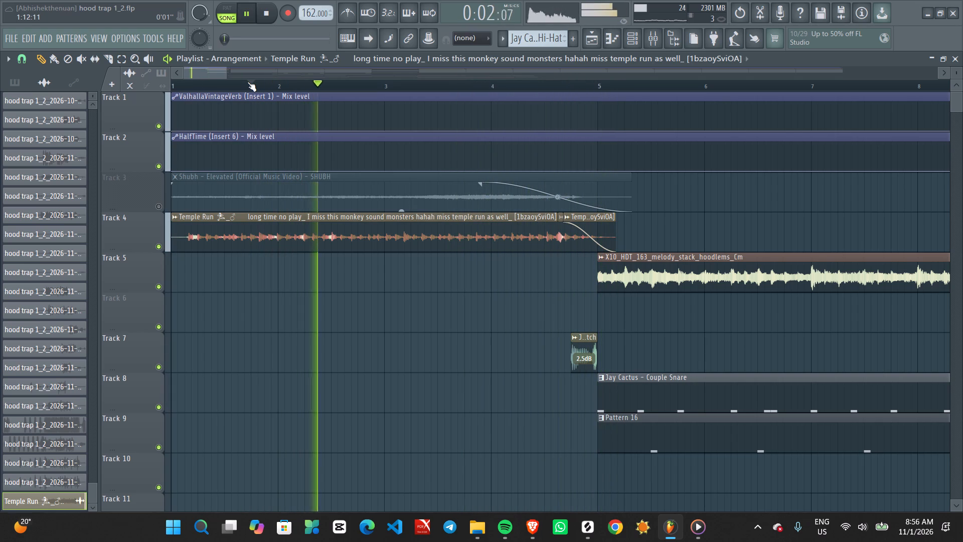
key(space)
ctrl+scroll(247, 82, up, 7)
key(space)
key(space)
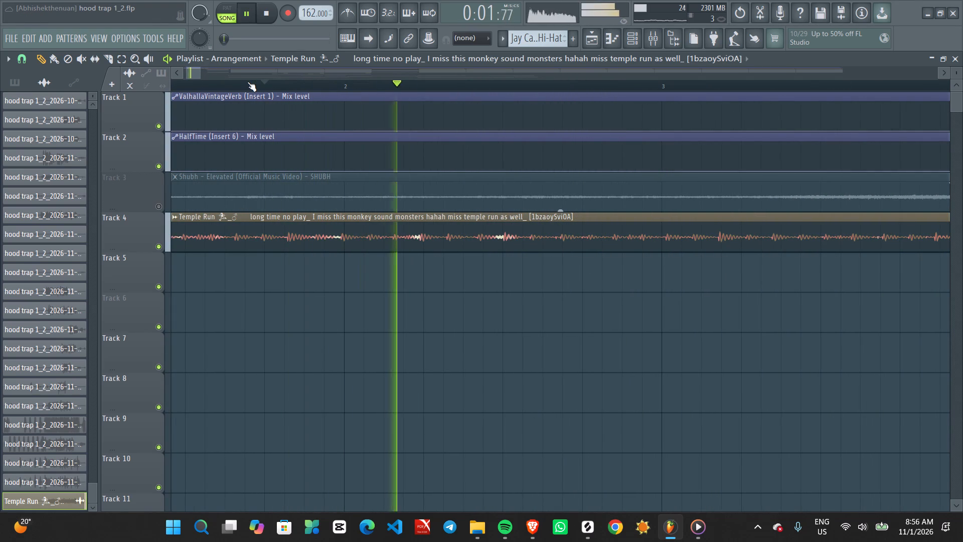
click(257, 83)
key(space)
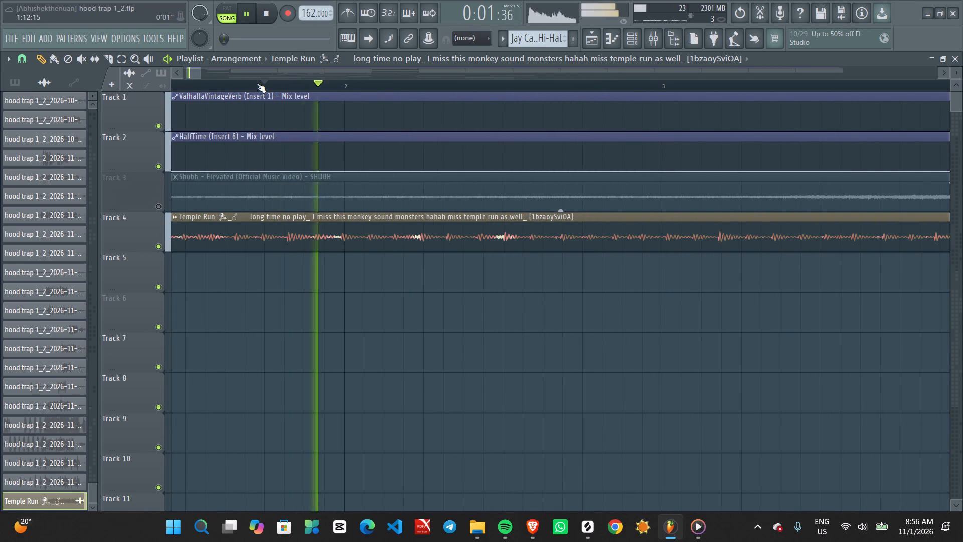
key(space)
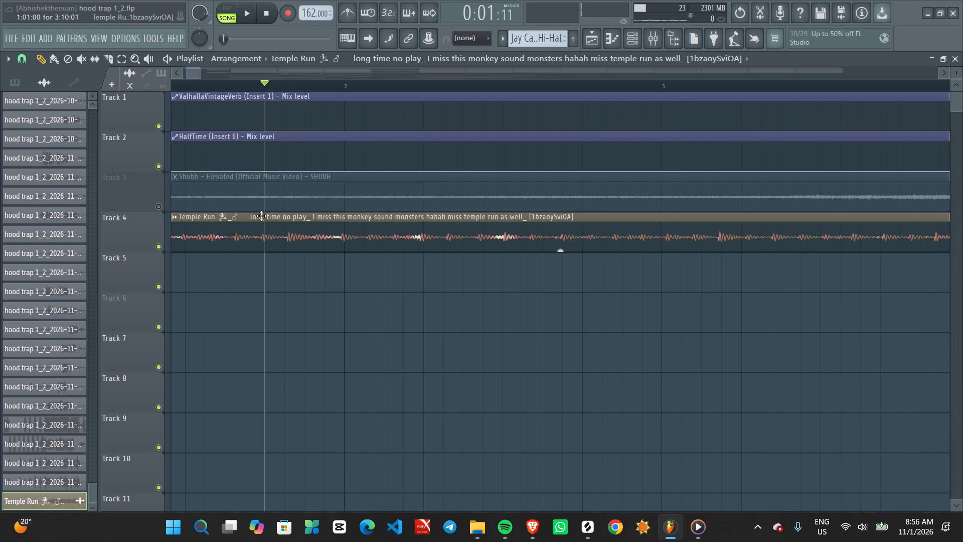
Slice the Temple Run clip on Track 4 at about 1:12 and 2:05 to isolate a short phrase.
key(c)
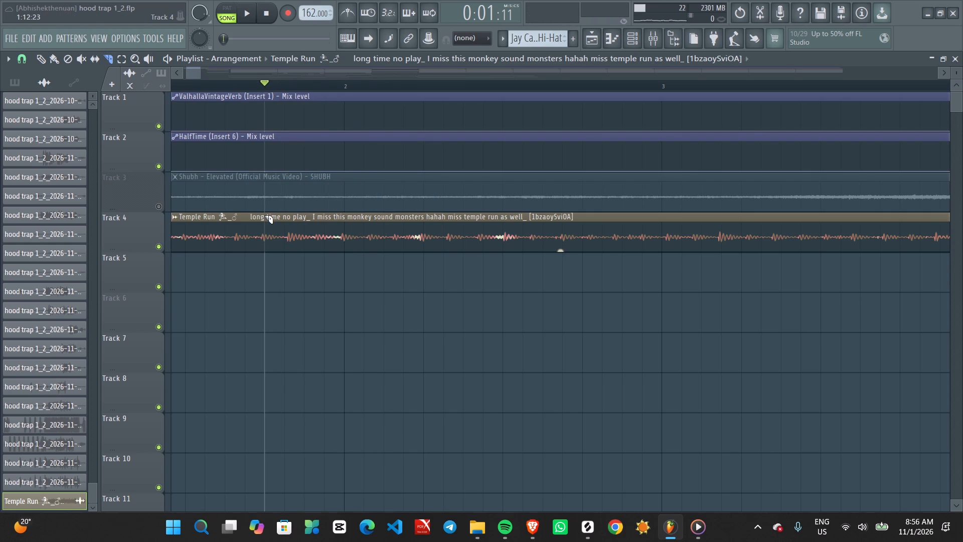
shift+drag(264, 215, 260, 248)
key(space)
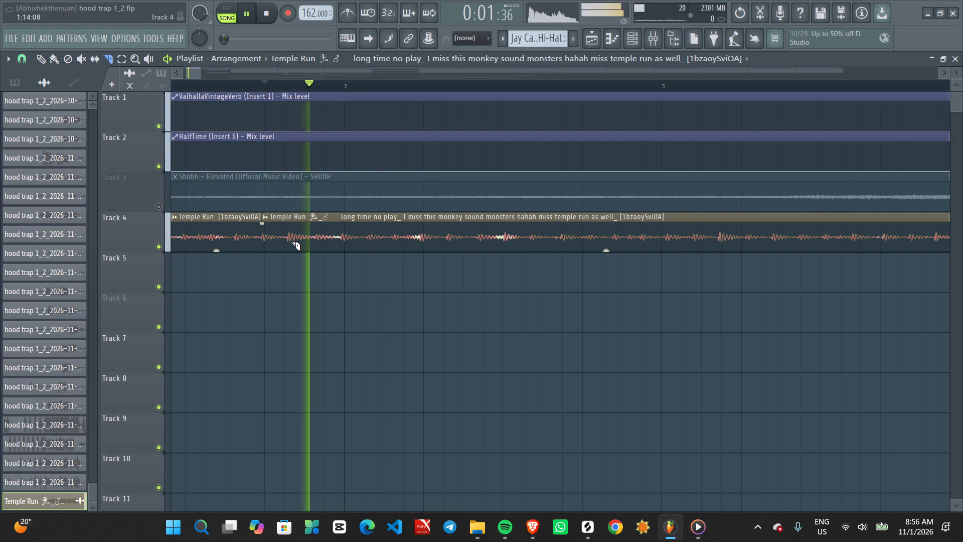
key(space)
key(space)
key(space)
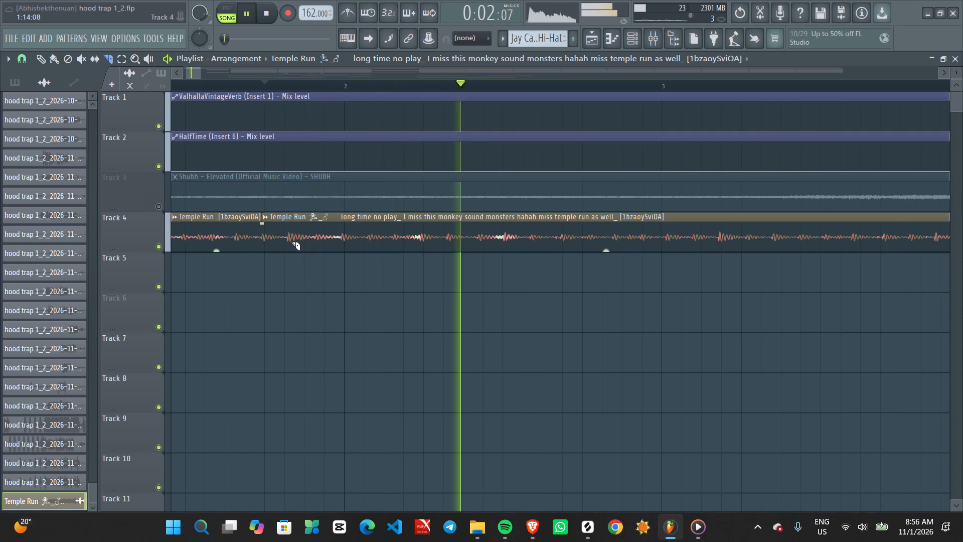
shift+click(443, 214)
shift+drag(443, 214, 443, 215)
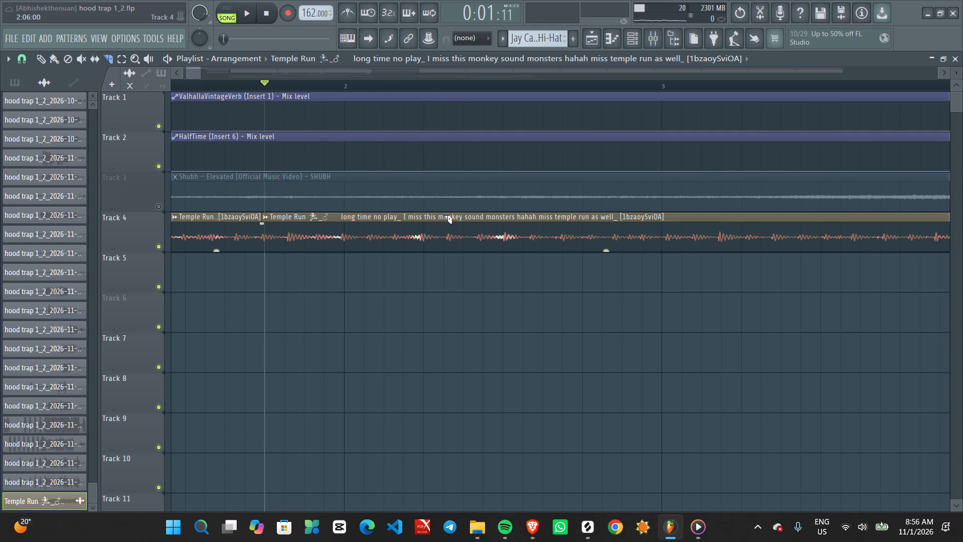
shift+drag(443, 215, 440, 248)
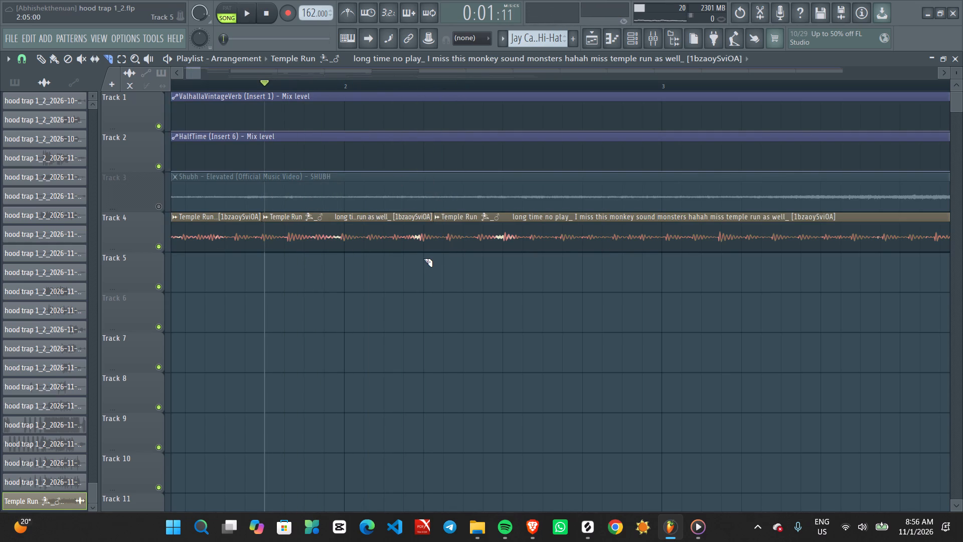
ctrl+scroll(423, 258, down, 10)
key(p)
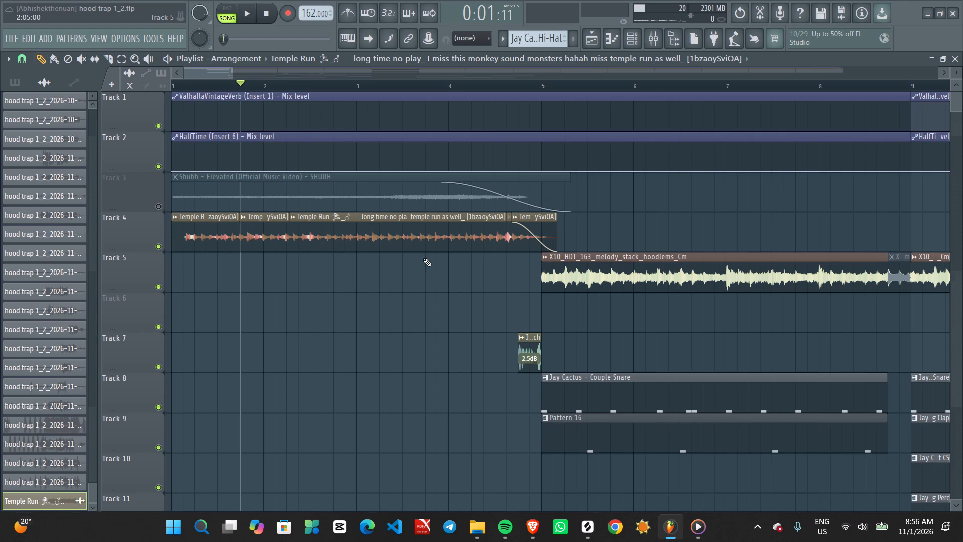
Duplicate the isolated Temple Run phrase from Track 4 and place the copy at 36:08:21 on the Little AlterBoy – Mix level track.
ctrl+scroll(363, 267, down, 4)
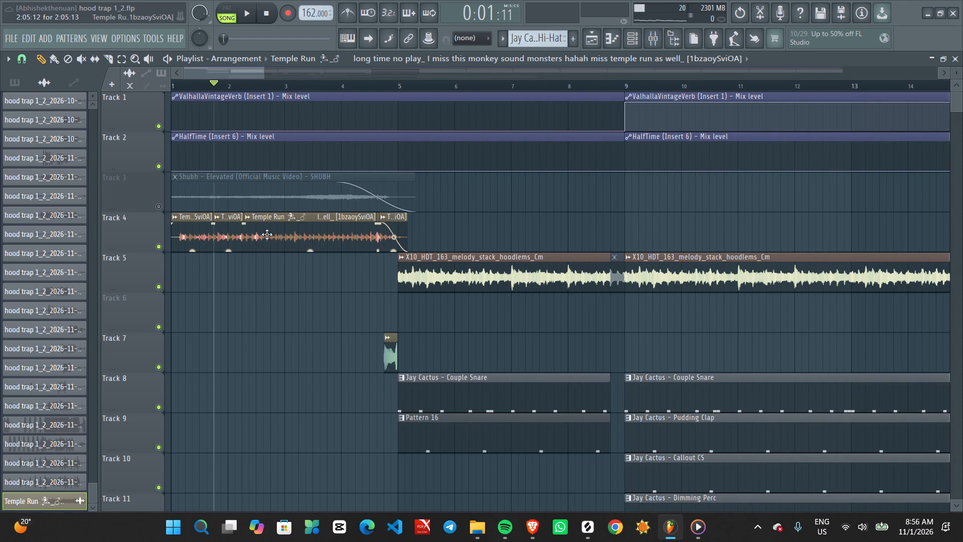
alt+drag(267, 234, 324, 232)
key(ctrl+z)
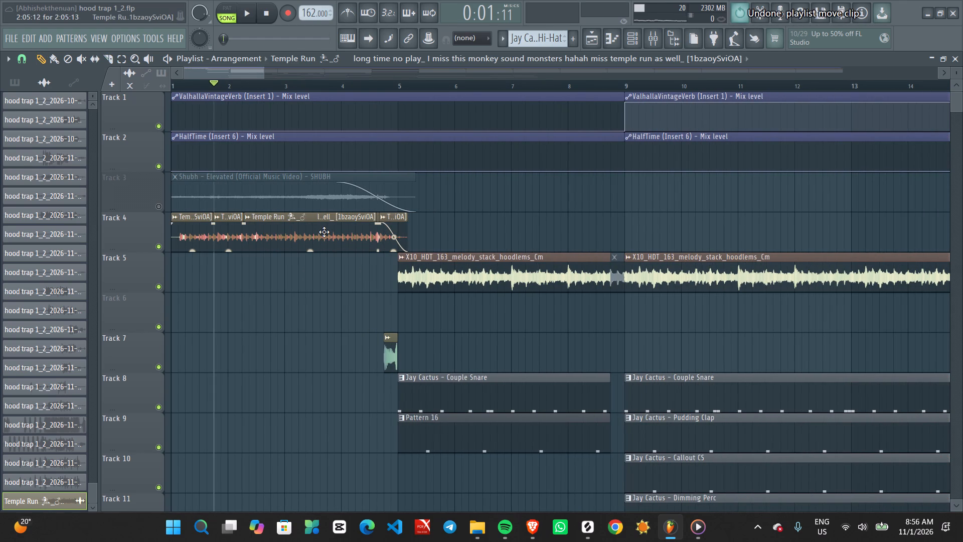
shift+drag(231, 238, 737, 161)
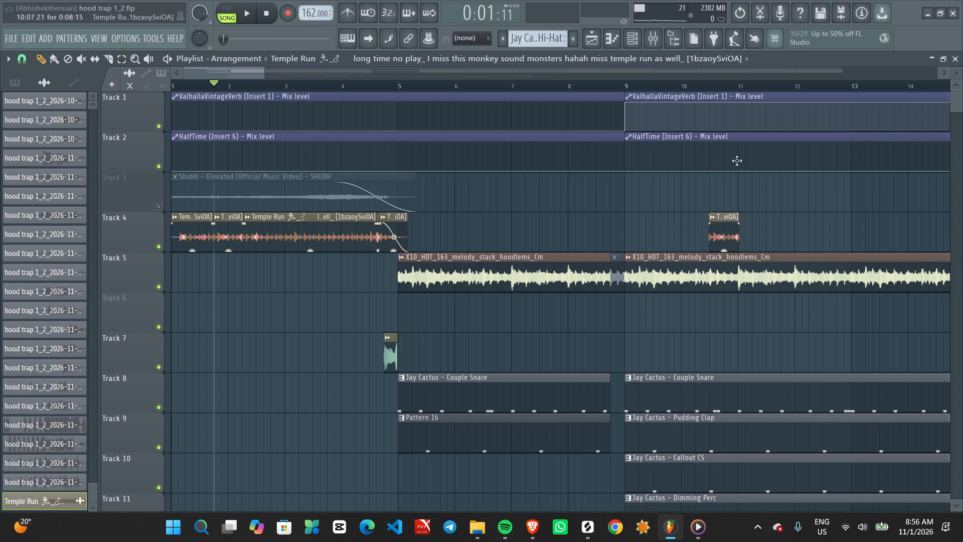
shift+drag(737, 161, 962, 336)
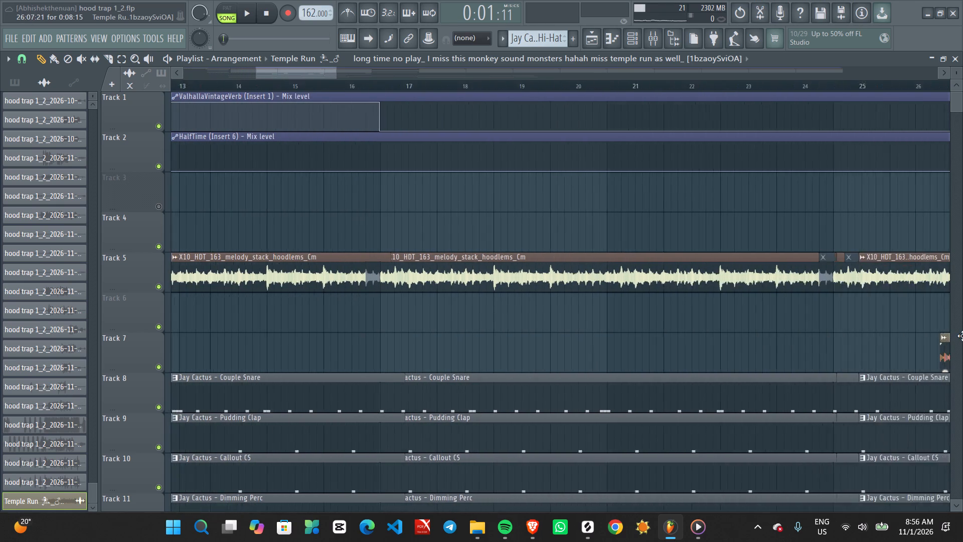
shift+drag(962, 336, 738, 538)
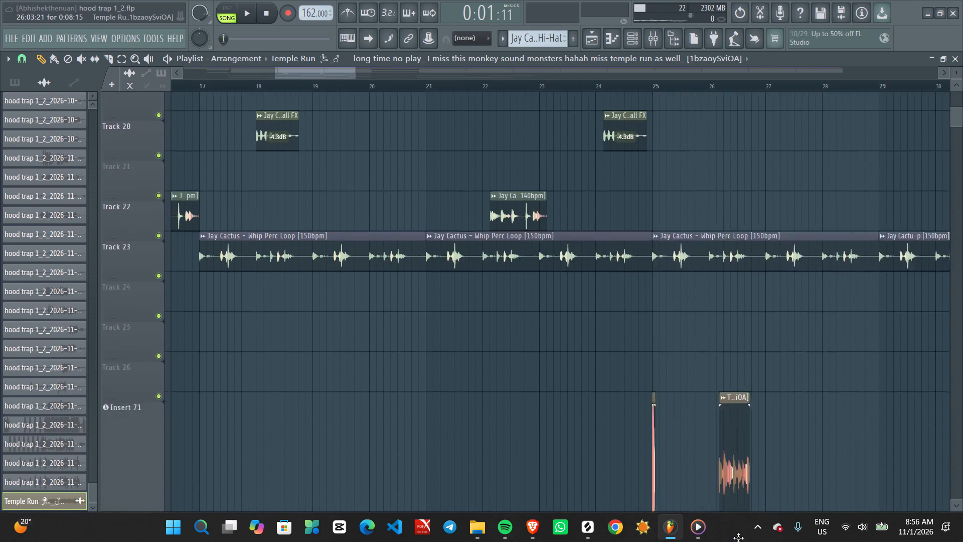
shift+drag(738, 538, 929, 230)
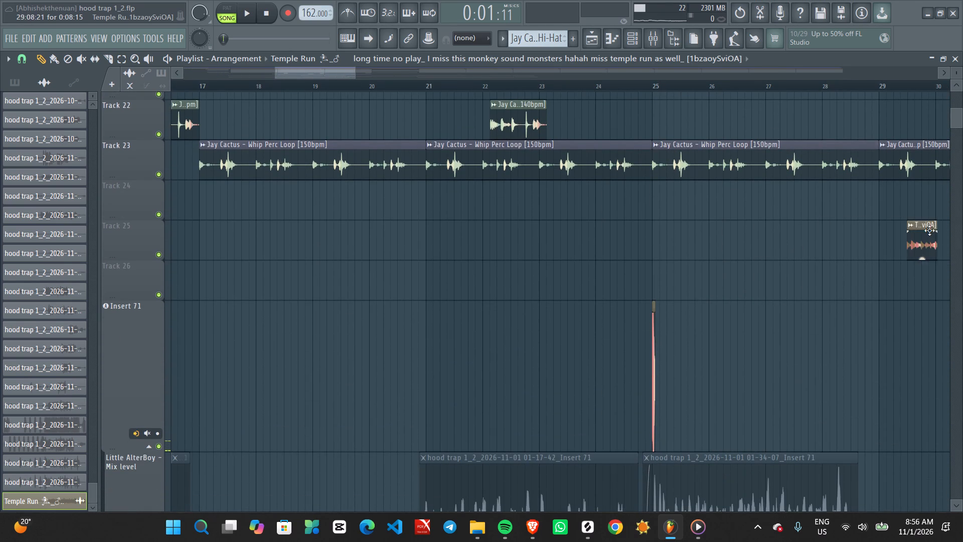
shift+drag(929, 230, 807, 460)
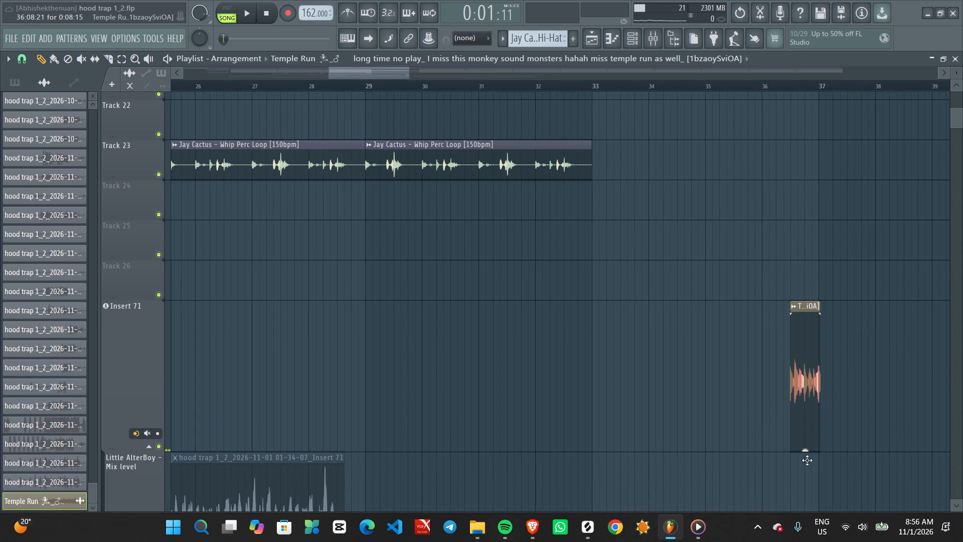
shift+drag(807, 460, 820, 313)
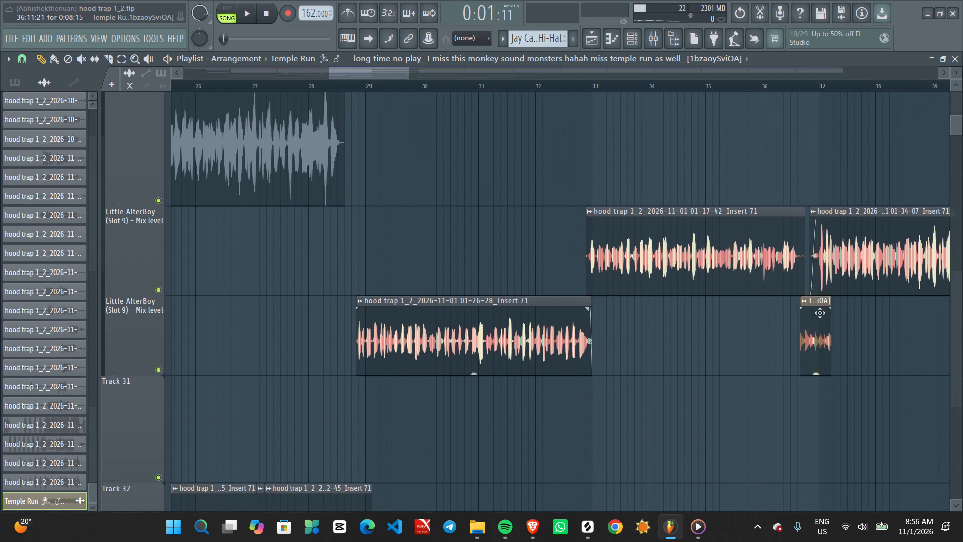
shift+drag(820, 313, 807, 130)
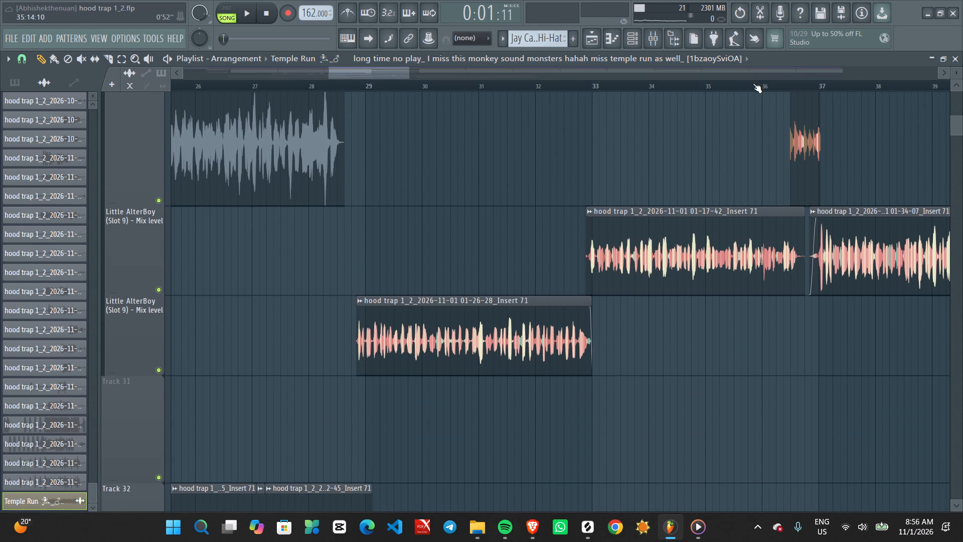
Play the song from about 35:14 to audition the copied Temple Run phrase at the vocal transition near bar 37.
click(753, 83)
key(space)
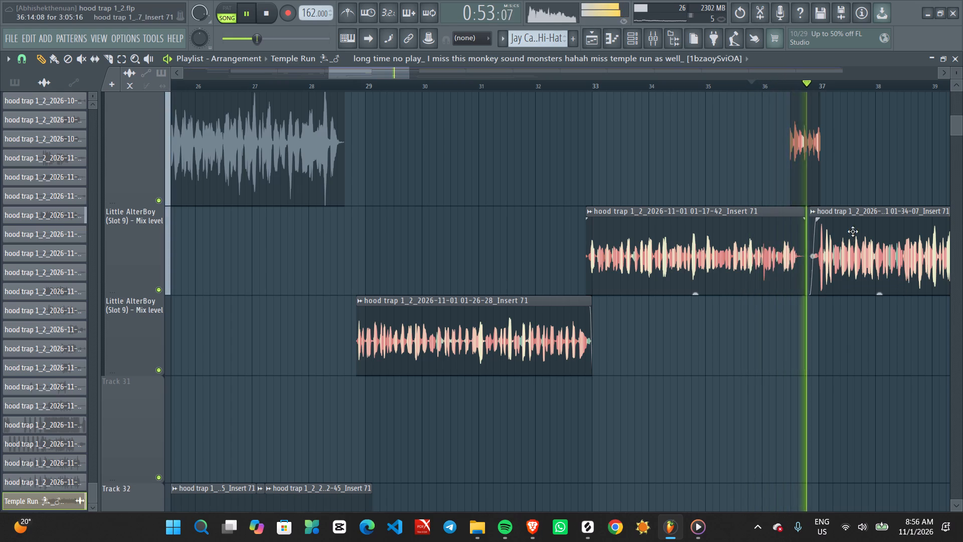
ctrl+scroll(852, 220, up, 6)
ctrl+scroll(782, 196, up, 5)
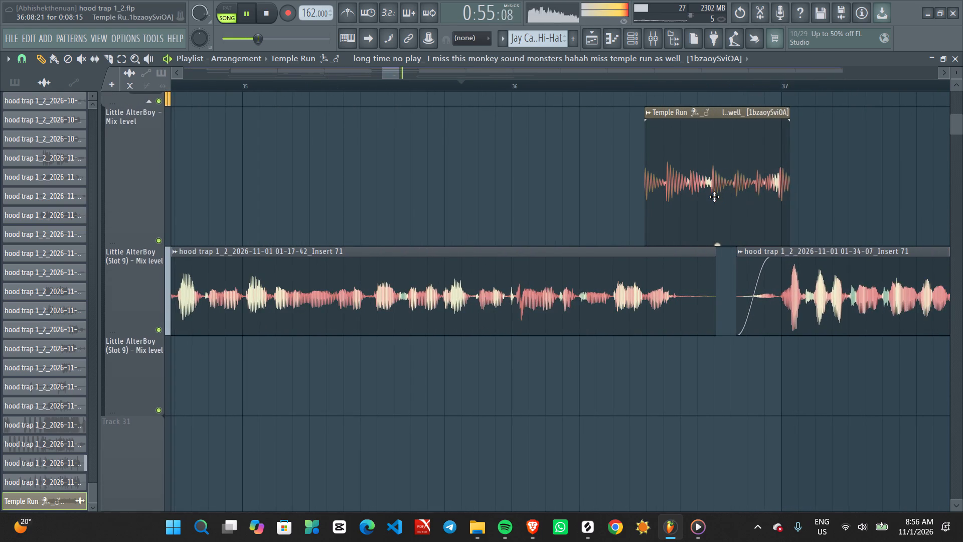
Try the copied Temple Run phrase at 36:06:21 and 36:10:21, settle it at 36:12:21, and replay the vocal transition after each move.
drag(714, 196, 679, 204)
key(space)
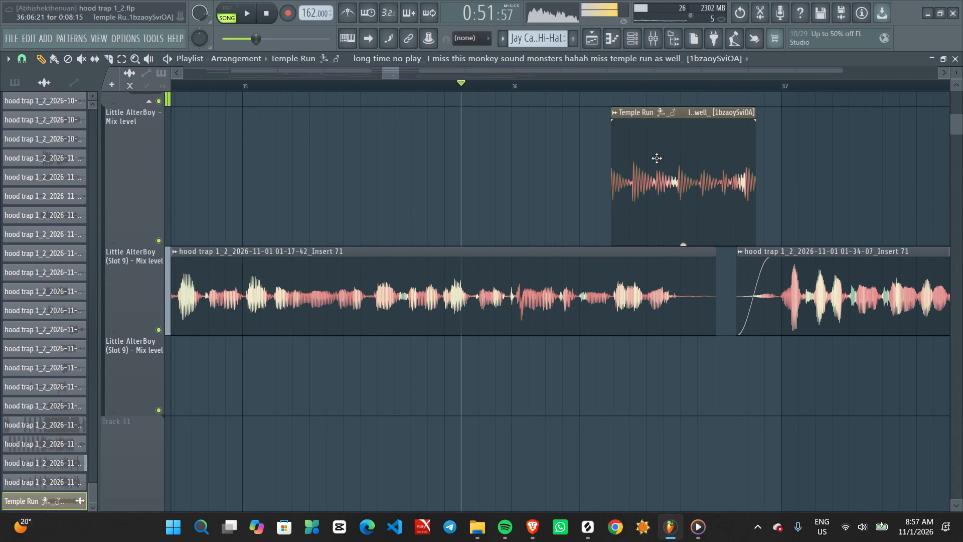
key(space)
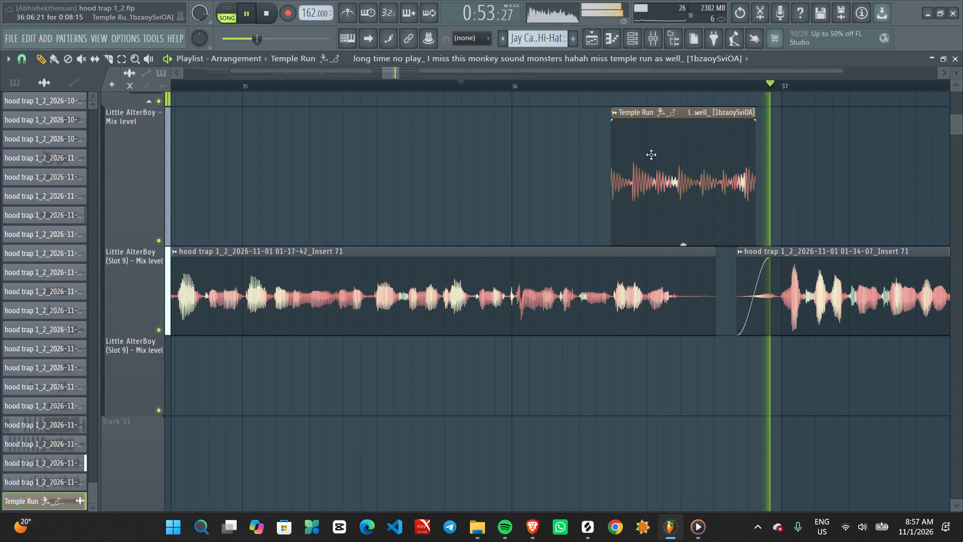
key(space)
drag(706, 201, 764, 195)
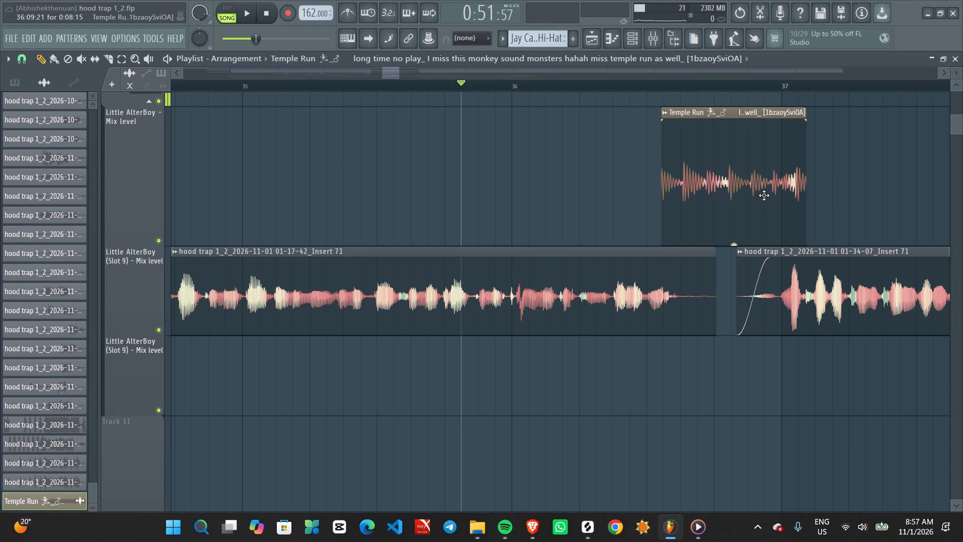
drag(764, 195, 769, 194)
key(space)
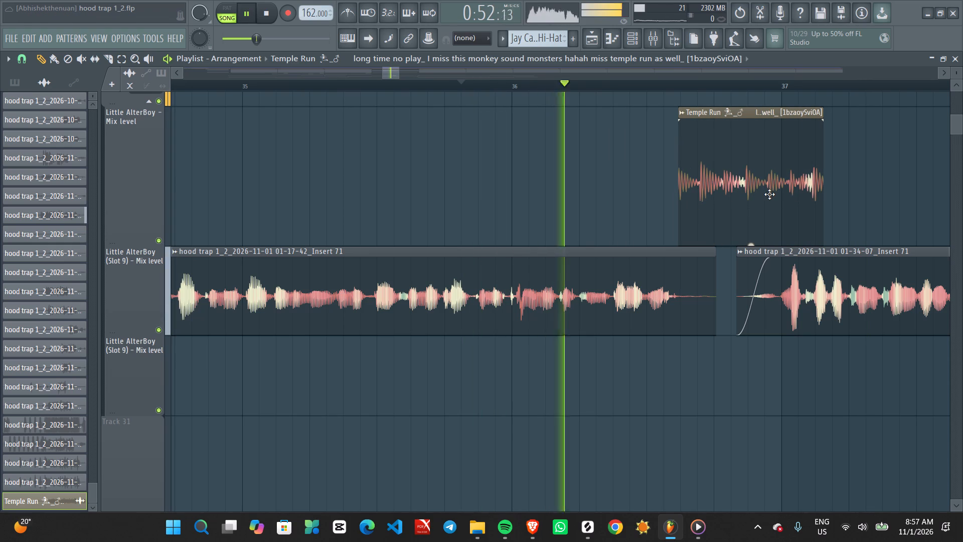
key(space)
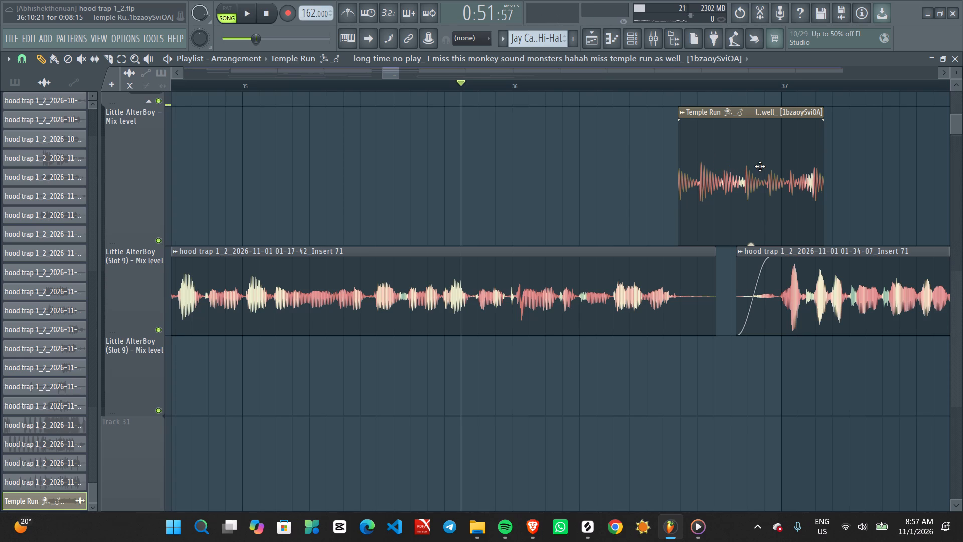
drag(750, 171, 787, 168)
key(space)
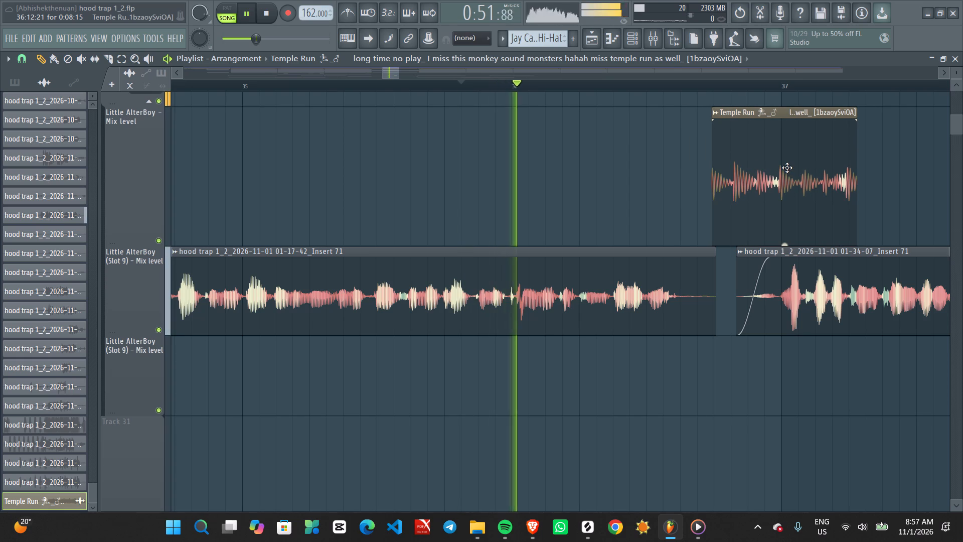
key(space)
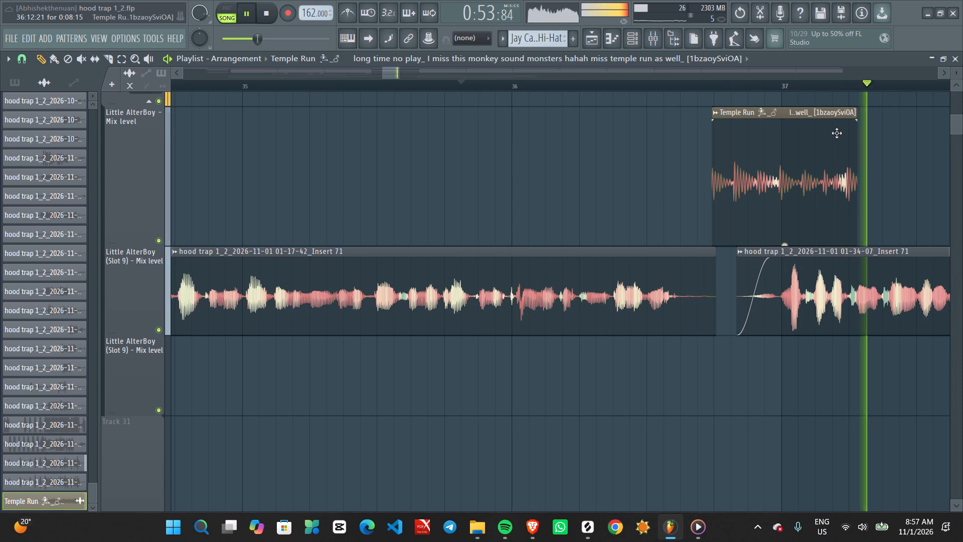
Move the Temple Run phrase back to 36:08:21, shorten its end to a length of 0:05:15, trim its start to about 36:12:21, and replay.
drag(798, 136, 722, 147)
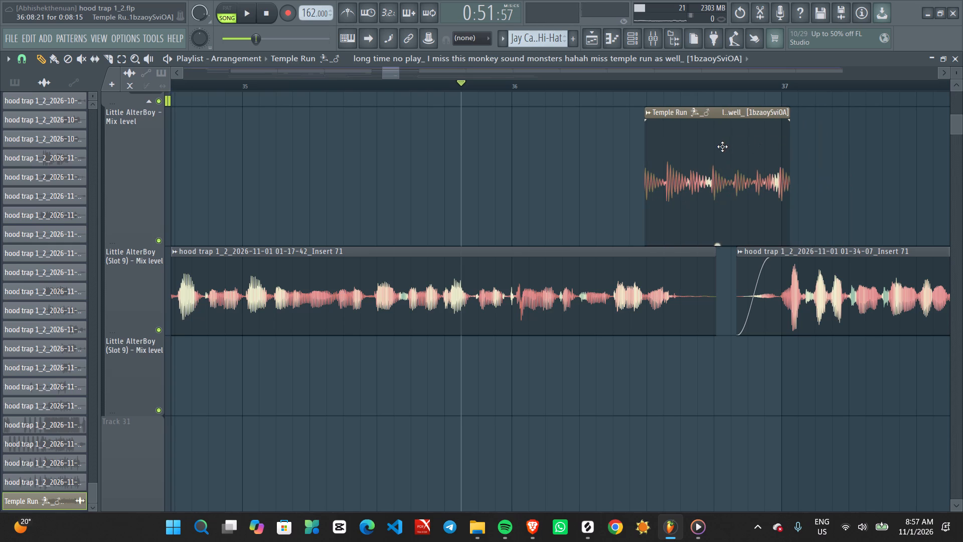
drag(722, 147, 722, 145)
drag(790, 110, 731, 127)
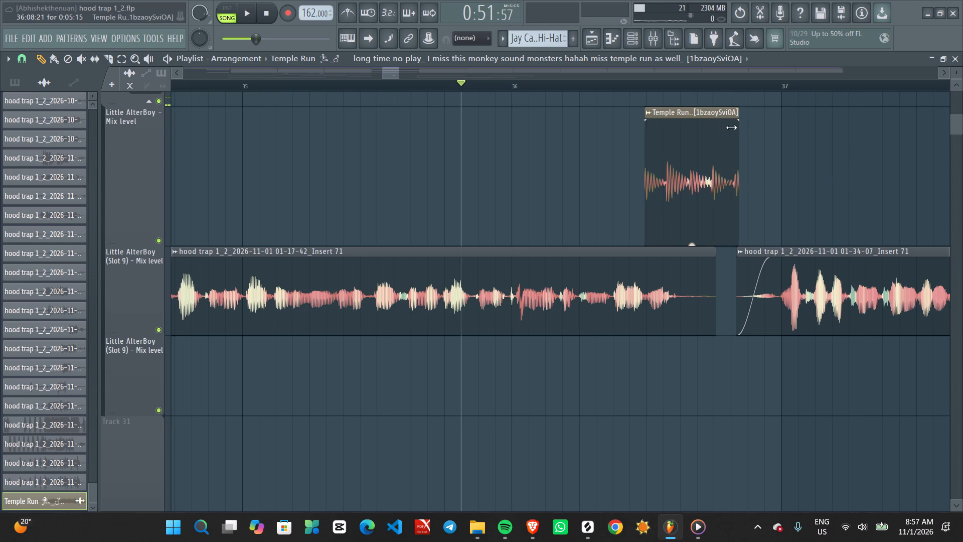
drag(731, 127, 734, 124)
drag(644, 114, 710, 108)
key(space)
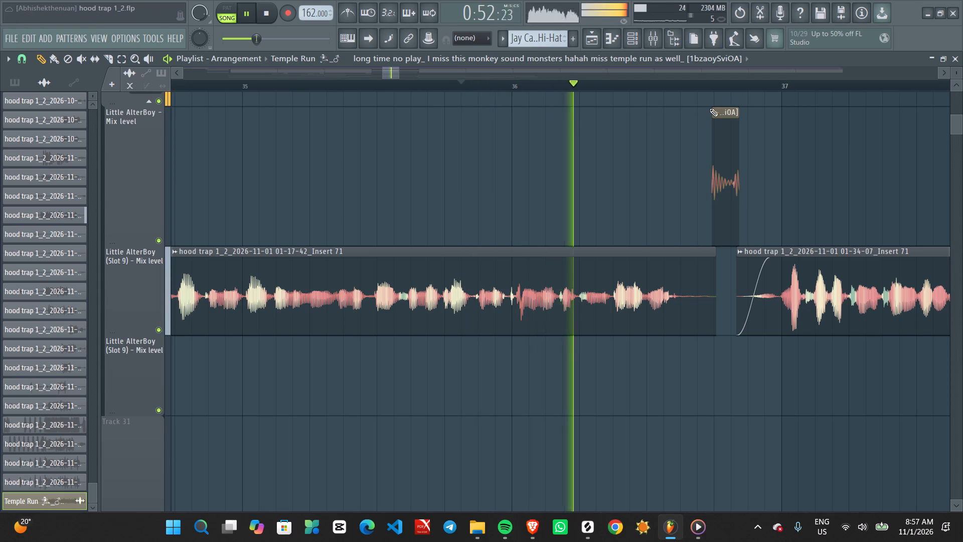
Shift the trimmed phrase slightly later, extend its start back to 36:11:21 for a length of 0:04:15, and replay the transition.
ctrl+scroll(785, 208, up, 3)
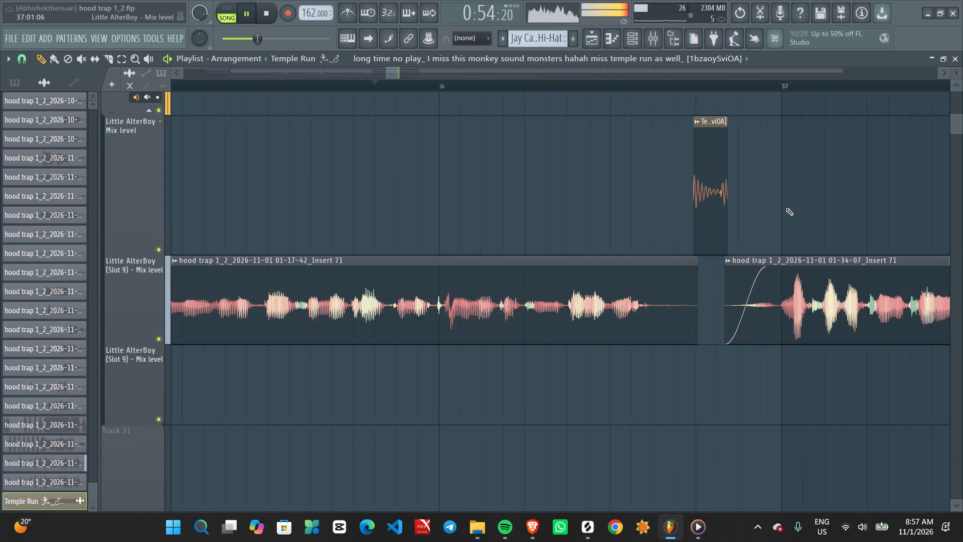
drag(696, 205, 732, 207)
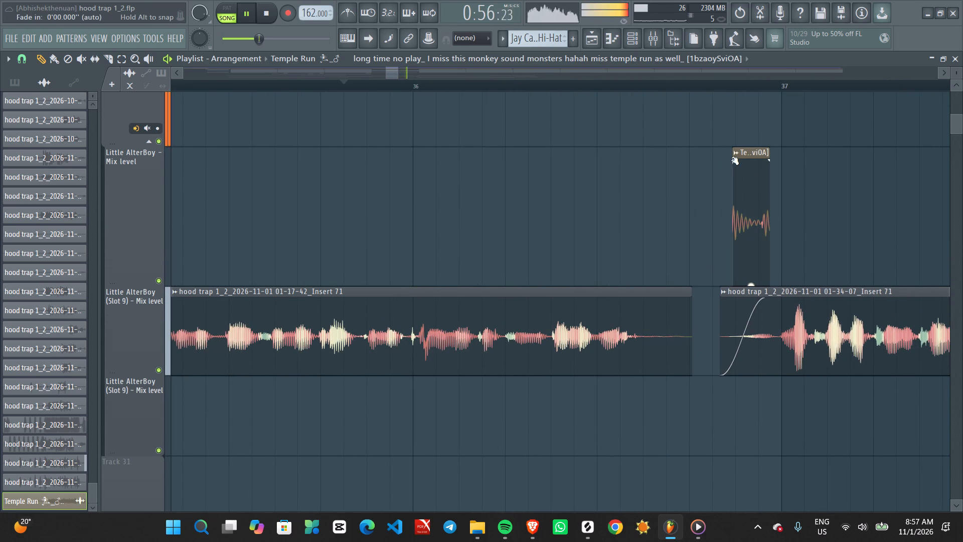
drag(732, 158, 658, 179)
key(space)
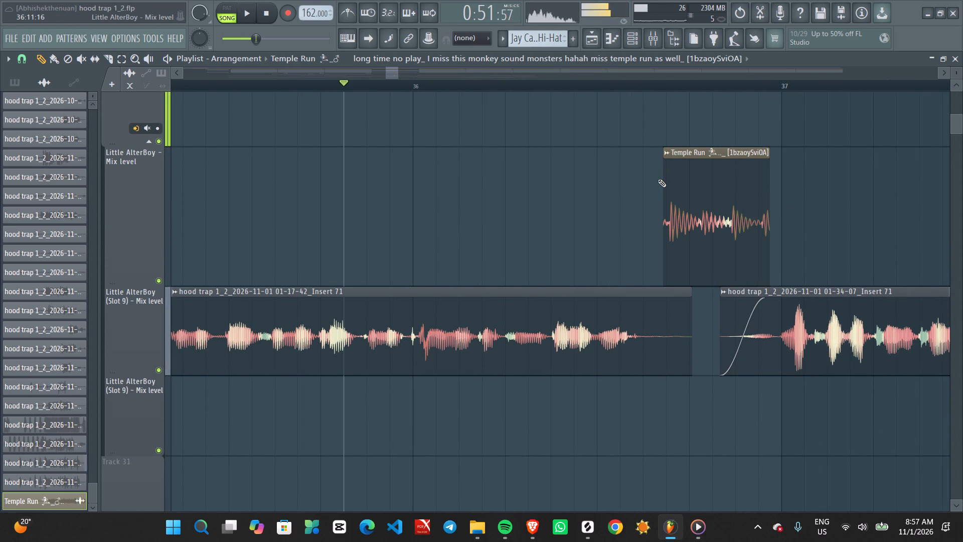
key(space)
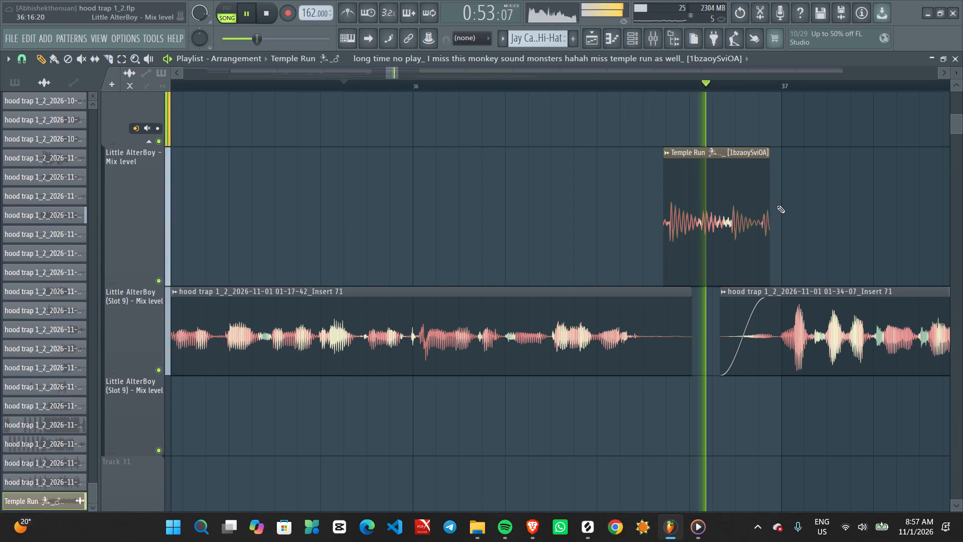
key(space)
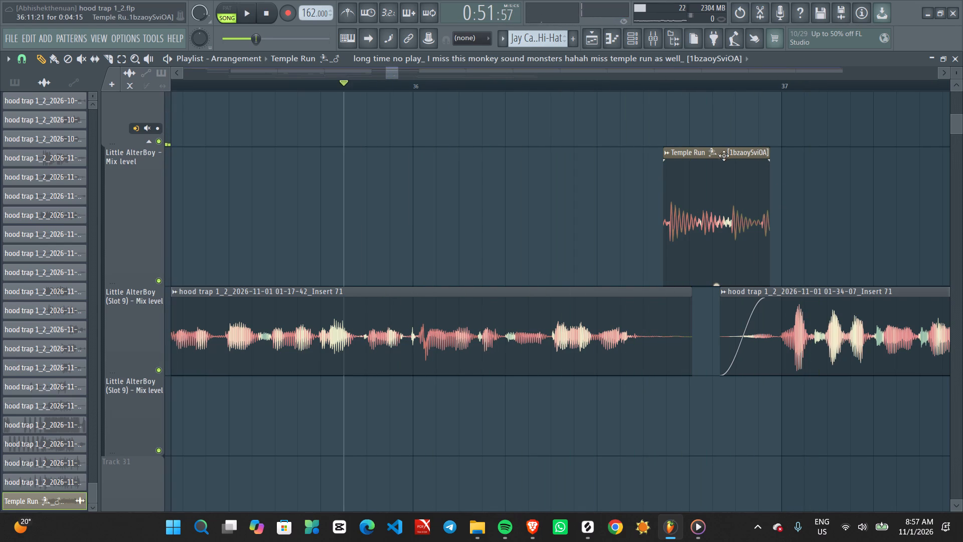
Shorten the end of the Temple Run phrase to a length of 0:03:15 and replay the transition.
drag(766, 151, 732, 160)
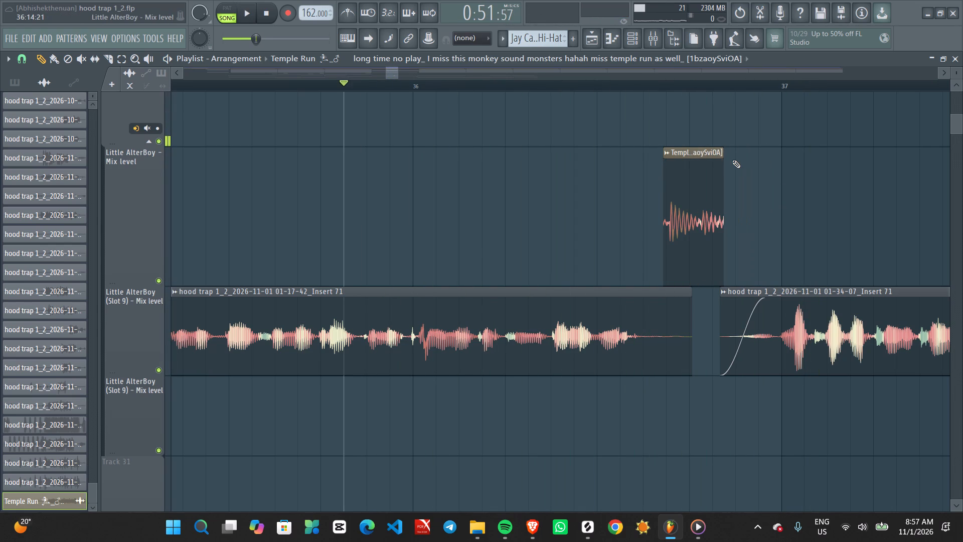
ctrl+scroll(732, 160, up, 9)
drag(691, 195, 725, 188)
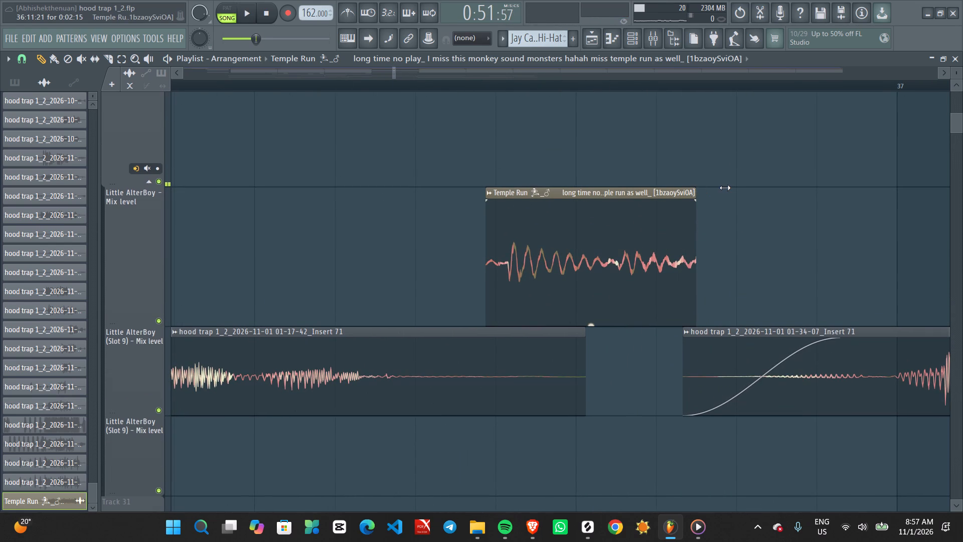
drag(725, 188, 742, 189)
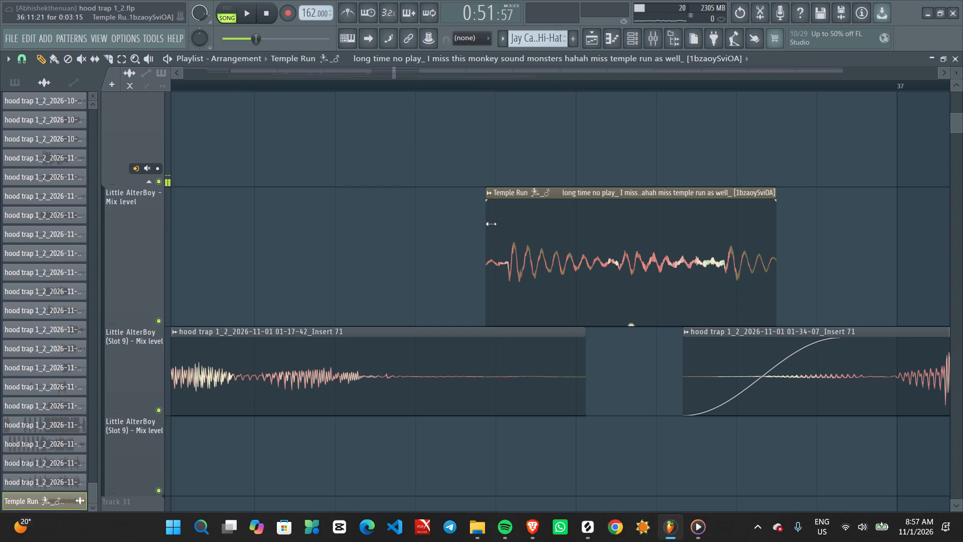
key(space)
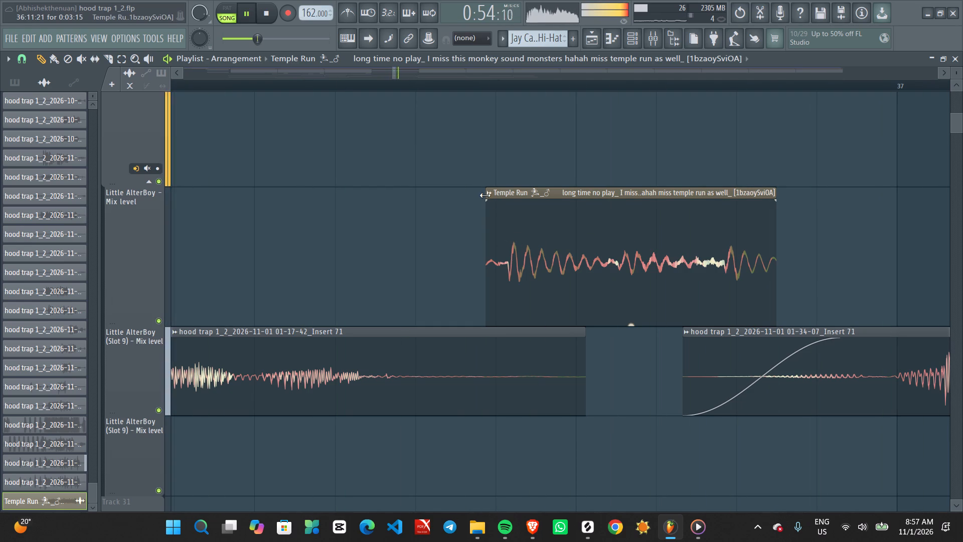
Trim the phrase's start to a length of 0:02:12, move the clip to 36:12:00, and replay the transition.
alt+drag(485, 195, 575, 189)
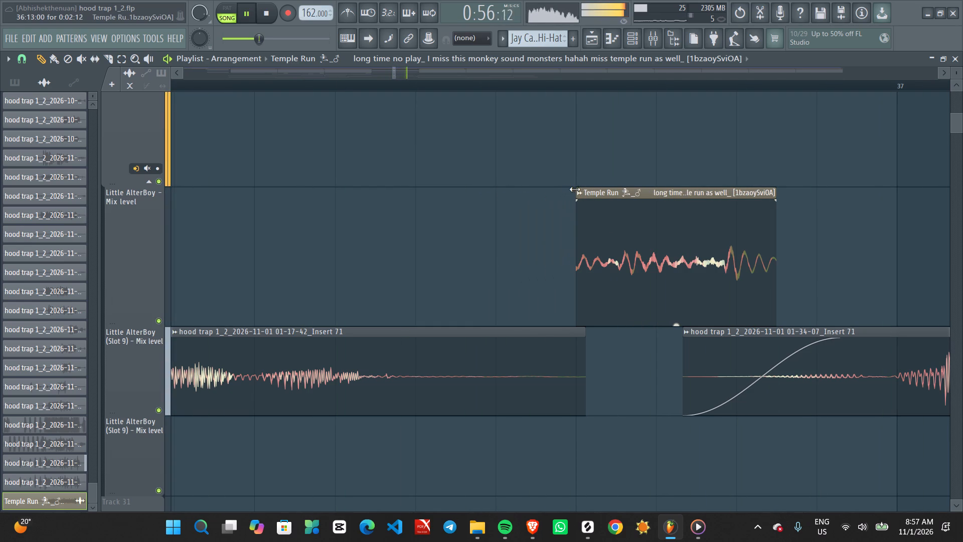
alt+drag(575, 189, 576, 190)
drag(667, 196, 599, 209)
key(space)
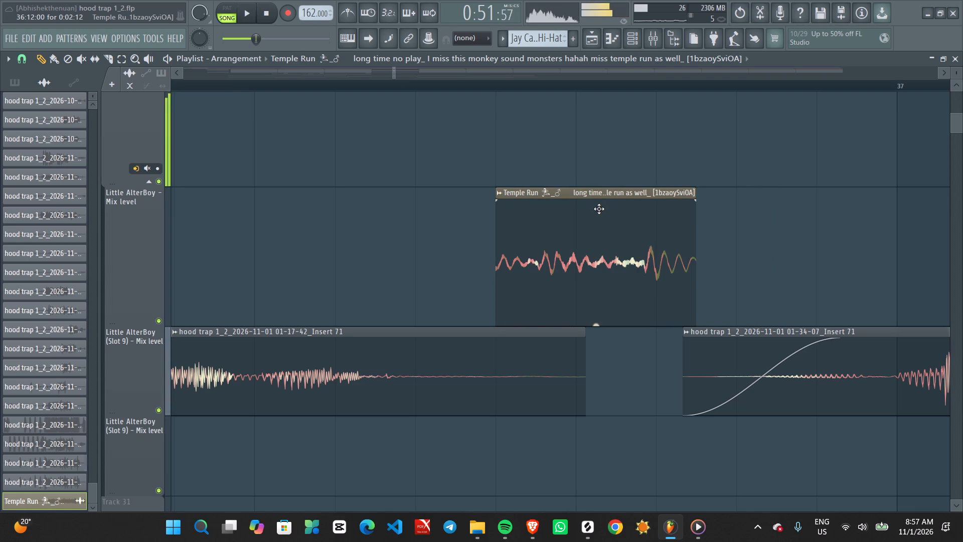
key(space)
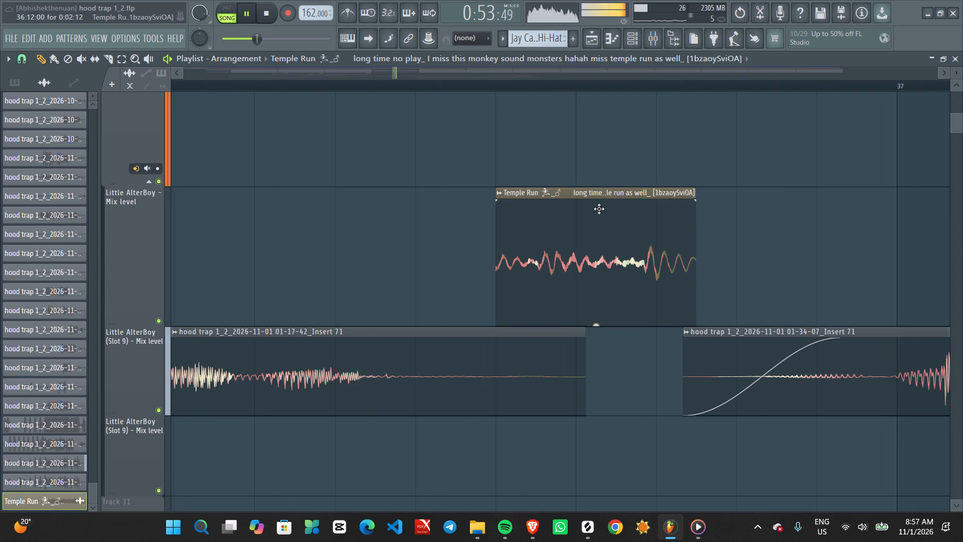
key(space)
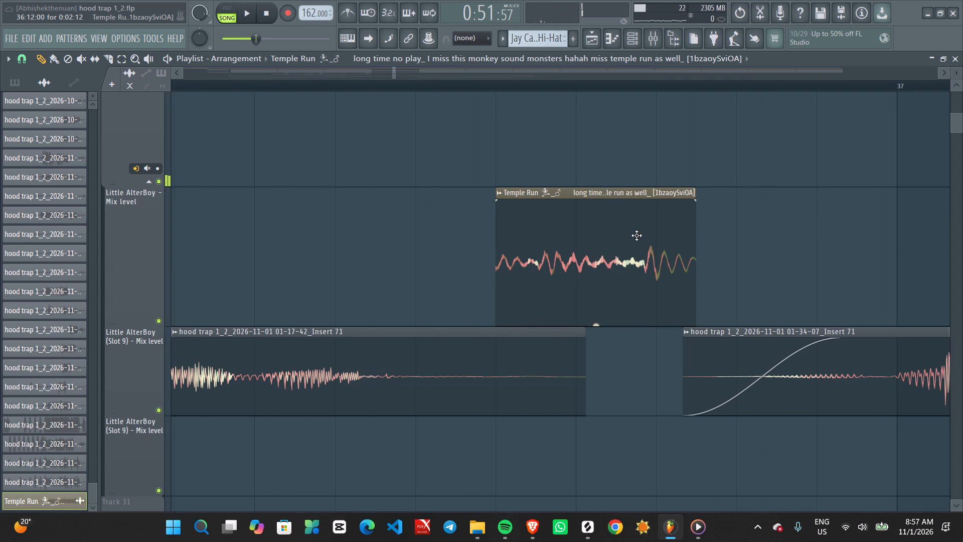
Nudge the Temple Run phrase to 36:12:03 and replay the vocal transition.
alt+drag(636, 235, 648, 238)
key(space)
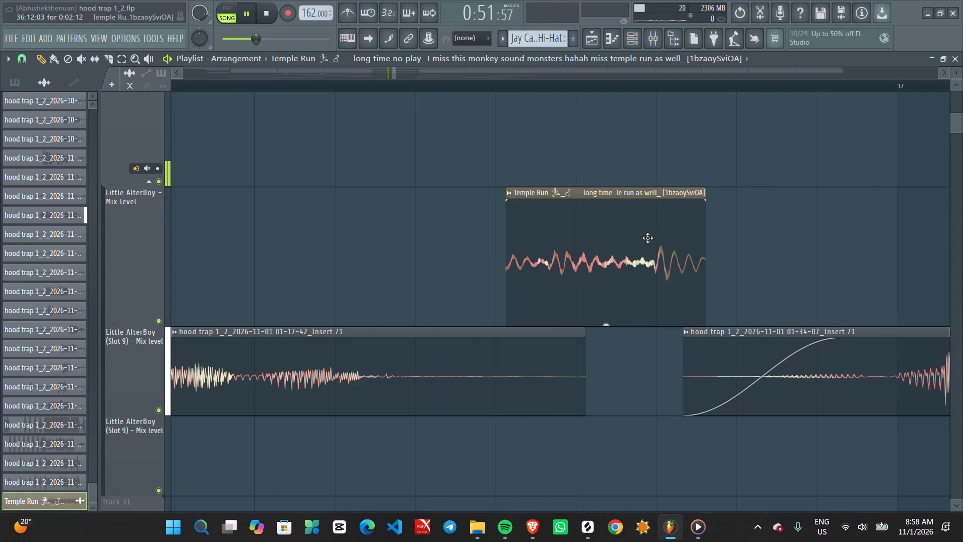
key(space)
key(space)
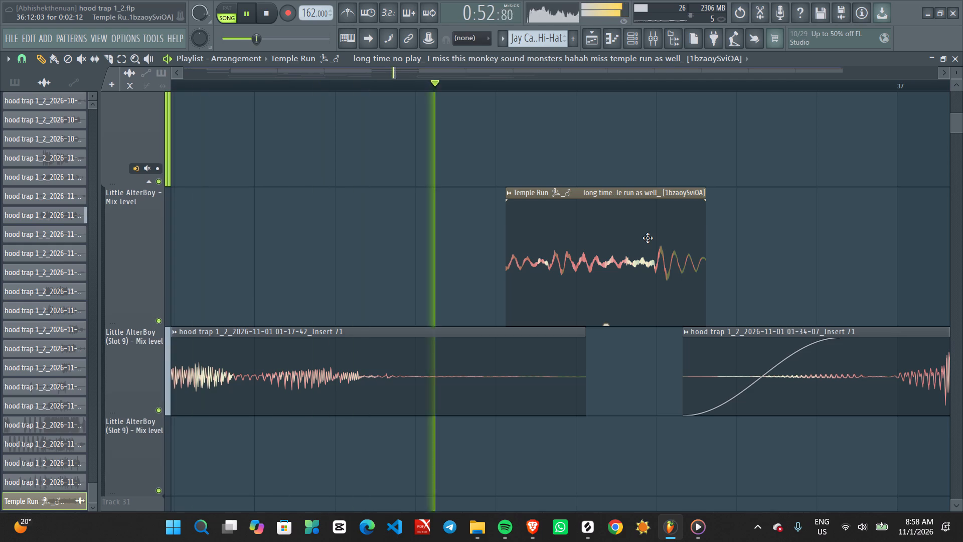
key(space)
key(space)
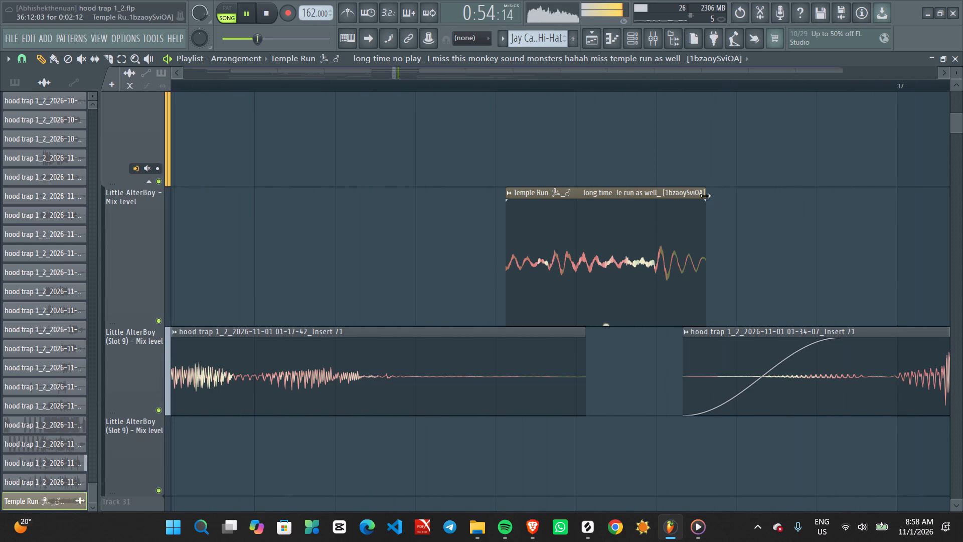
Extend the end of the Temple Run phrase to a length of 0:03:12 and play through the transition into the next vocal.
drag(705, 194, 783, 186)
key(space)
key(space)
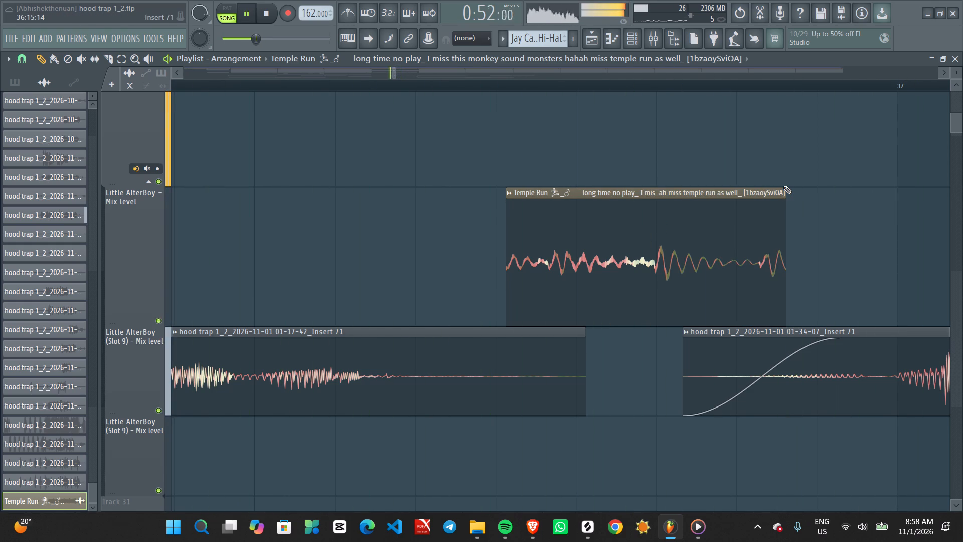
ctrl+scroll(746, 282, down, 14)
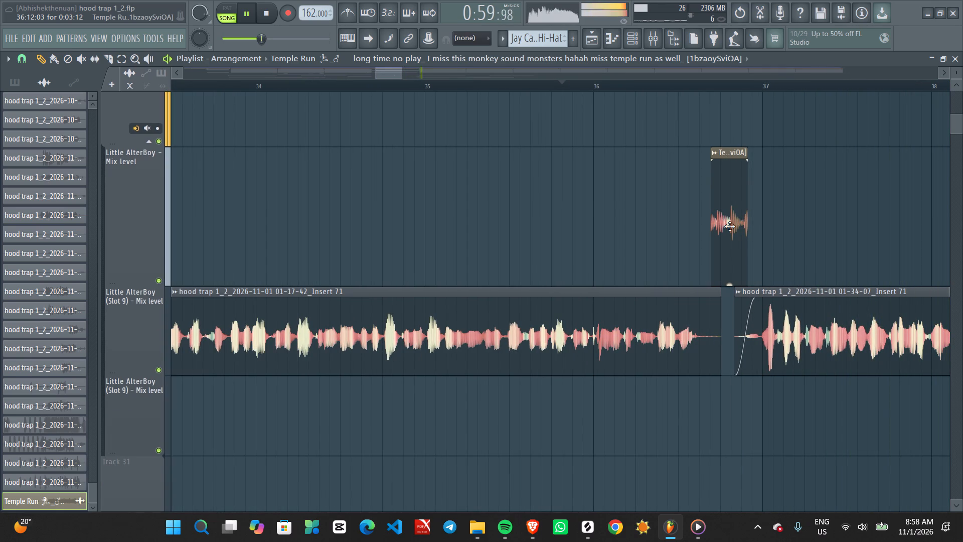
key(space)
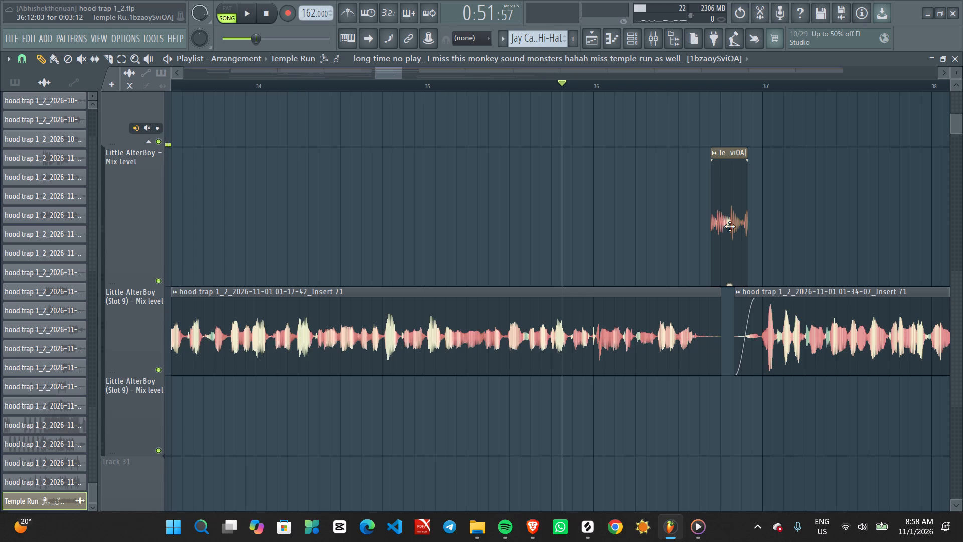
Audition the Temple Run phrase up close by playing from 36:12:00, just before its start.
ctrl+scroll(730, 226, up, 13)
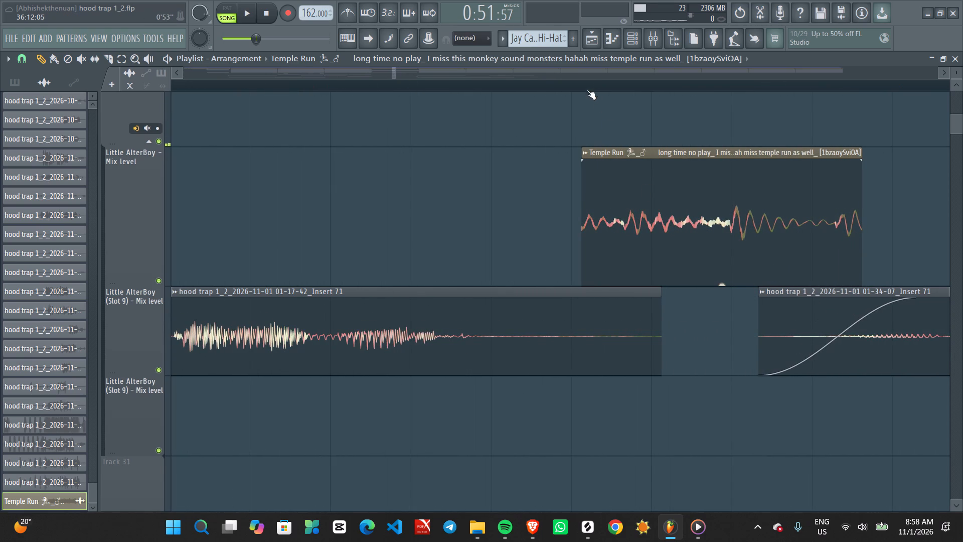
click(576, 82)
key(space)
key(space)
key(space)
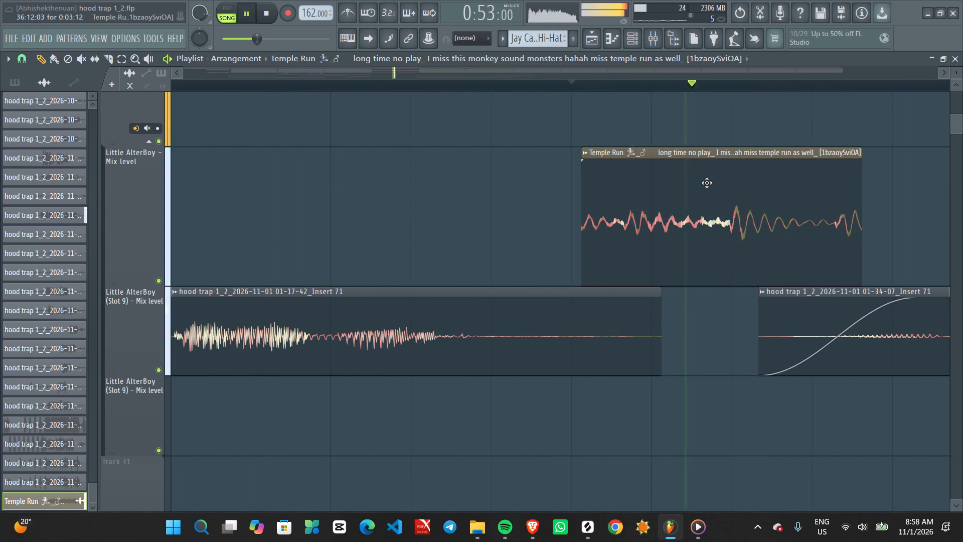
key(space)
Audition the Temple Run phrase repeatedly from 36:13:00 to find where its next hit should begin.
scroll(688, 117, down, 1)
click(666, 89)
key(space)
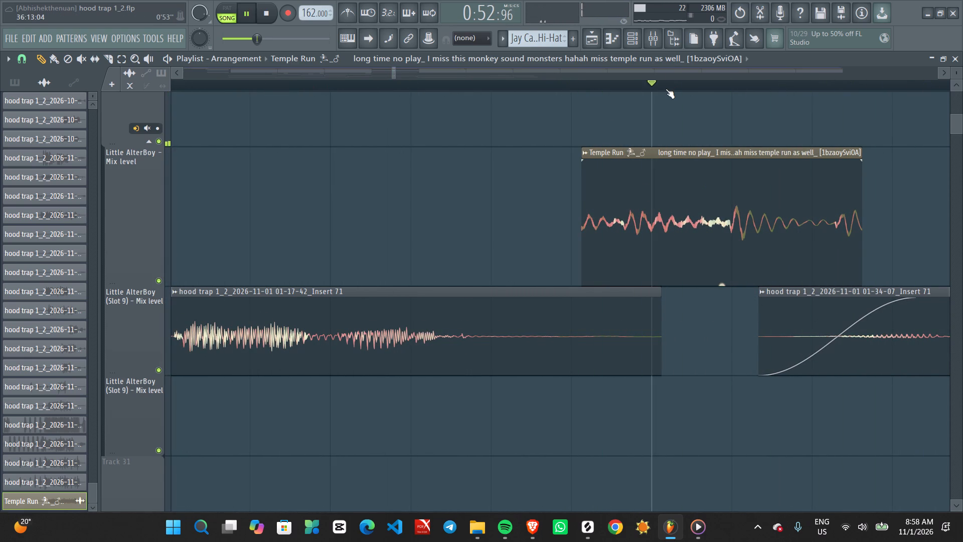
key(space)
key(space)
key(space)
key(space)
key(space)
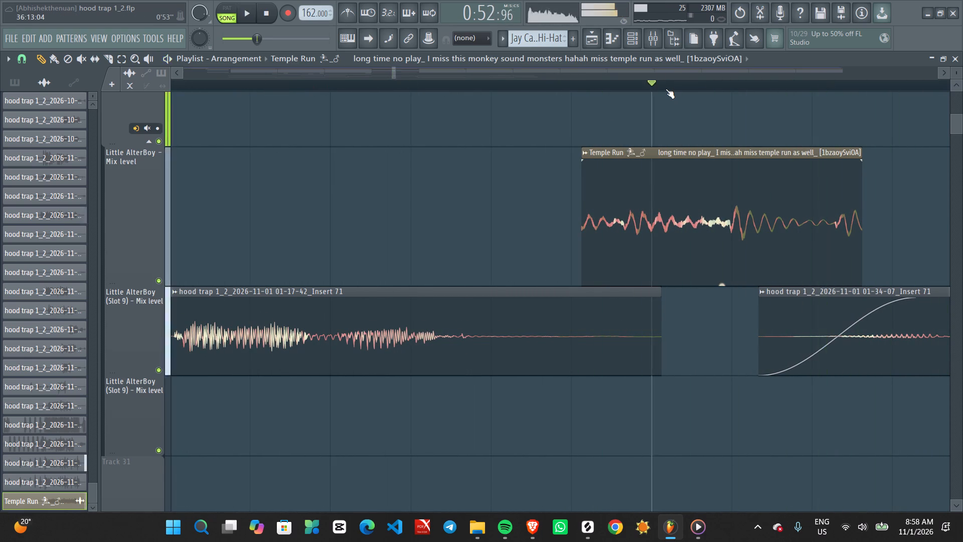
key(space)
key(space)
key(space)
key(space)
key(space)
key(space)
key(space)
key(space)
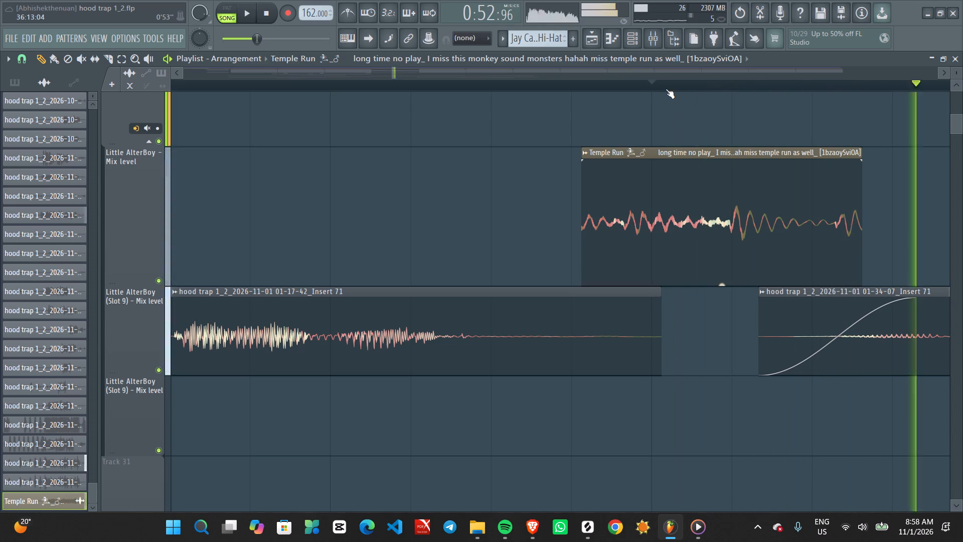
key(space)
key(space)
key(space)
key(space)
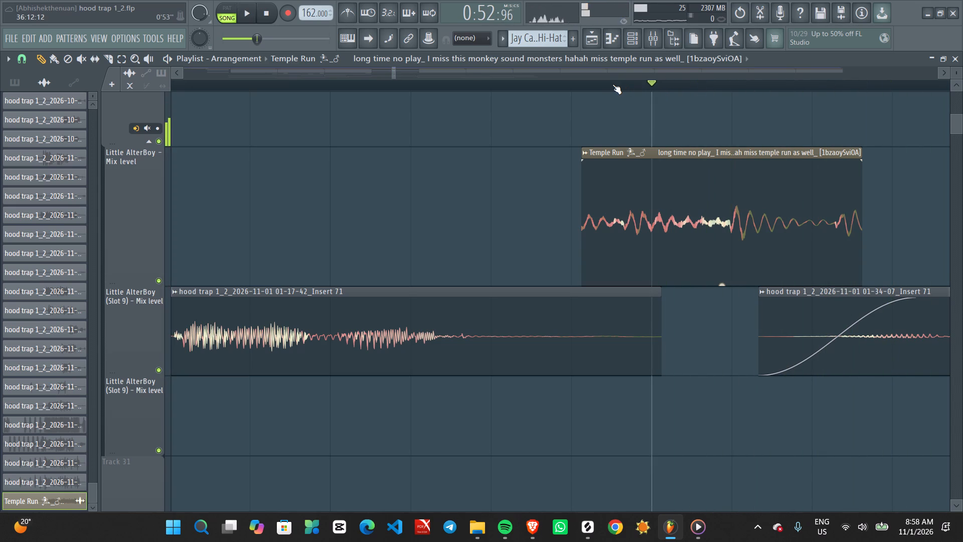
click(613, 84)
key(space)
click(613, 84)
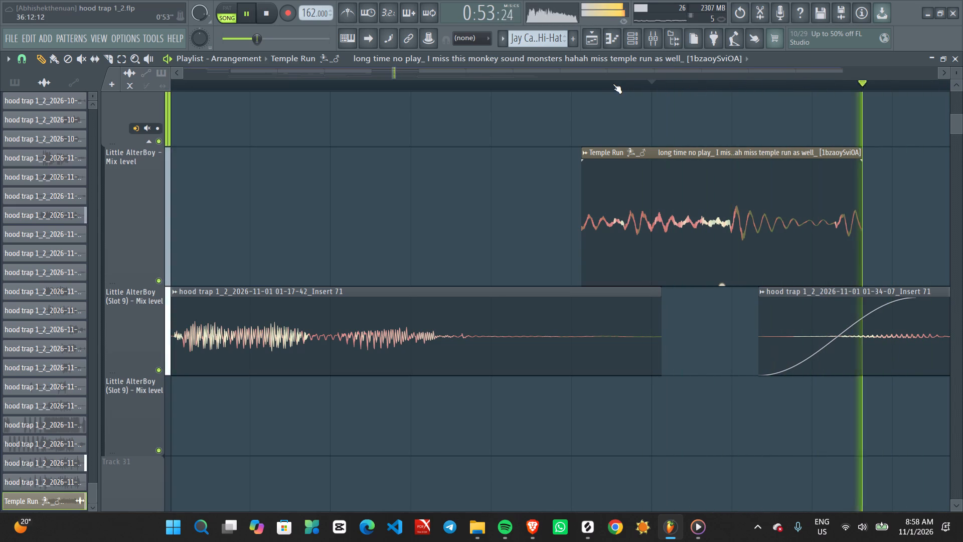
click(613, 84)
key(space)
key(space)
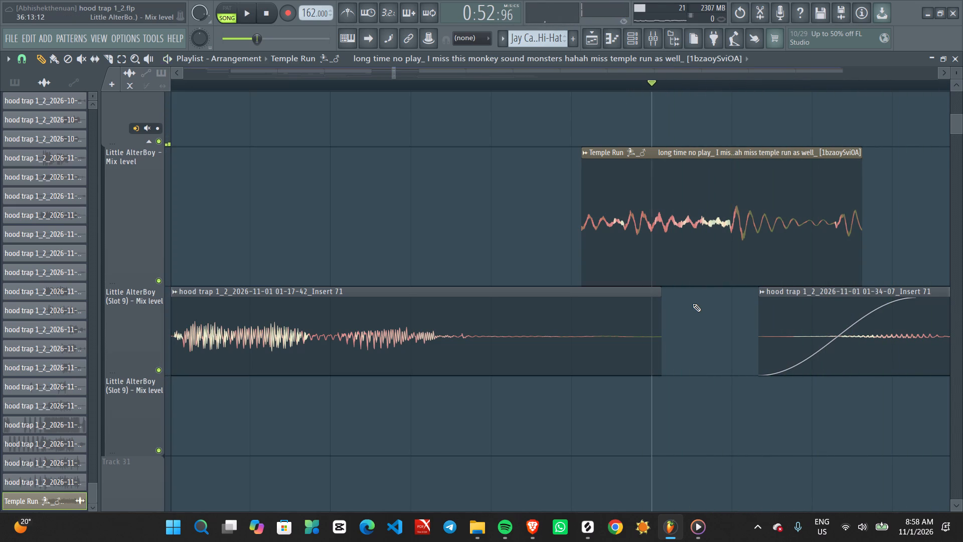
key(space)
key(space)
key(space)
key(space)
key(space)
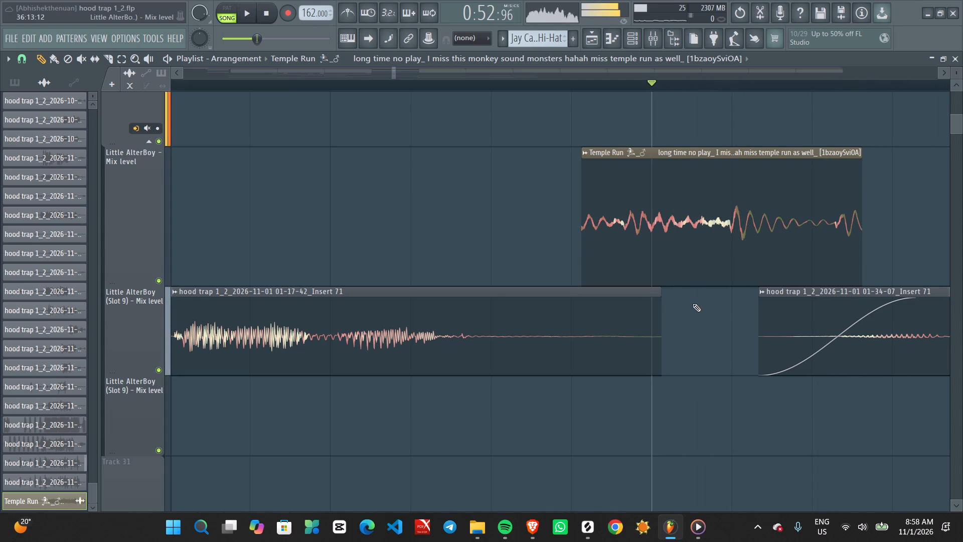
Slice the Temple Run phrase at 36:13:01 and delete the short piece before the cut.
key(c)
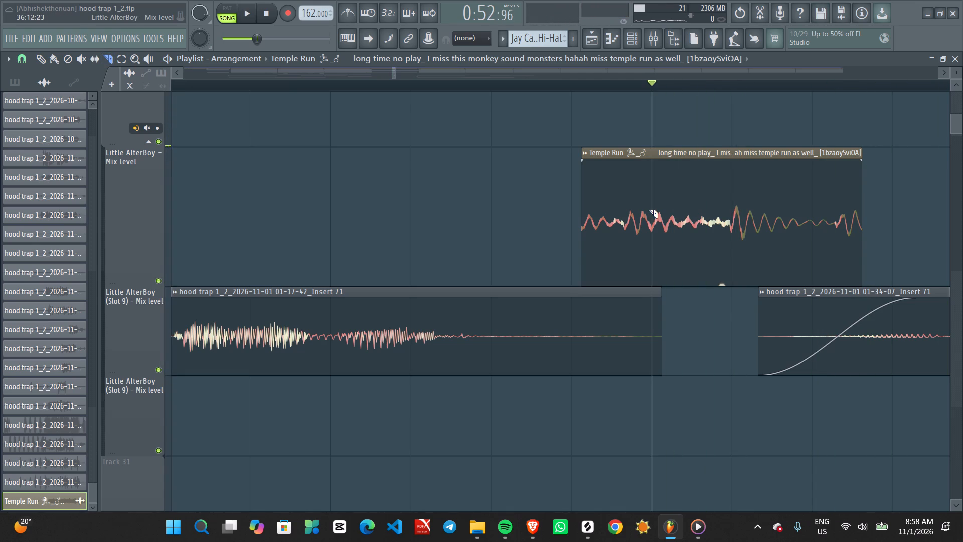
shift+drag(649, 210, 655, 165)
shift+drag(655, 165, 652, 151)
shift+drag(652, 151, 652, 153)
shift+drag(652, 153, 645, 282)
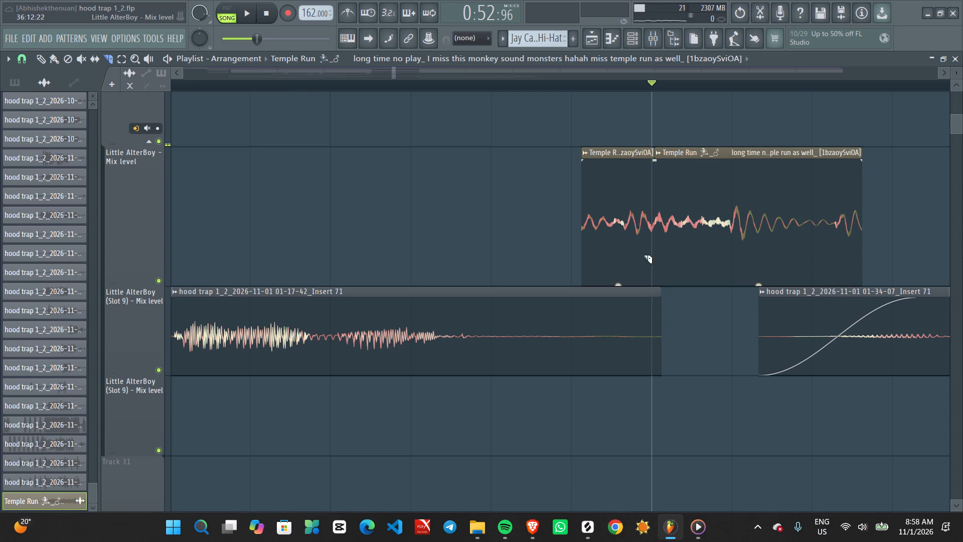
key(p)
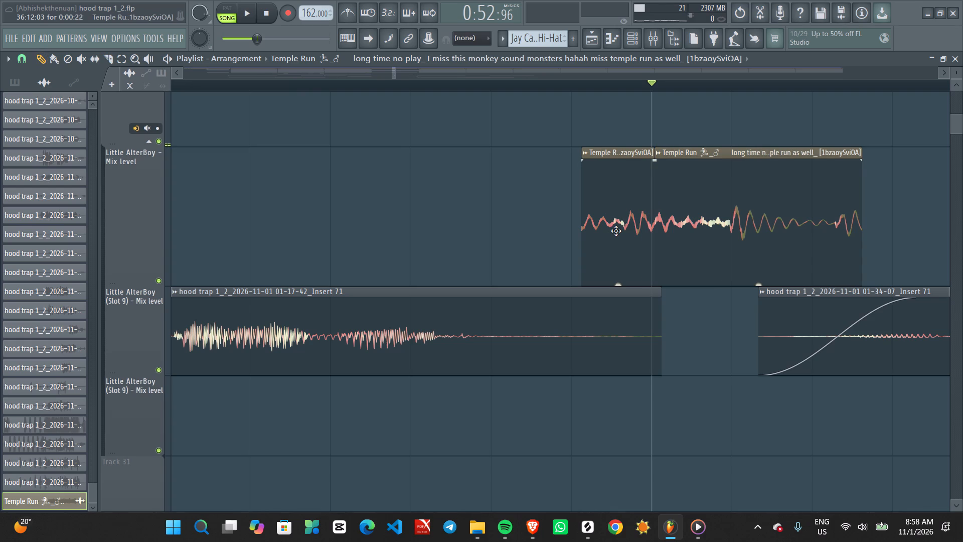
right_click(616, 231)
Move the remaining Temple Run hit earlier to 36:11:01 and replay the vocal transition.
drag(732, 227, 719, 229)
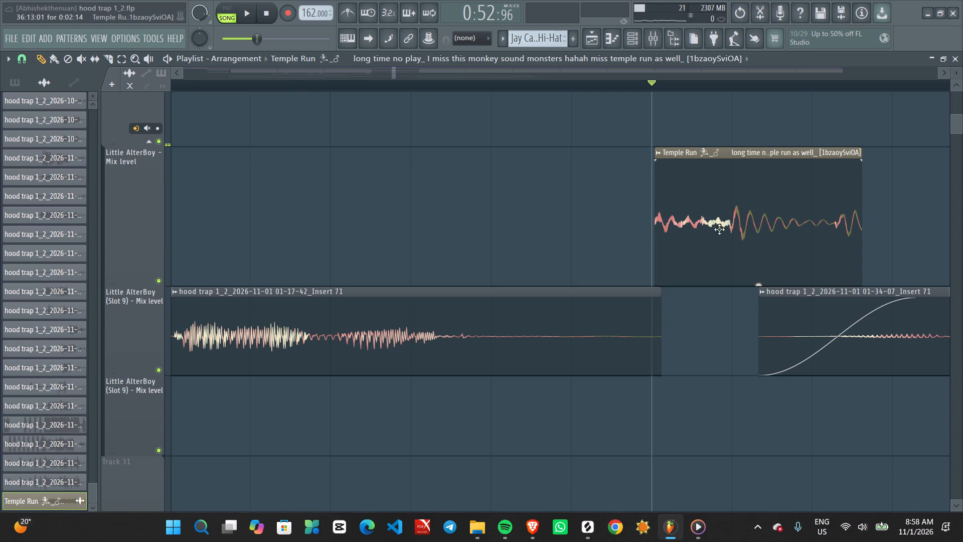
drag(719, 229, 682, 239)
key(space)
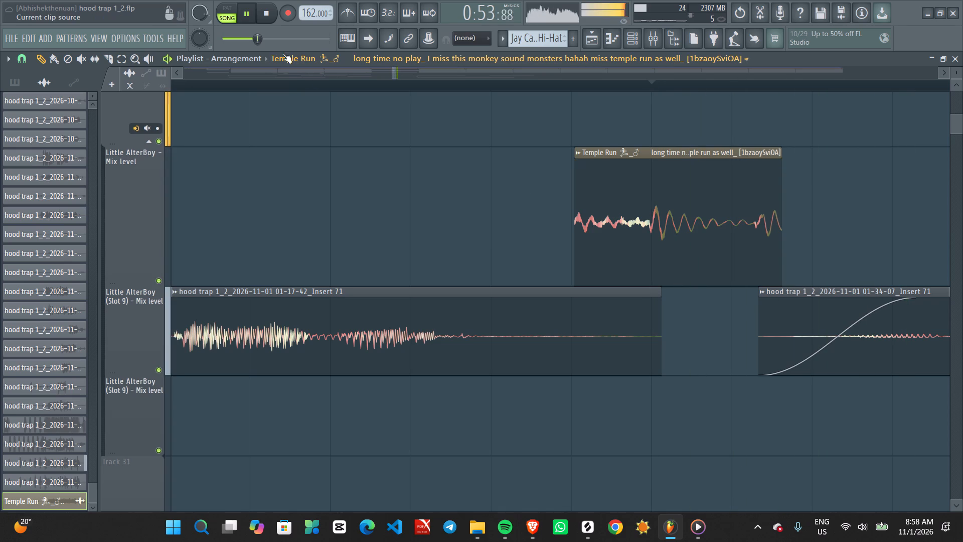
click(307, 81)
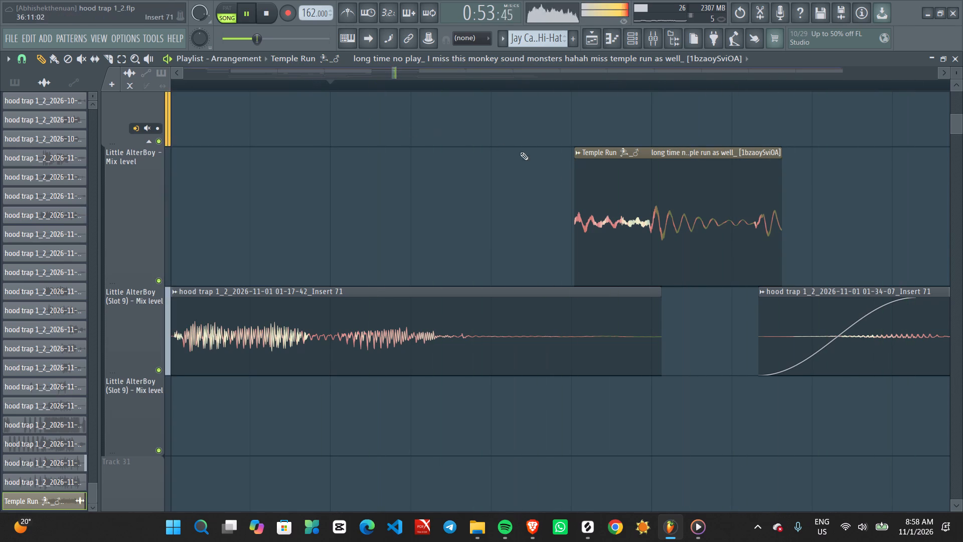
drag(600, 207, 539, 216)
key(space)
key(space)
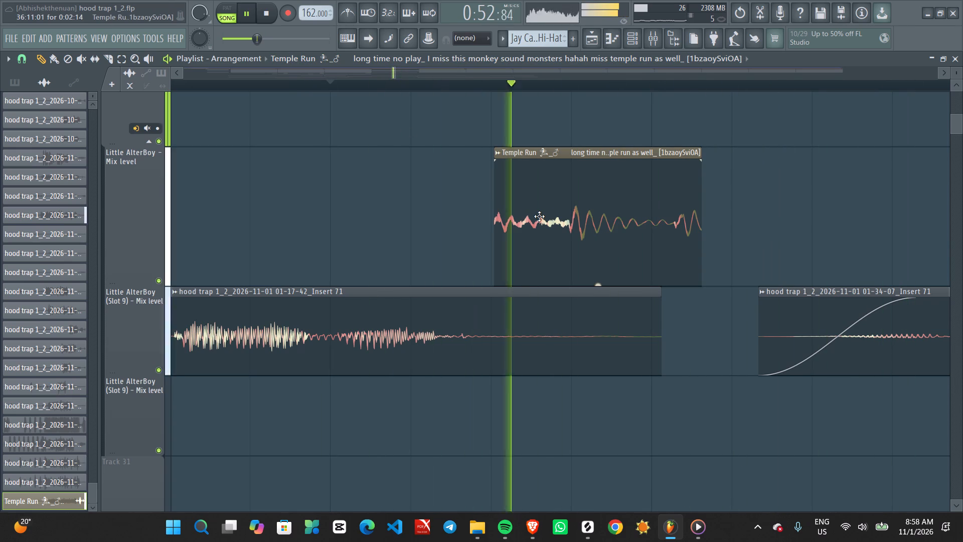
Duplicate the Temple Run hit two steps after the original on the same track, overlapping its tail, and replay.
ctrl+scroll(539, 216, down, 4)
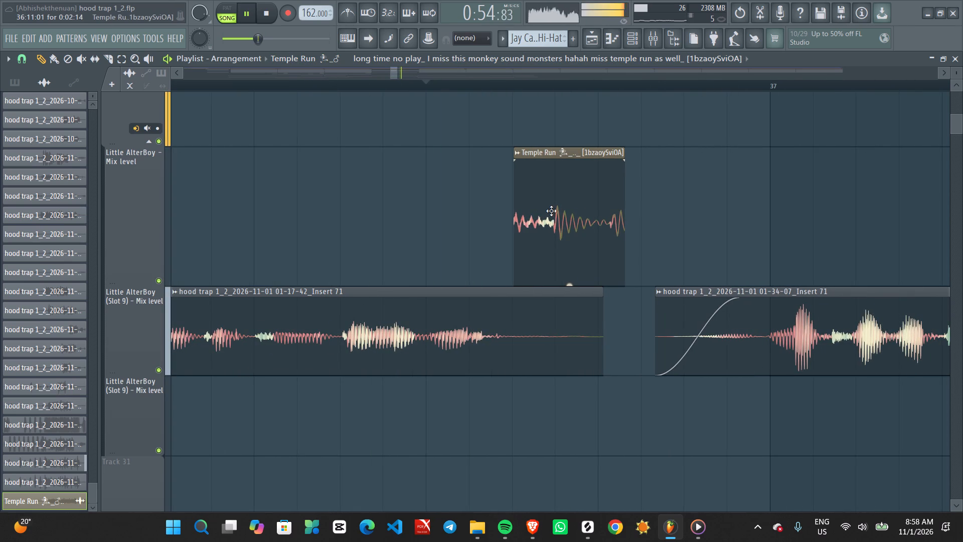
shift+drag(551, 211, 655, 214)
key(space)
key(space)
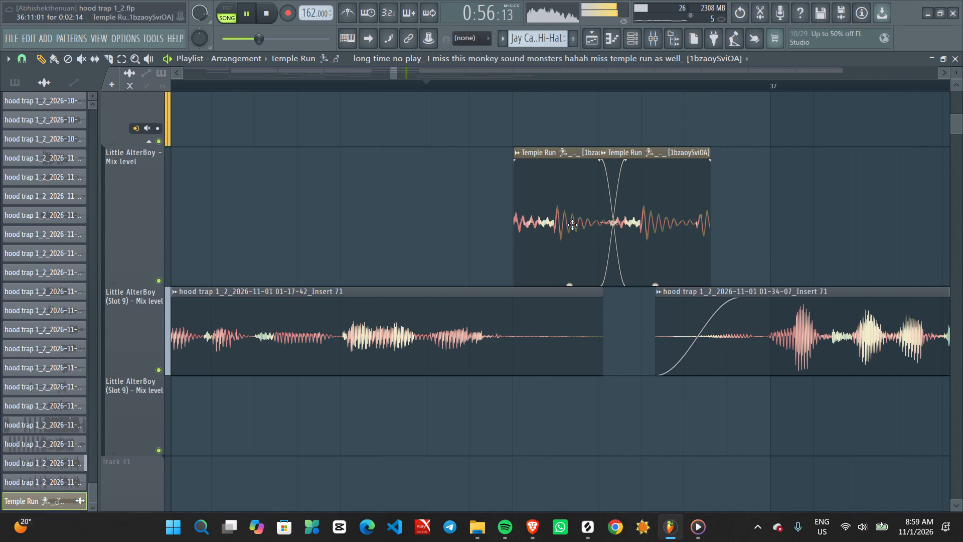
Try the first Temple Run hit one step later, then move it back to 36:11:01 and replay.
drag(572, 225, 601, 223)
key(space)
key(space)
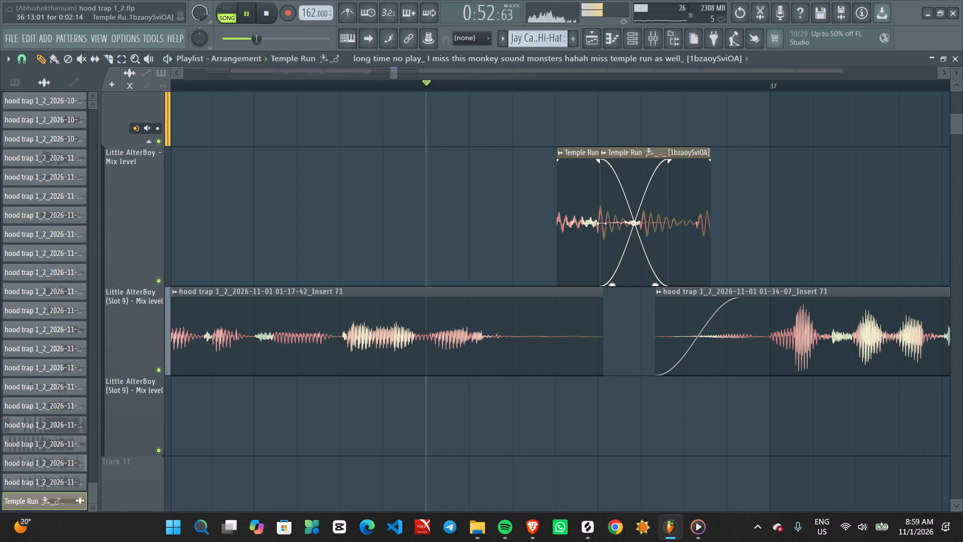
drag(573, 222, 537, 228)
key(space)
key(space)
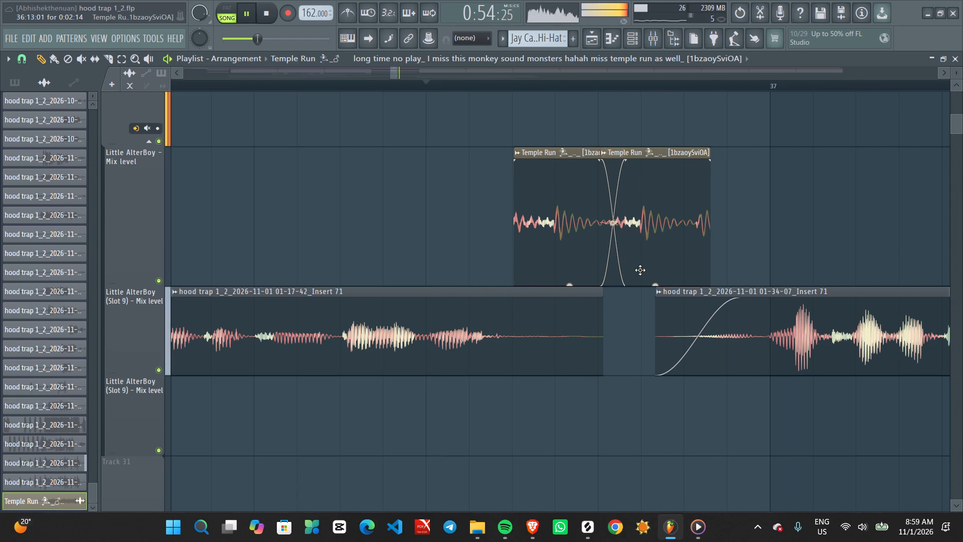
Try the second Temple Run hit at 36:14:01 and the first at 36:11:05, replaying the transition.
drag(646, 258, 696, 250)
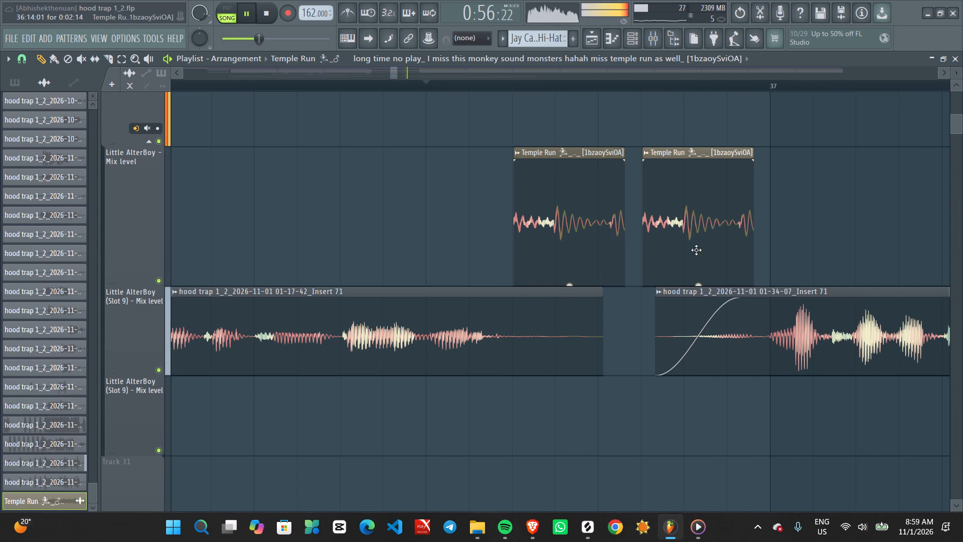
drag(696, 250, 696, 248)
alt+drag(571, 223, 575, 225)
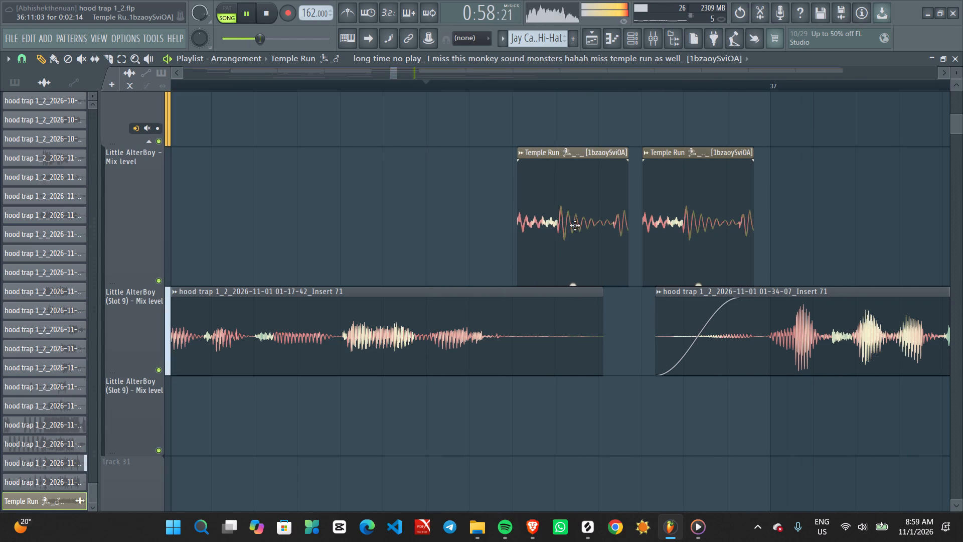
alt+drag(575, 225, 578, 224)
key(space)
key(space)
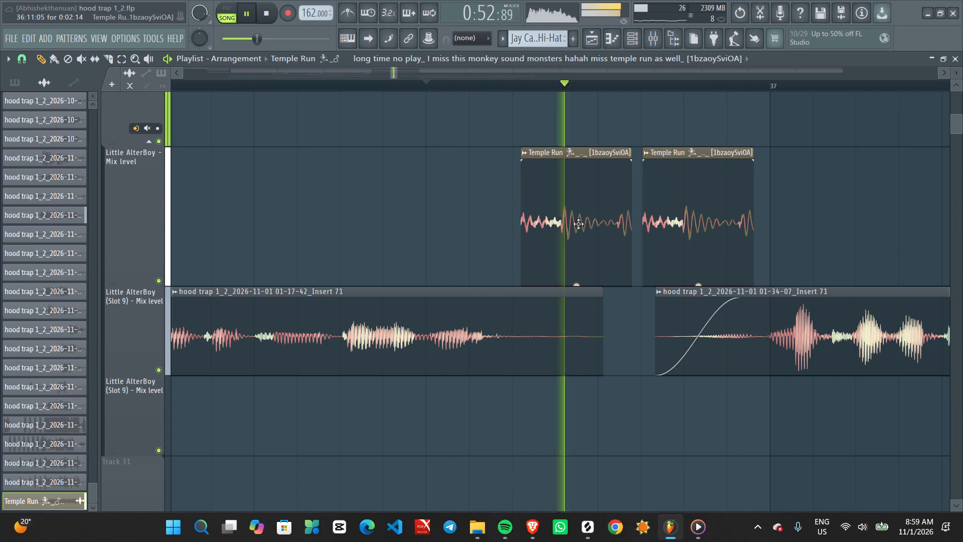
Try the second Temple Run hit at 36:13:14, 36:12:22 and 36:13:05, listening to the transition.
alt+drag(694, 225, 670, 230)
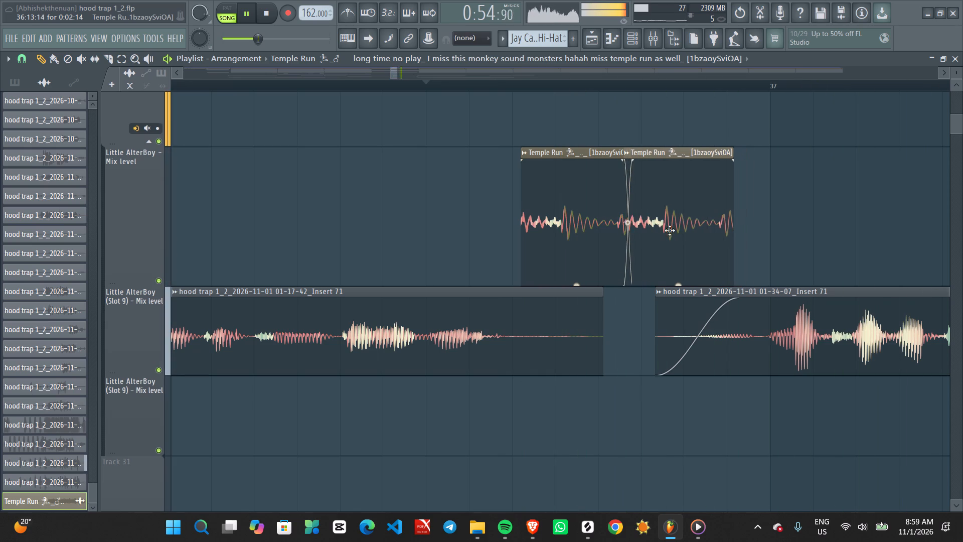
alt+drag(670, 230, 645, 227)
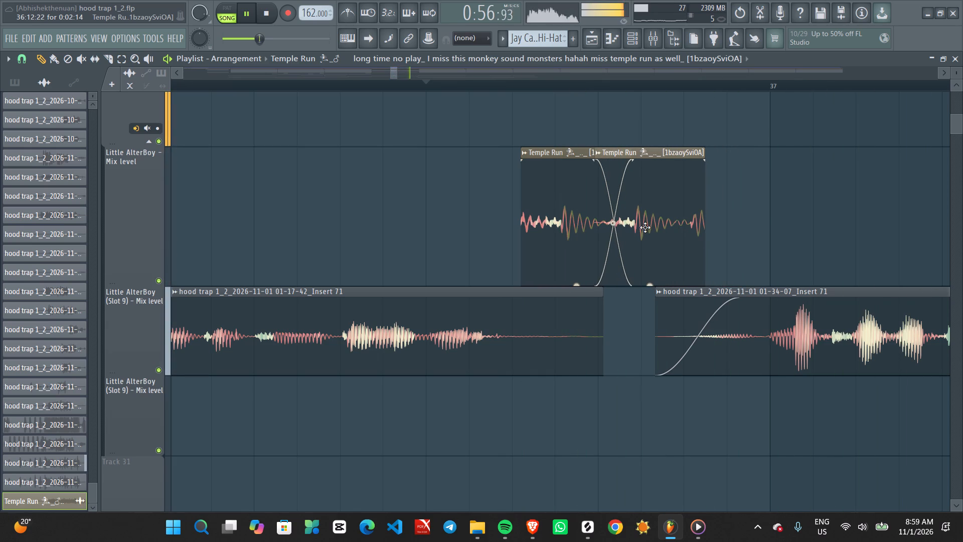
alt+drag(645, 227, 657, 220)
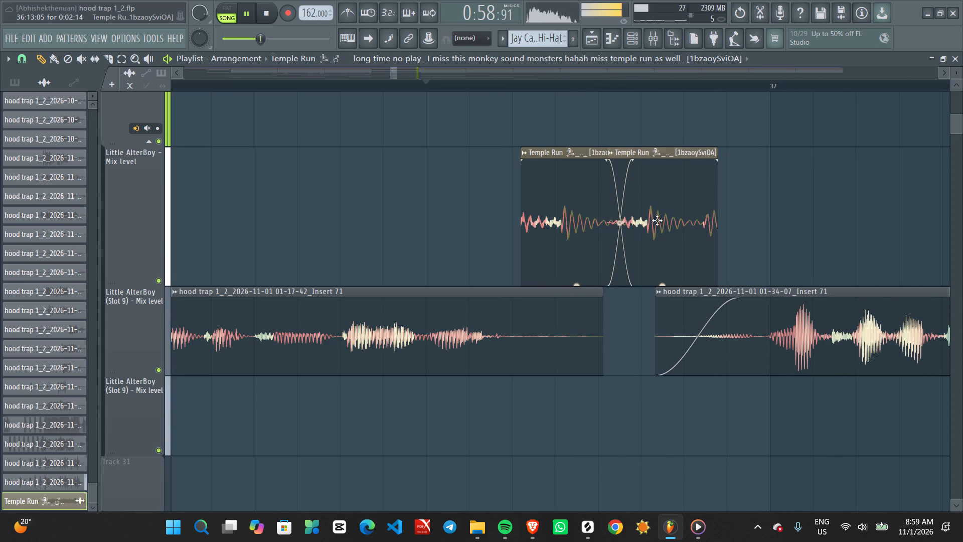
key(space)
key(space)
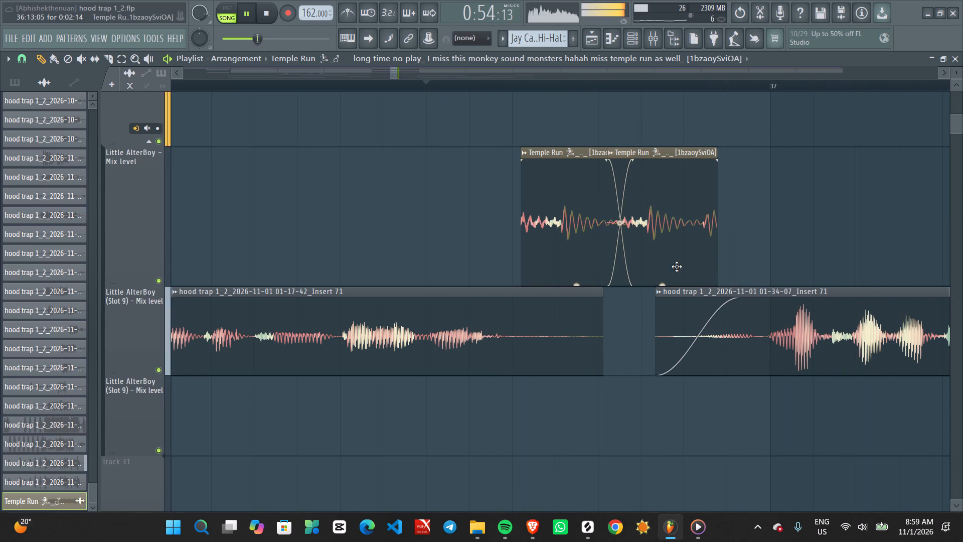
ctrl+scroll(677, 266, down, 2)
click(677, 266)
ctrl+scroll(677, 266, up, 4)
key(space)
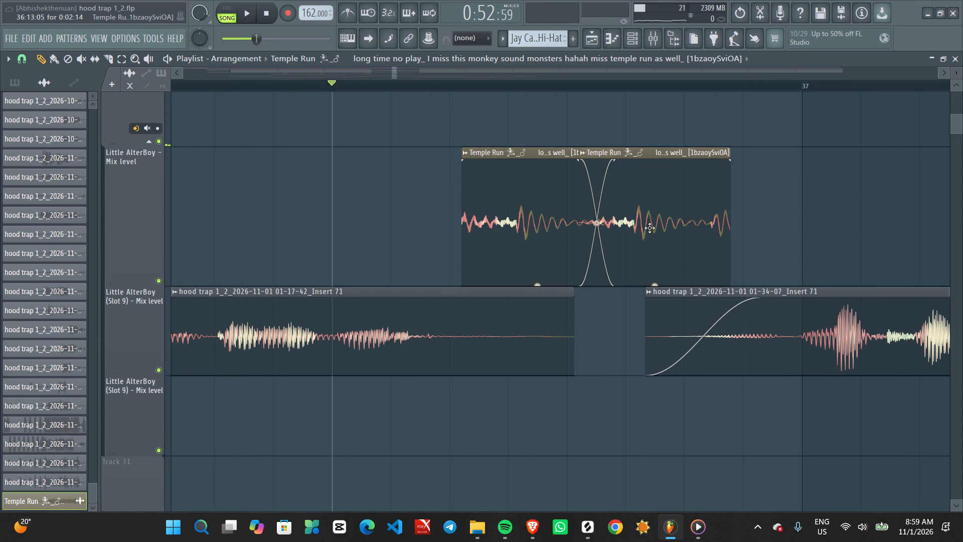
Shift the second Temple Run hit slightly later, move the first hit to 36:11:19, and replay the transition.
alt+drag(650, 228, 675, 224)
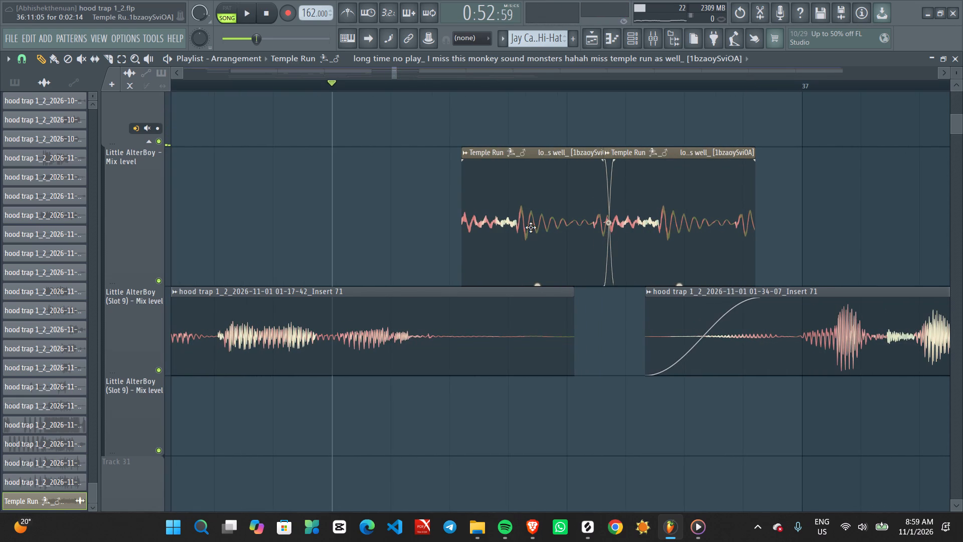
alt+drag(531, 227, 583, 227)
key(space)
key(space)
key(space)
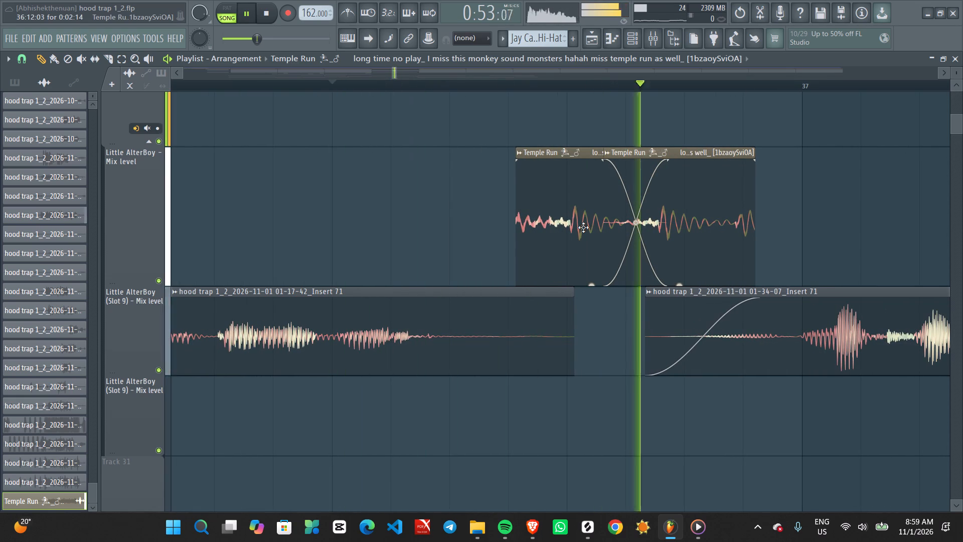
alt+drag(583, 227, 569, 227)
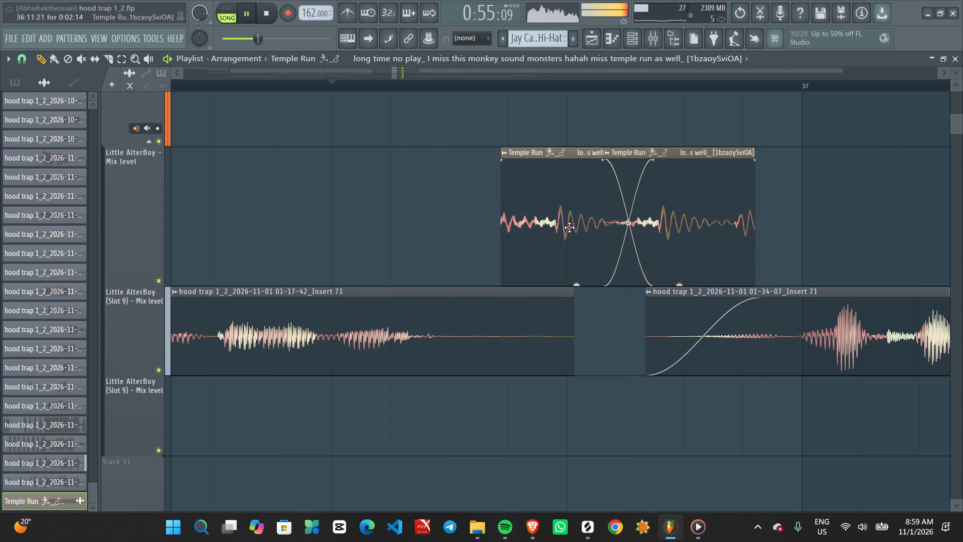
alt+drag(569, 227, 563, 227)
key(space)
key(space)
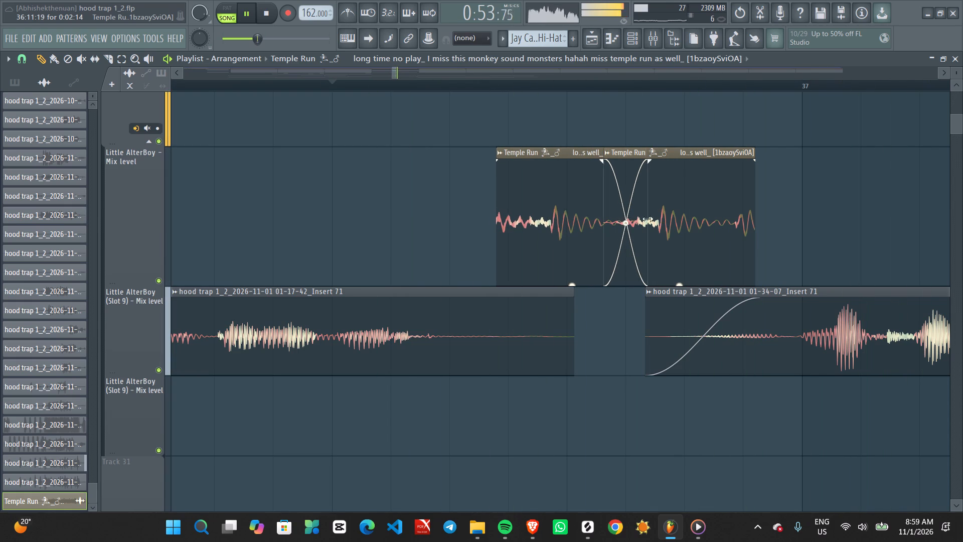
Move the second Temple Run hit earlier to 36:13:07 and replay the transition with both hits.
alt+drag(664, 214, 634, 219)
key(space)
key(space)
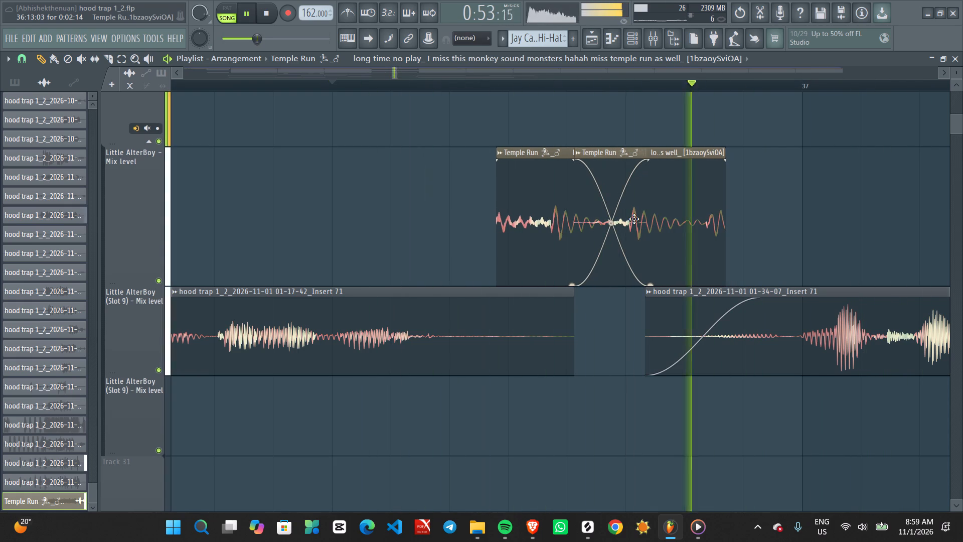
alt+drag(634, 219, 645, 217)
key(space)
key(space)
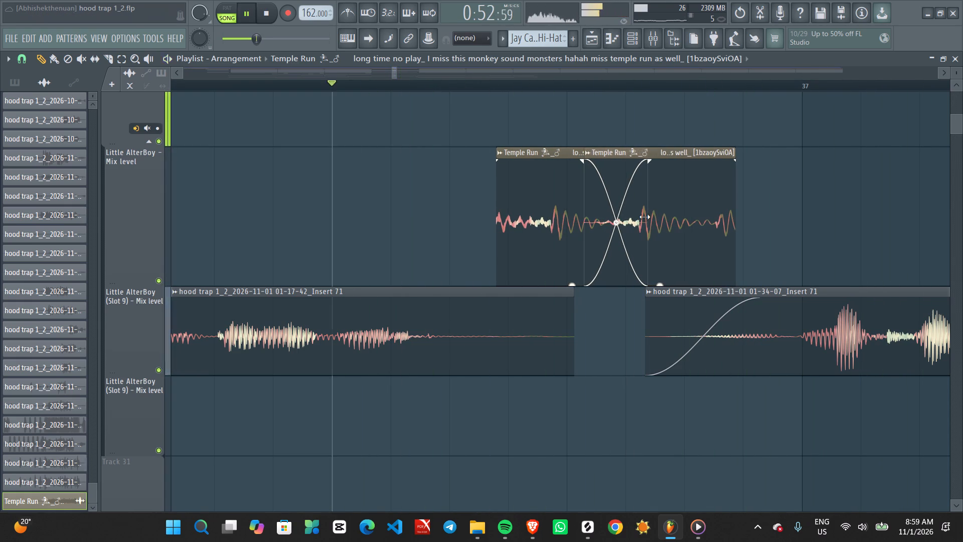
click(645, 217)
key(space)
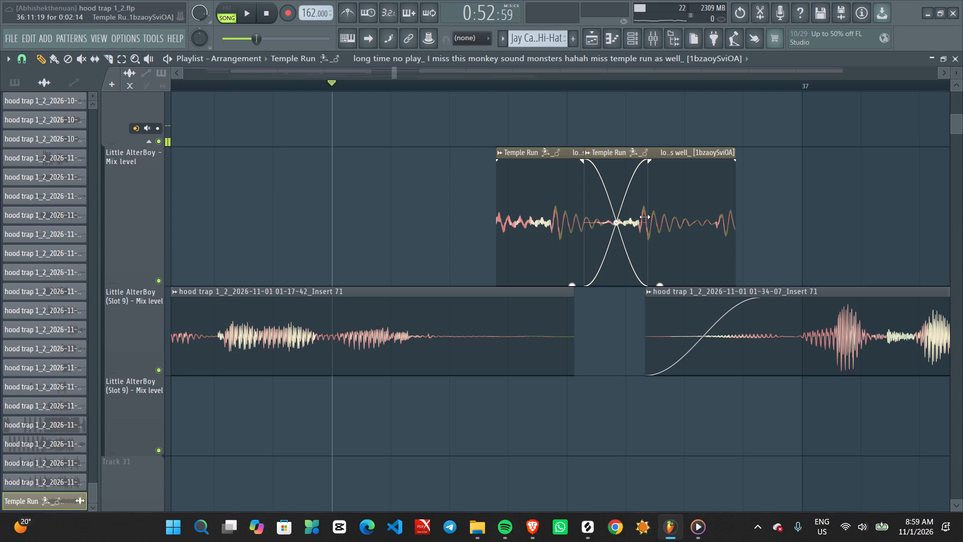
Extend the end of the first Temple Run hit to a length of 0:03:14.
scroll(673, 229, up, 7)
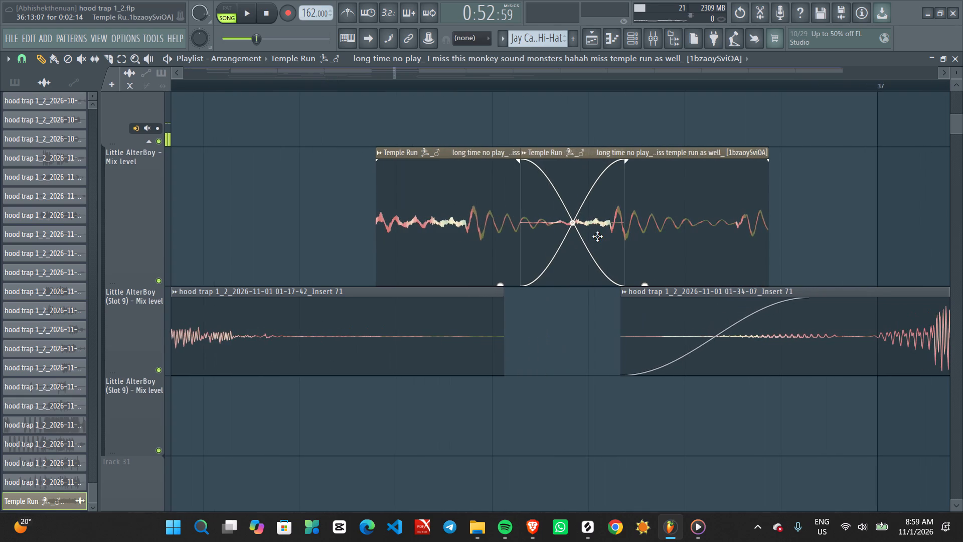
ctrl+scroll(597, 236, down, 8)
drag(597, 236, 754, 243)
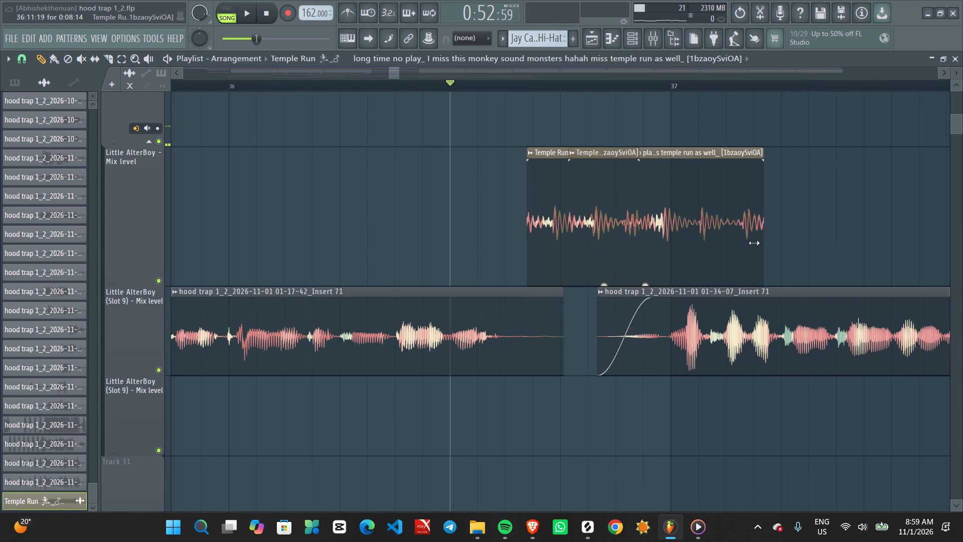
drag(754, 243, 614, 227)
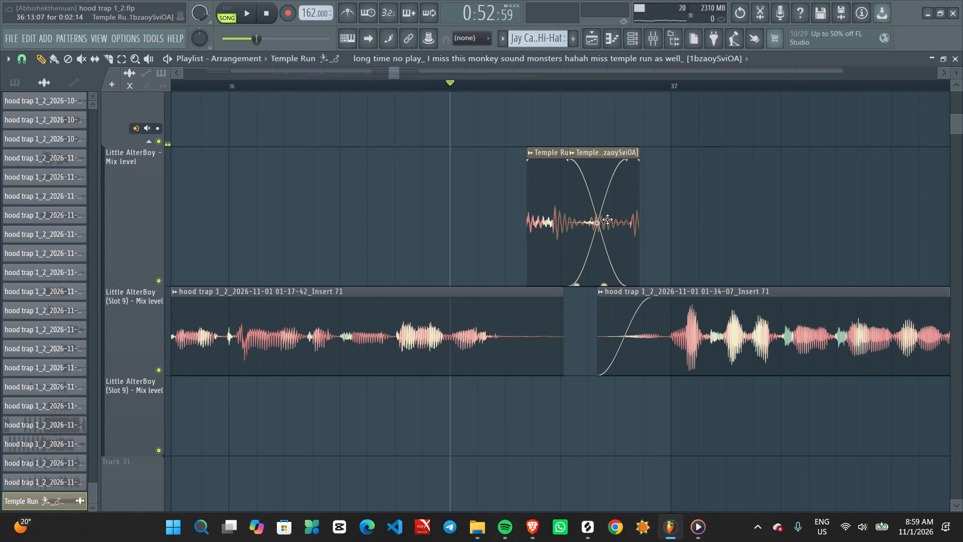
Move both Temple Run hits to the next vocal's entry, the first to 36:16:19 and the second to 37:04:07.
drag(607, 219, 744, 203)
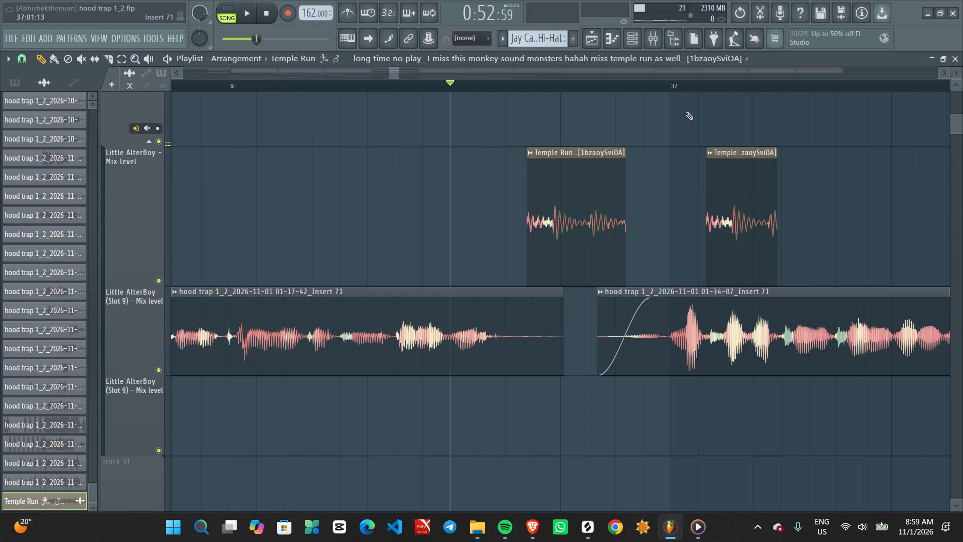
drag(569, 188, 654, 192)
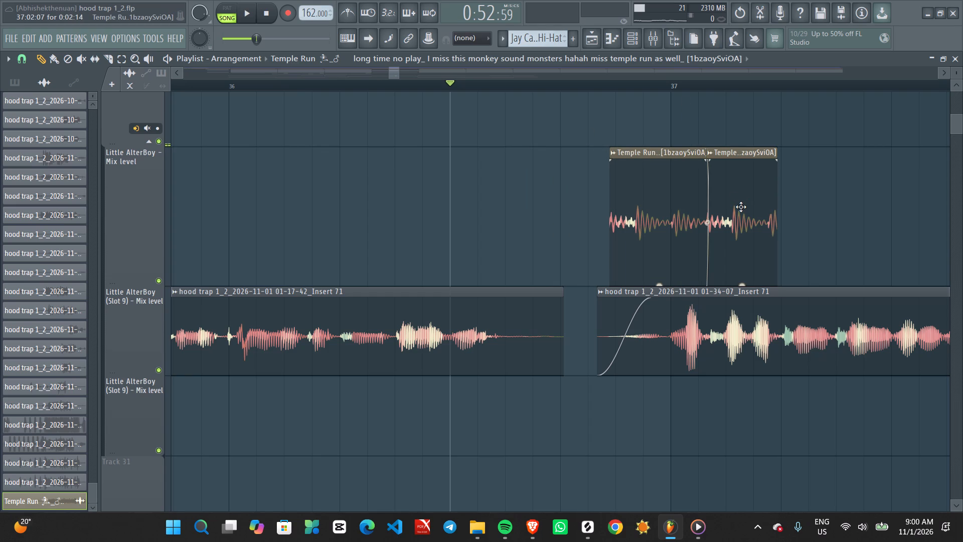
drag(741, 206, 783, 208)
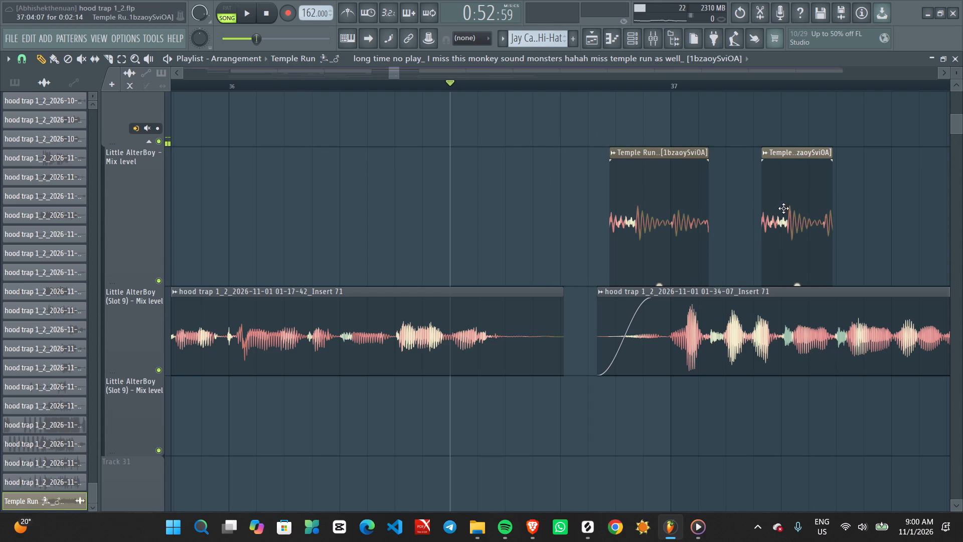
drag(783, 208, 784, 209)
drag(679, 208, 726, 214)
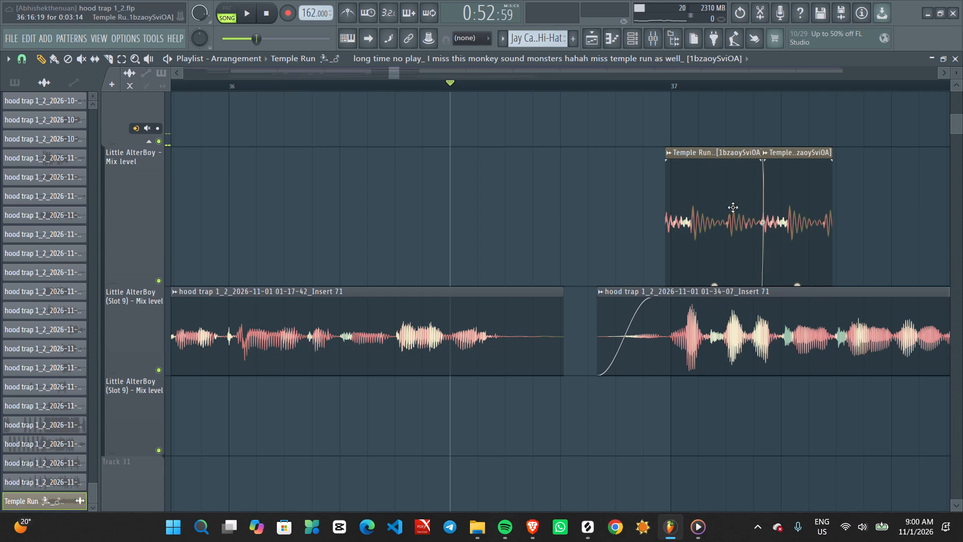
Shorten the end of the first Temple Run hit to a length of 0:01:14.
drag(758, 155, 706, 163)
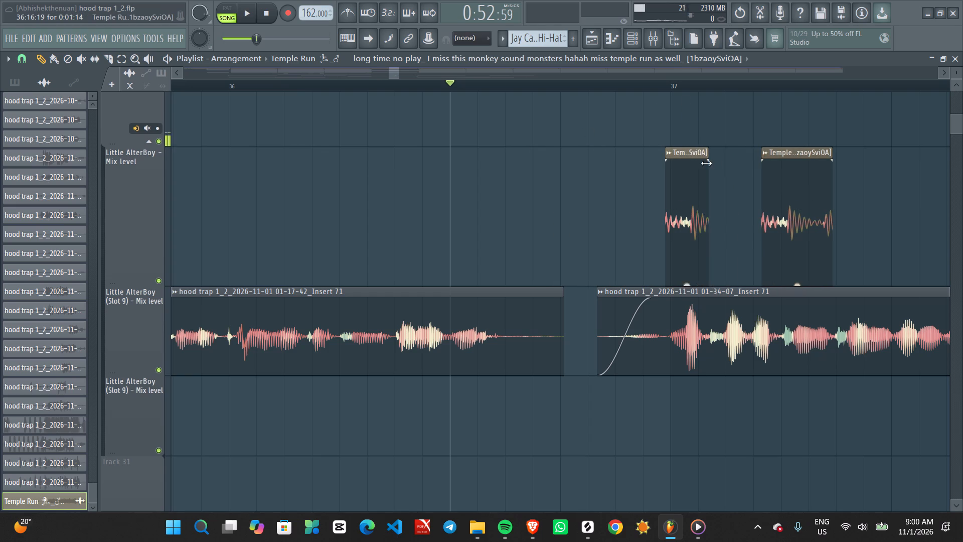
drag(706, 163, 698, 163)
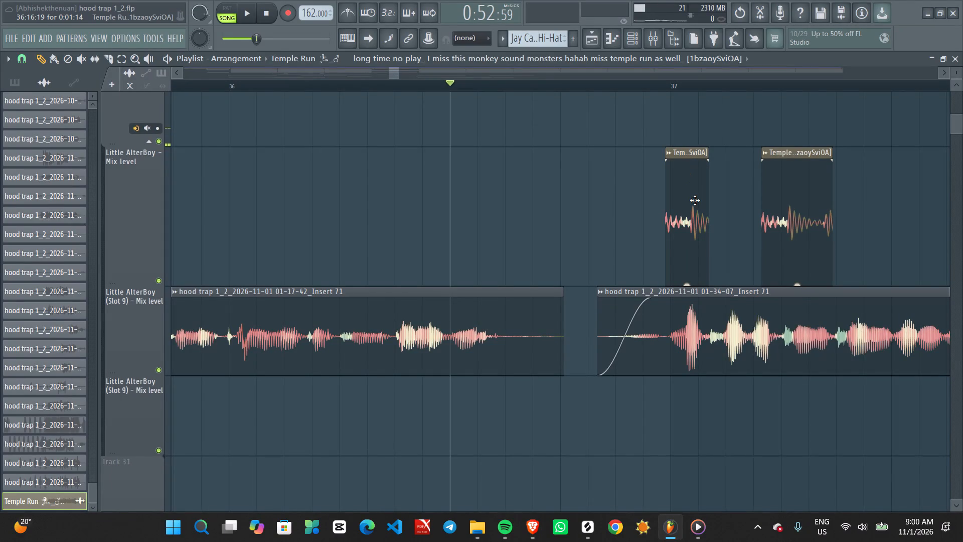
Move the shortened first Temple Run hit close before the second one, to about 37:02:10, and replay the vocal entry.
drag(695, 200, 737, 207)
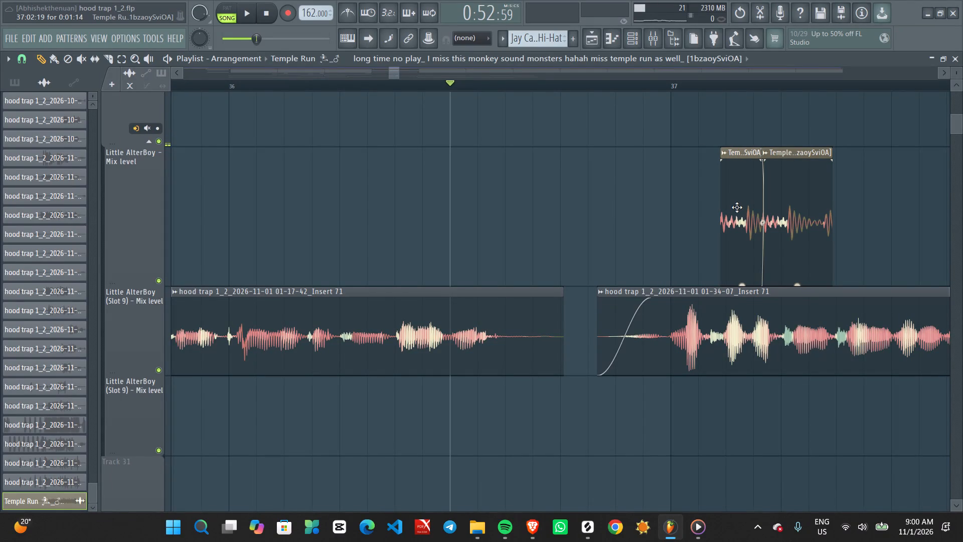
drag(737, 207, 734, 207)
ctrl+scroll(734, 207, up, 6)
key(space)
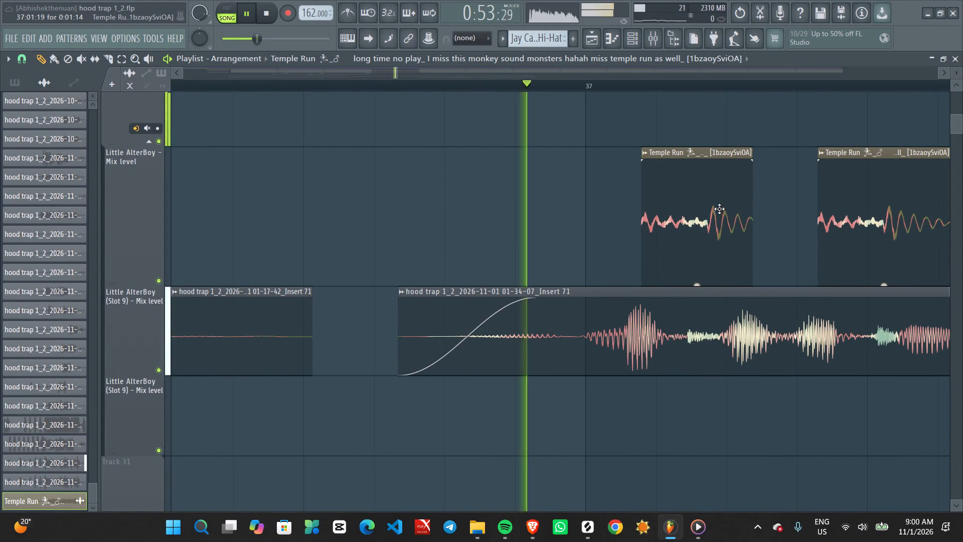
drag(709, 210, 726, 208)
alt+drag(726, 208, 770, 208)
key(space)
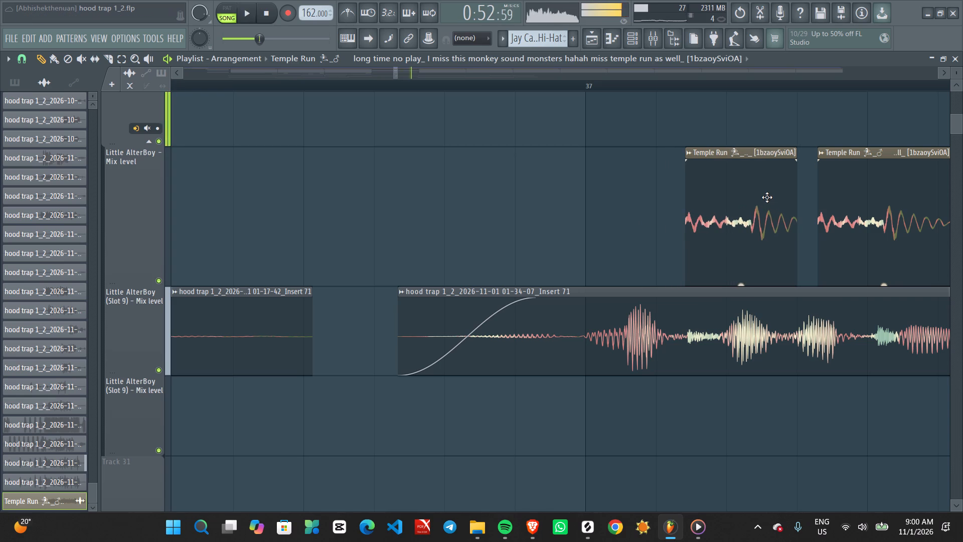
key(space)
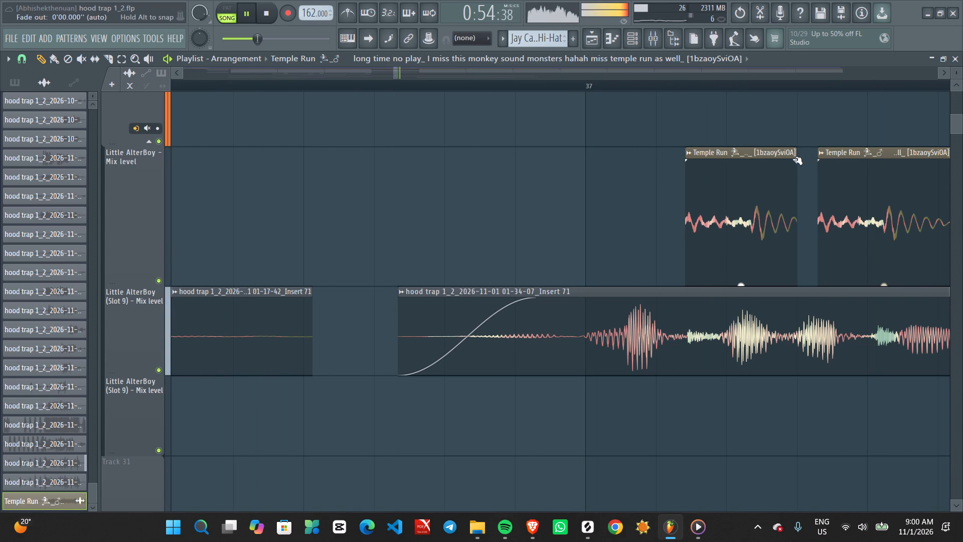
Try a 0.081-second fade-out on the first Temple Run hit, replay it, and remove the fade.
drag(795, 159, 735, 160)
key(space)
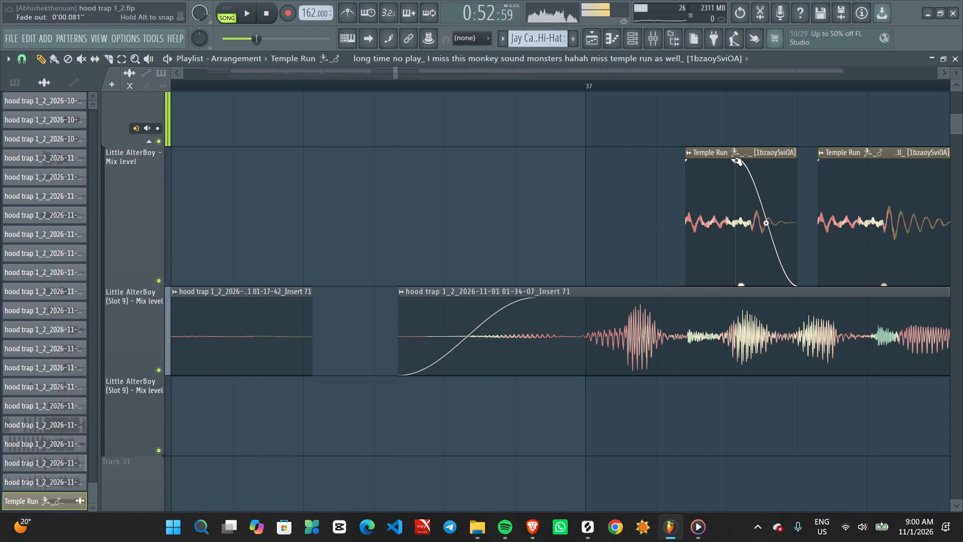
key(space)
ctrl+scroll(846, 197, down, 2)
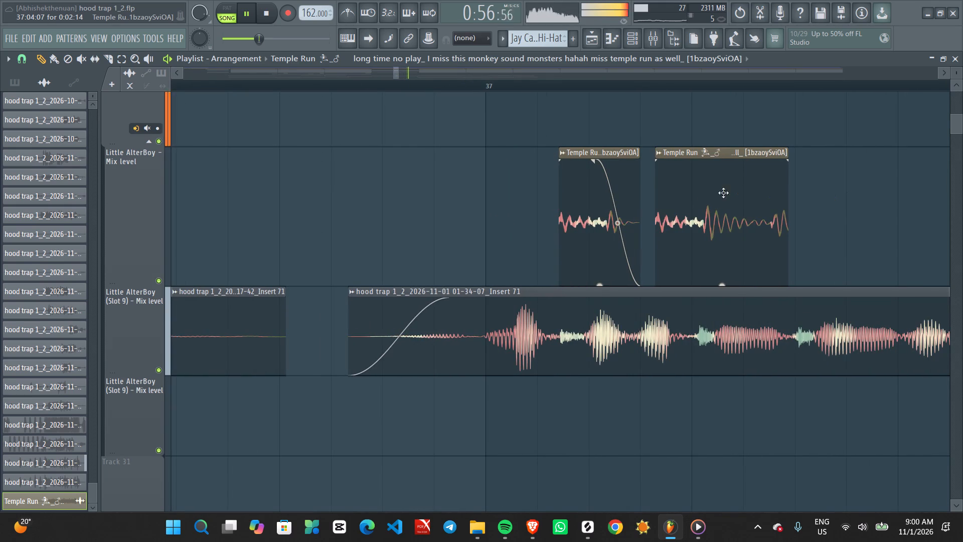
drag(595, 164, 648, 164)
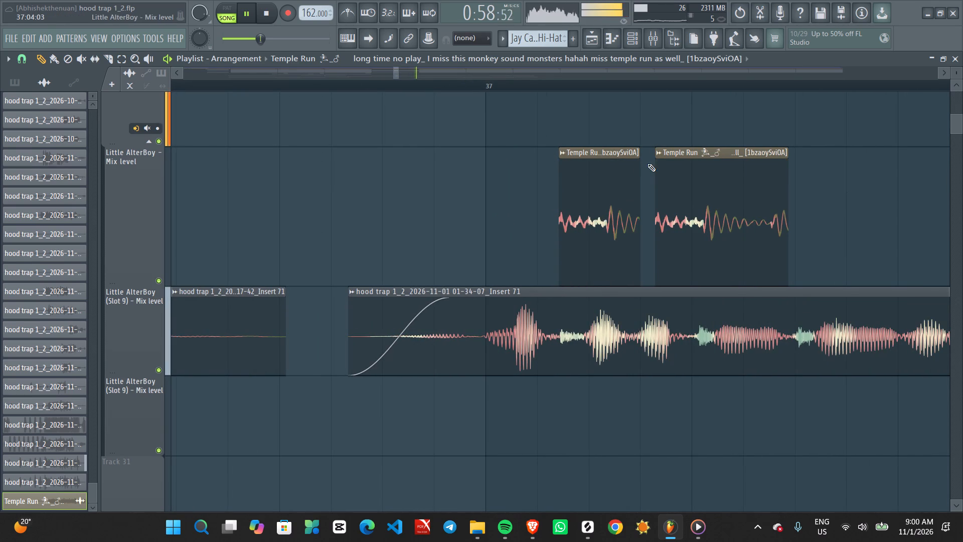
Move the first Temple Run hit to 37:01:10 and extend its end to a length of 0:02:14.
drag(585, 193, 558, 201)
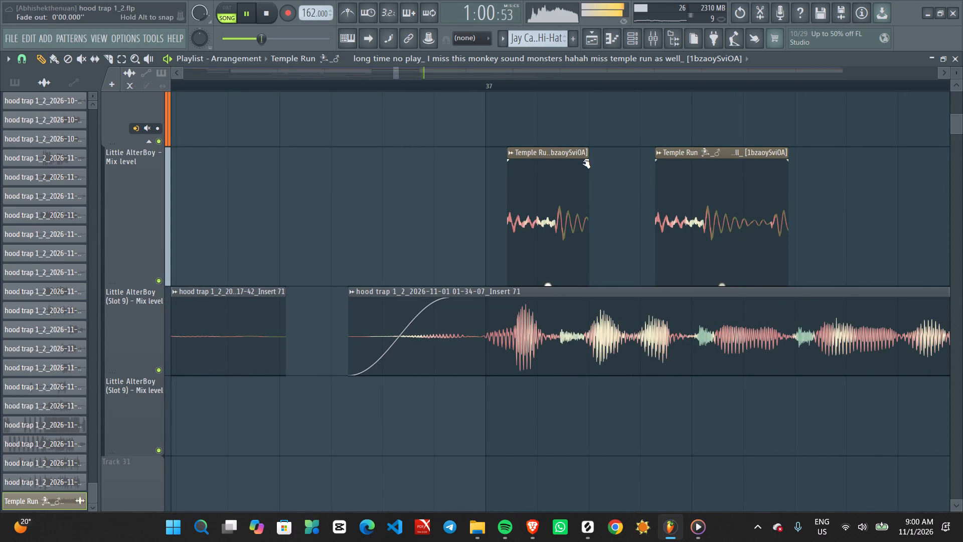
drag(584, 156, 633, 148)
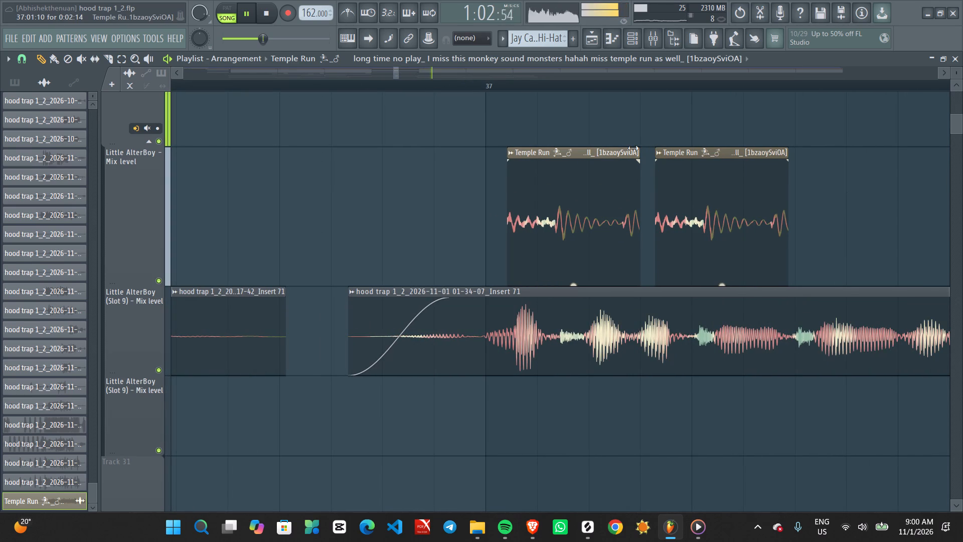
drag(633, 148, 633, 148)
Trim the first Temple Run hit's start to 37:02:10, leaving a length of 0:01:14, and replay the entry.
click(510, 151)
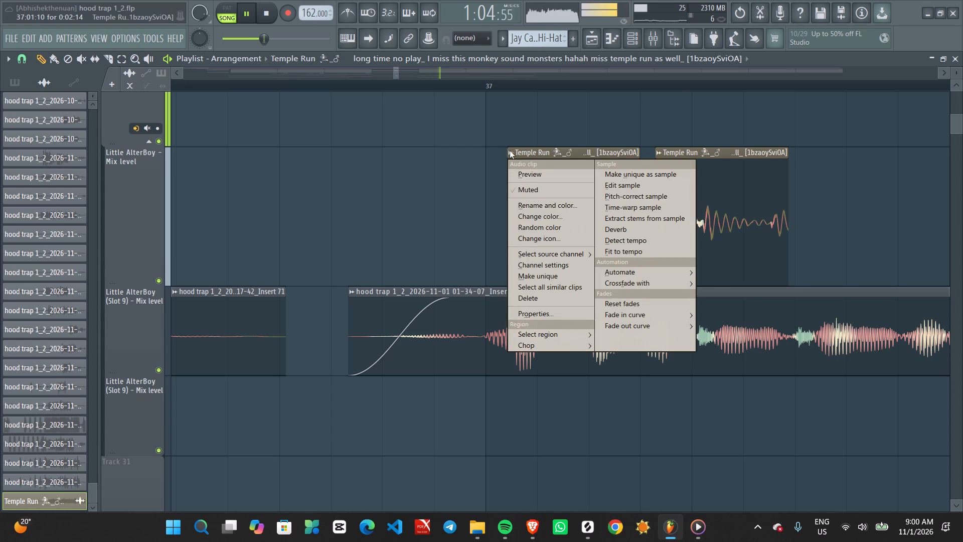
double_click(510, 151)
click(510, 151)
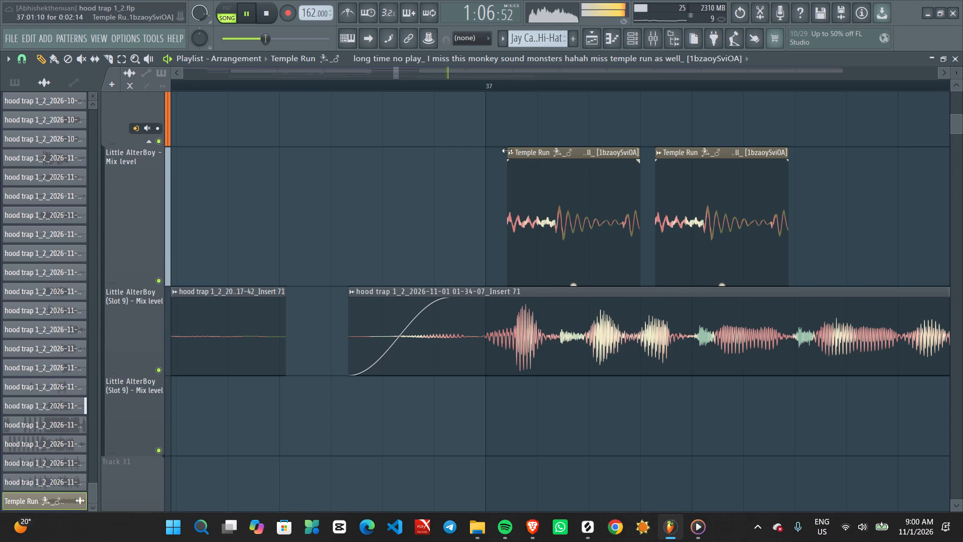
drag(508, 151, 565, 150)
key(space)
key(space)
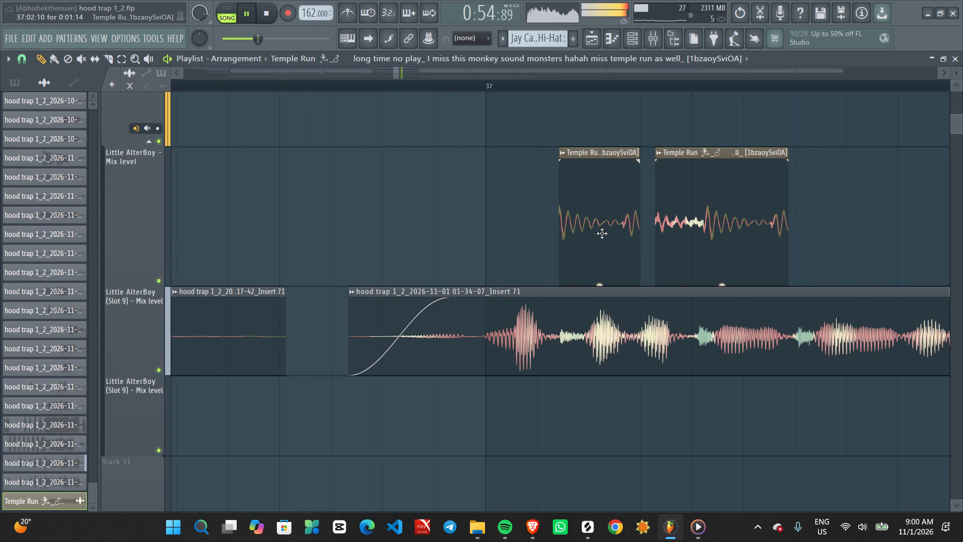
key(space)
Move the trimmed first Temple Run hit to 37:02:16, up against the second hit, and replay the entry.
alt+drag(602, 233, 616, 235)
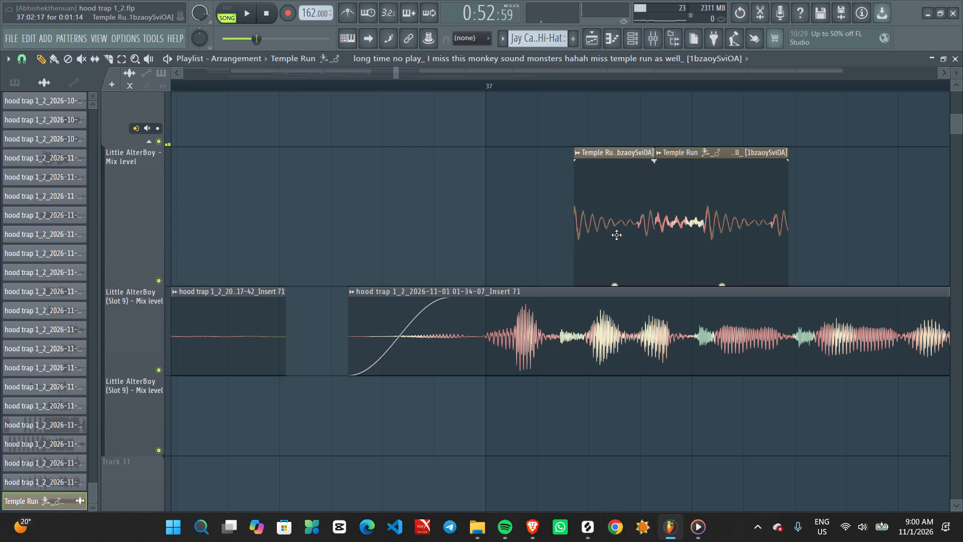
alt+drag(616, 235, 614, 233)
key(alt+space)
key(alt+space)
key(alt+space)
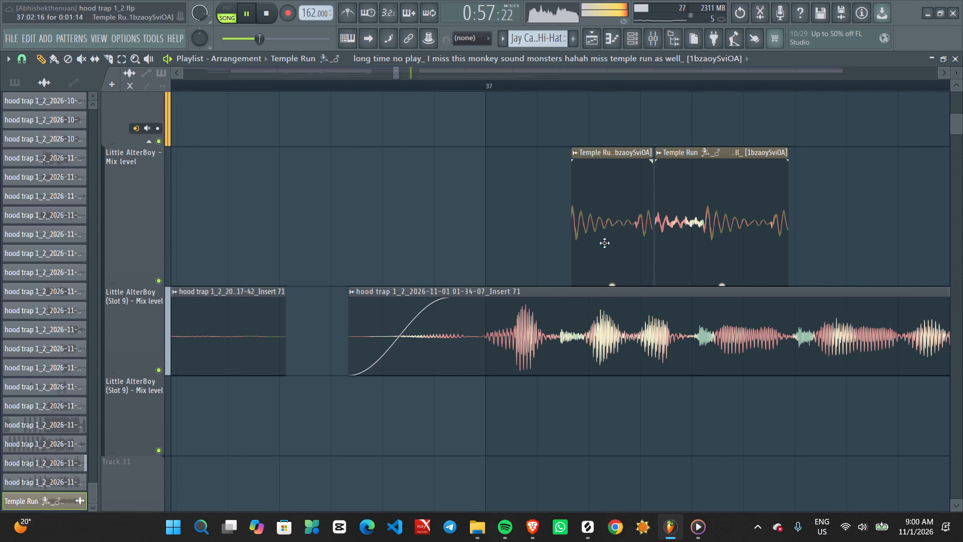
Select both Temple Run hits, raise their gain to 9.9 dB, and replay them.
ctrl+drag(604, 242, 739, 229)
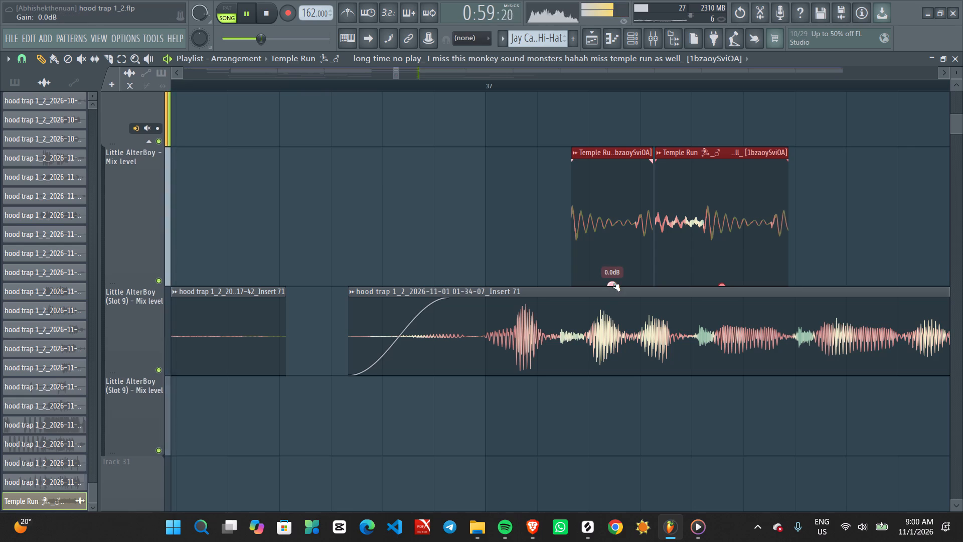
click(613, 286)
drag(613, 283, 604, 237)
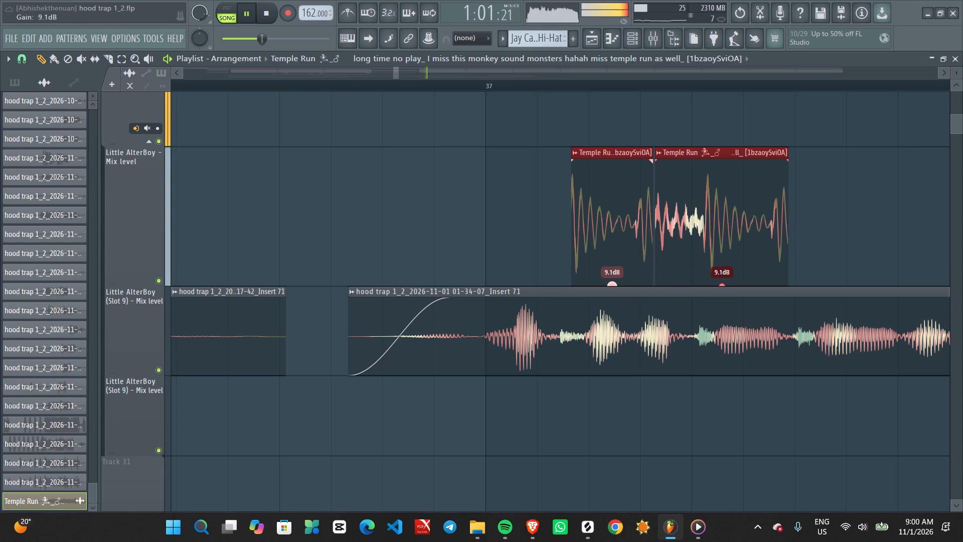
drag(604, 237, 602, 233)
key(space)
key(space)
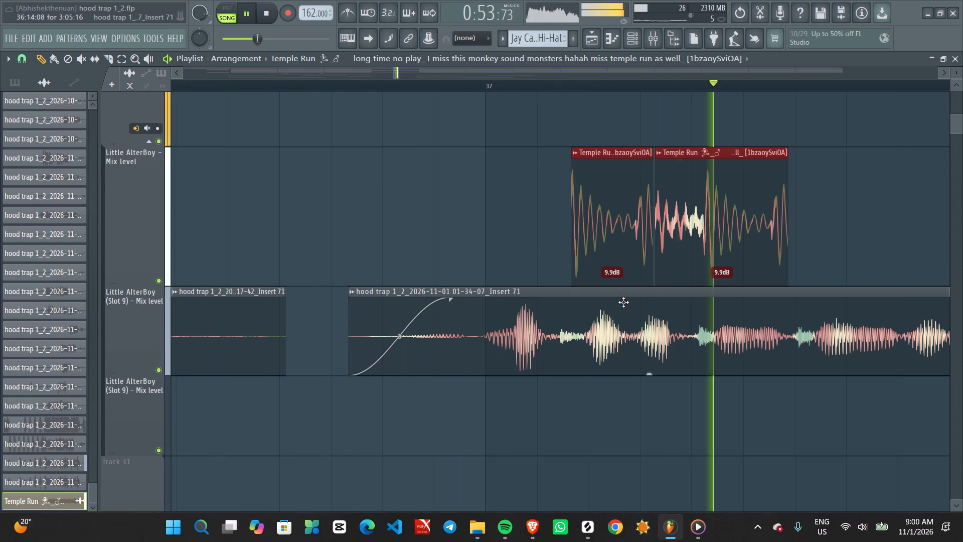
Shift both Temple Run hits slightly later, the first to 37:02:18 and the second to 37:04:09, and replay.
alt+click(620, 232)
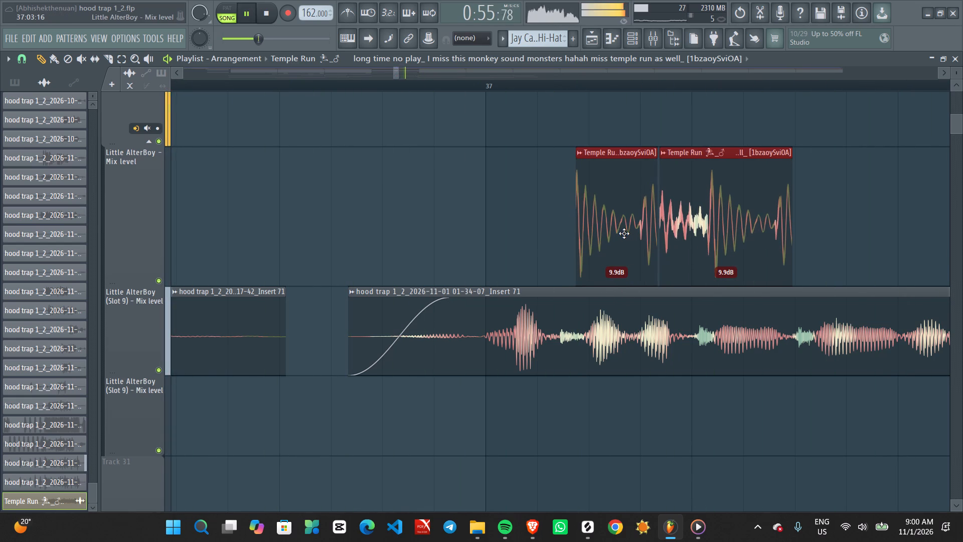
key(space)
key(space)
drag(731, 204, 731, 209)
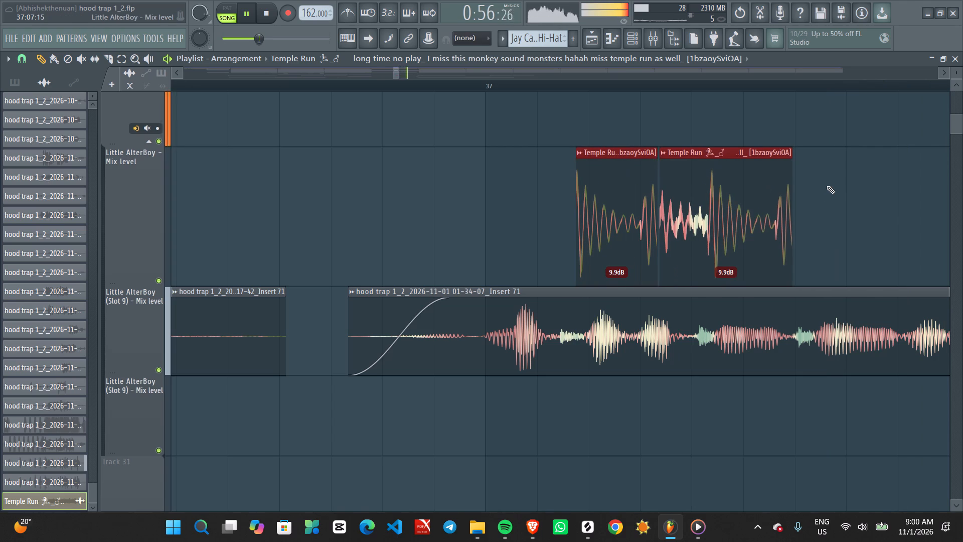
Clear the selection and delete the second Temple Run hit.
click(828, 184)
click(871, 204)
right_click(871, 204)
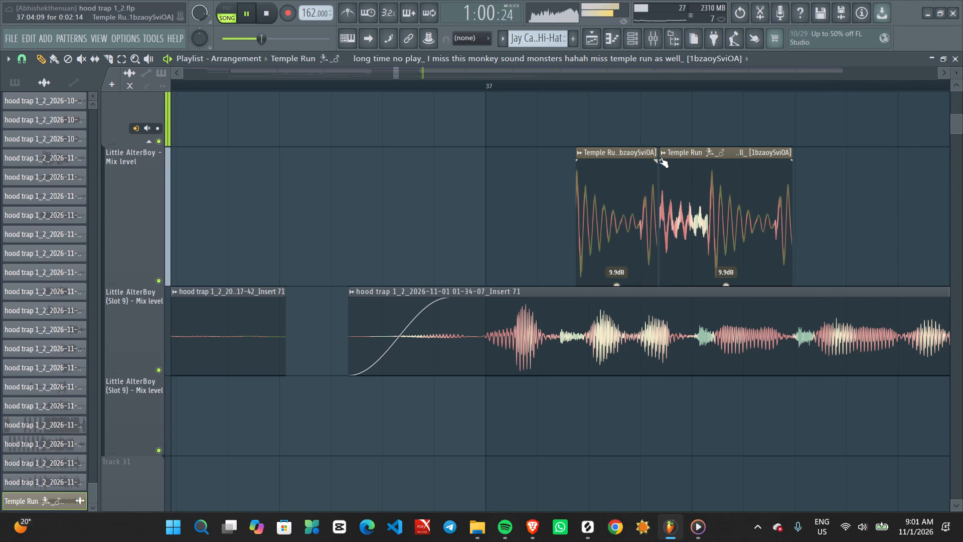
click(695, 168)
right_click(695, 168)
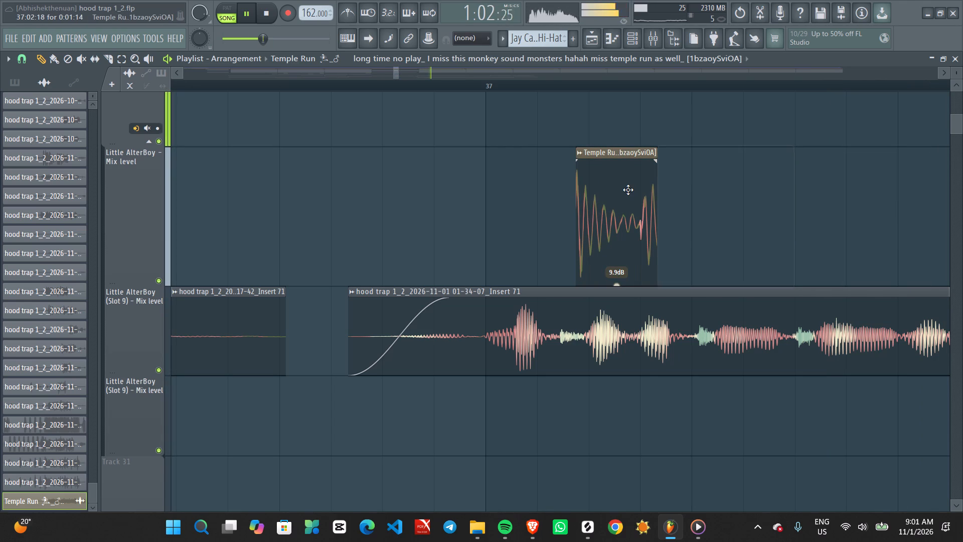
Duplicate the remaining trimmed Temple Run hit to 37:04:18 on the same track.
ctrl+drag(627, 190, 619, 192)
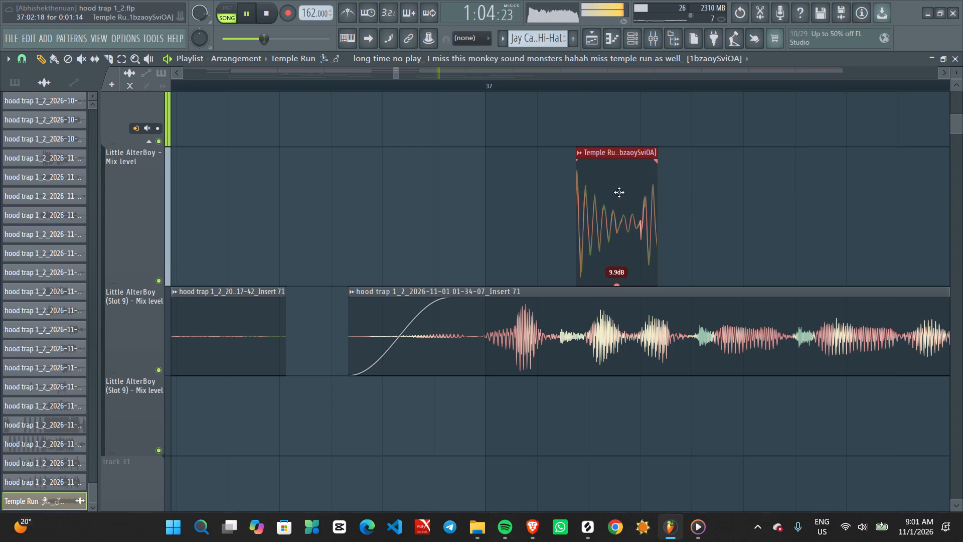
shift+drag(613, 195, 700, 195)
Shorten the end of the first Temple Run hit to a length of 0:01:06.
ctrl+scroll(700, 195, up, 3)
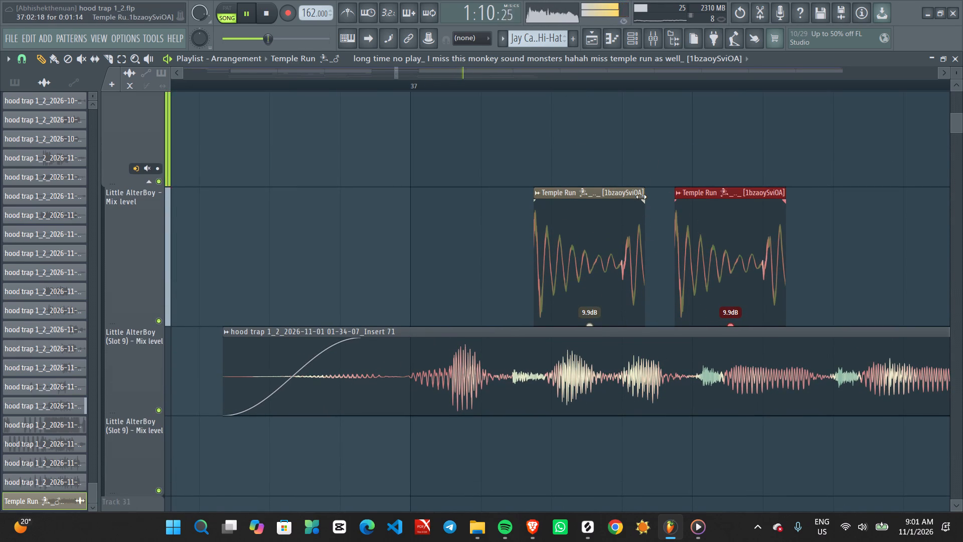
alt+drag(641, 197, 619, 200)
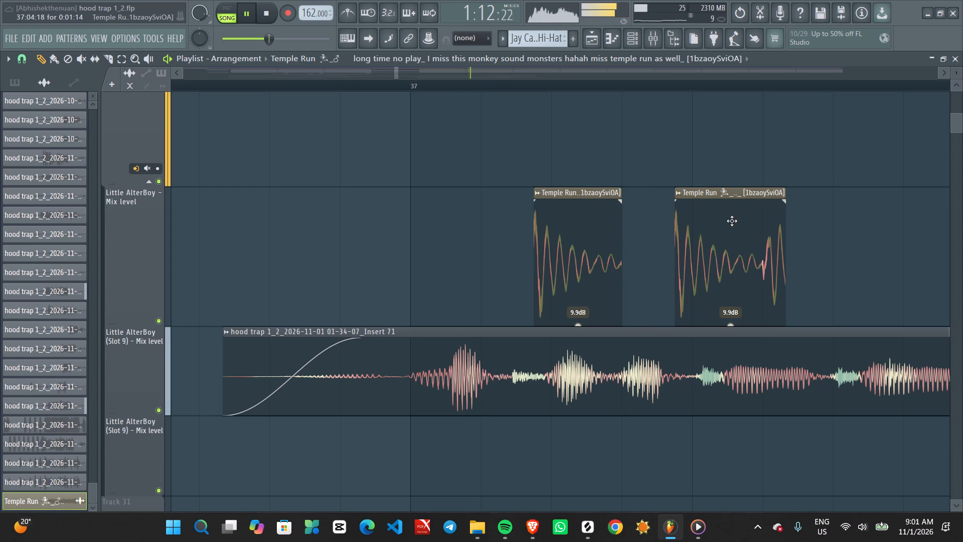
Move the duplicated Temple Run hit to 37:04:01, directly after the first, and replay the pair several times.
alt+drag(732, 221, 682, 230)
key(space)
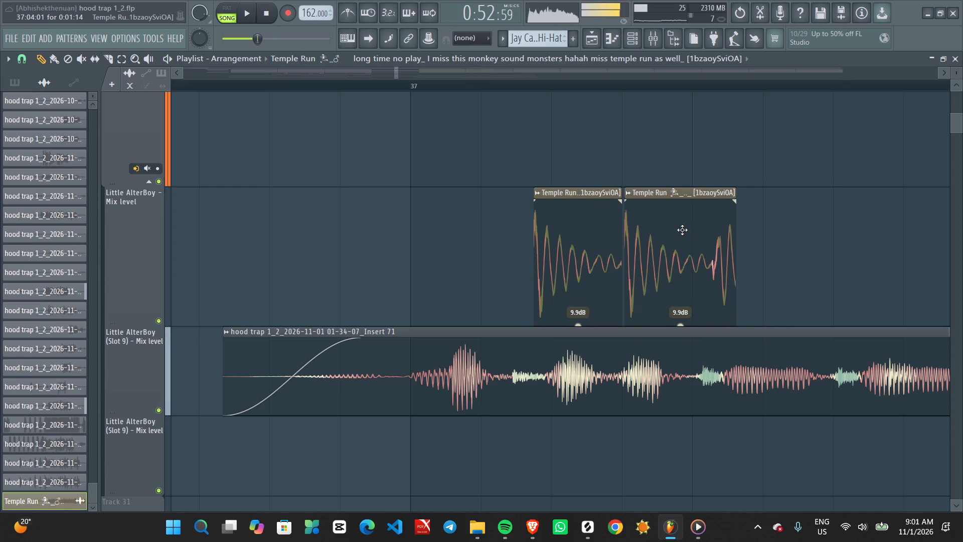
key(space)
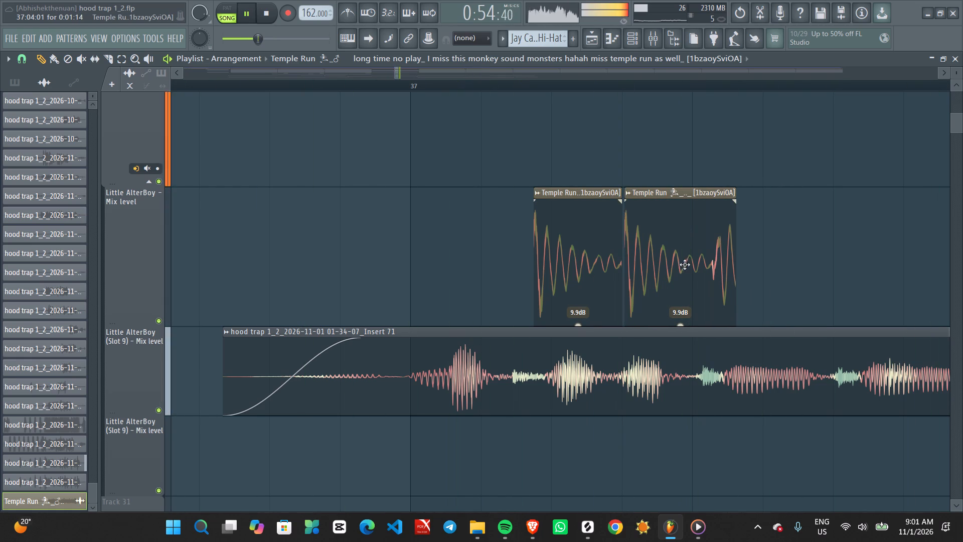
key(space)
key(space)
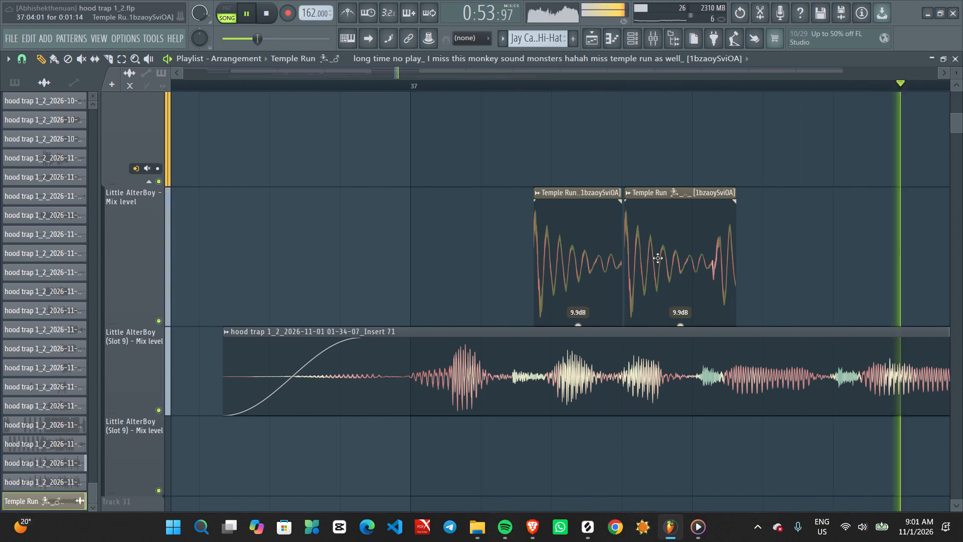
key(space)
key(space)
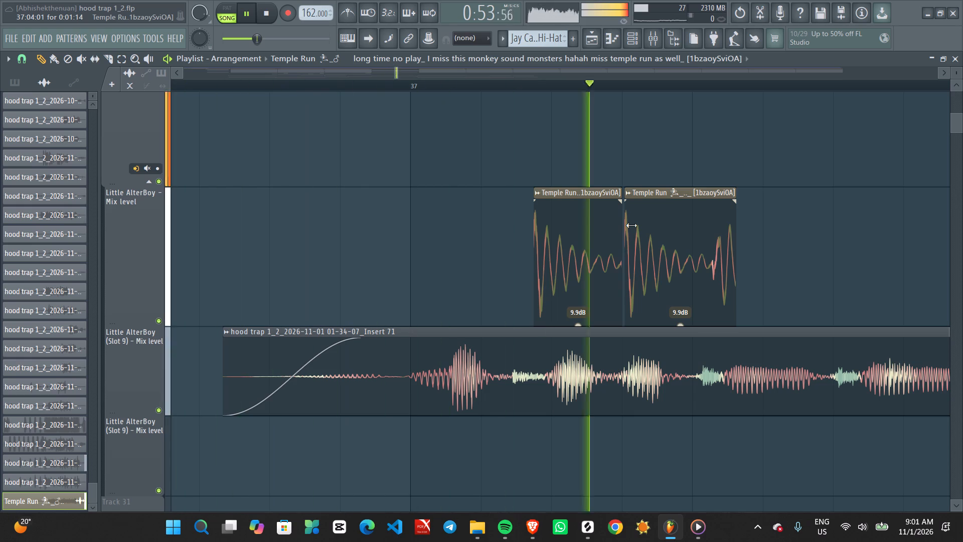
key(space)
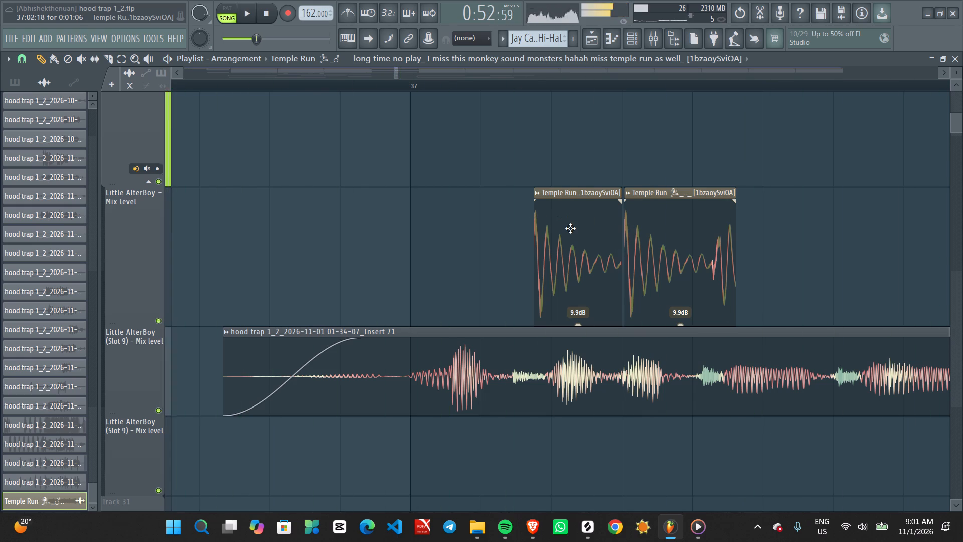
Select both Temple Run hits, move them together to the gap before the next vocal, the second at 36:14:01, and replay.
ctrl+scroll(606, 255, down, 8)
ctrl+drag(562, 253, 703, 278)
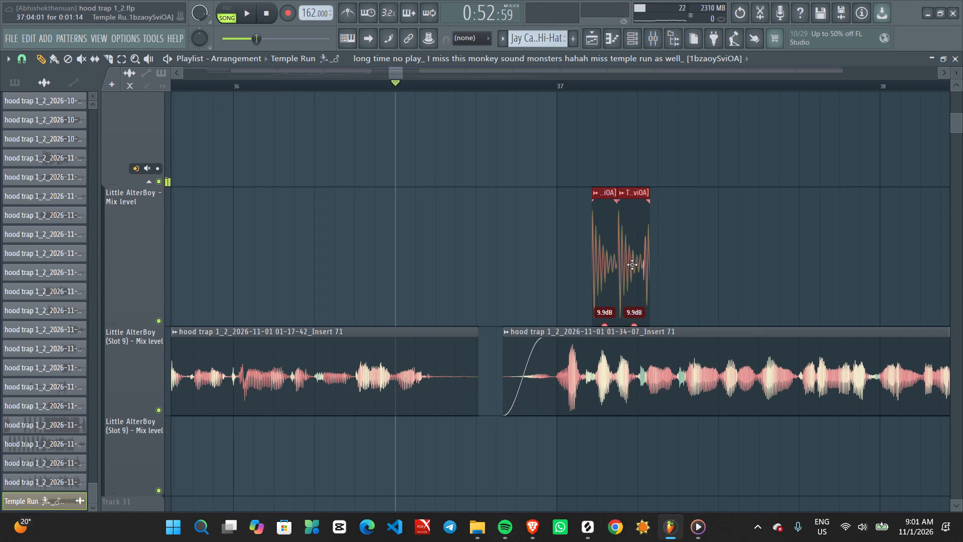
drag(632, 264, 511, 282)
key(space)
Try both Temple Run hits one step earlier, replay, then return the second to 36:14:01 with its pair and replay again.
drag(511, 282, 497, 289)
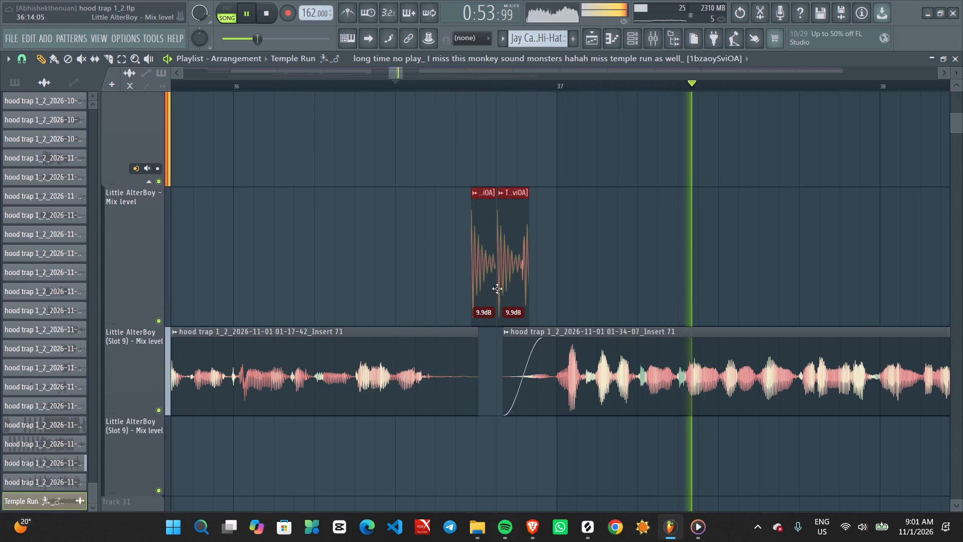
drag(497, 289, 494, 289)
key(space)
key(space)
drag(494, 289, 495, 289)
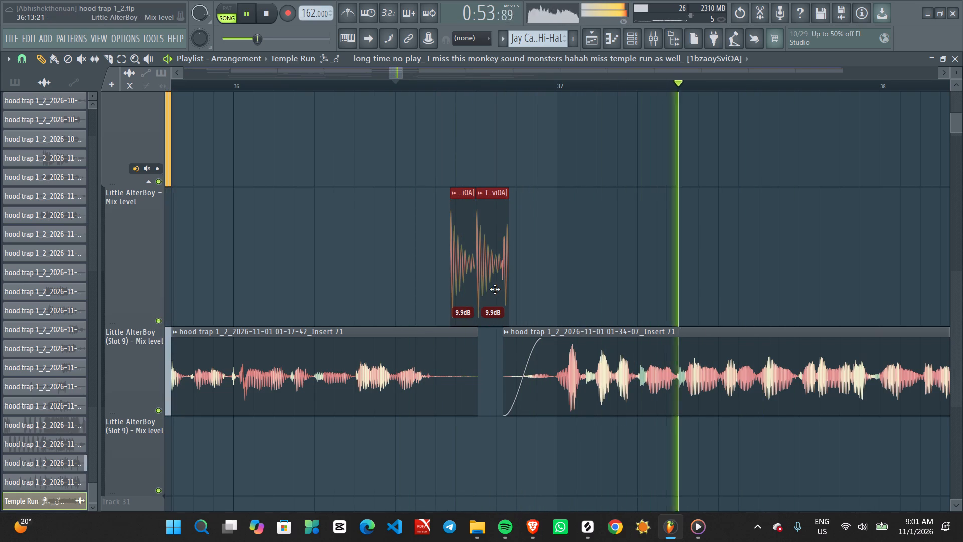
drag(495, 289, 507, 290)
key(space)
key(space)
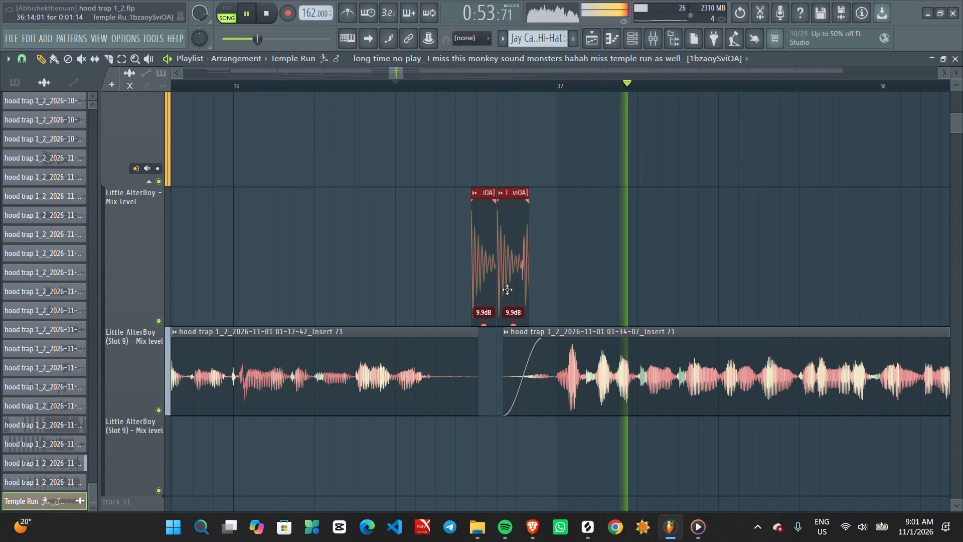
Replay, then retrim both selected Temple Run hits to an earlier part of the sample, leaving the second at 36:12:01 with length 0:01:14.
key(space)
key(space)
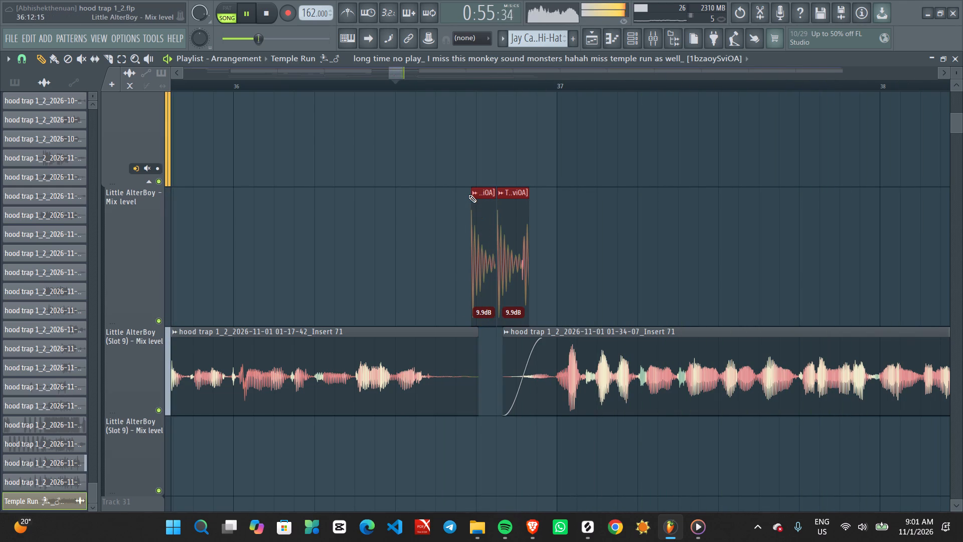
drag(471, 189, 436, 197)
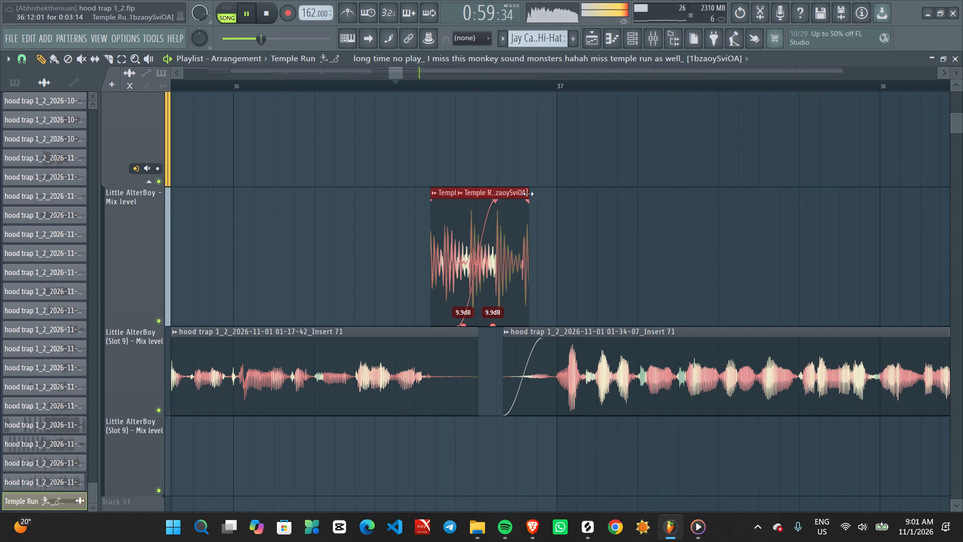
drag(528, 194, 501, 193)
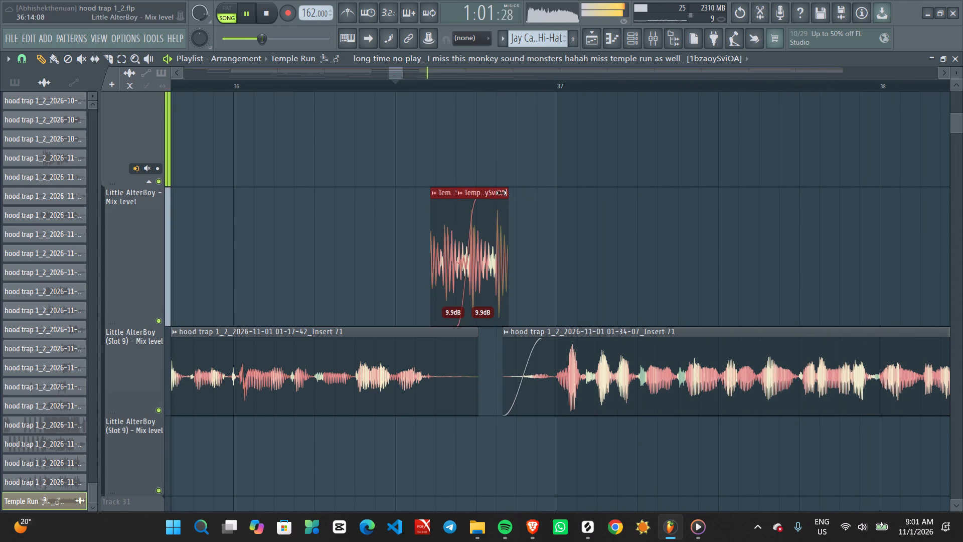
drag(501, 193, 494, 193)
click(460, 232)
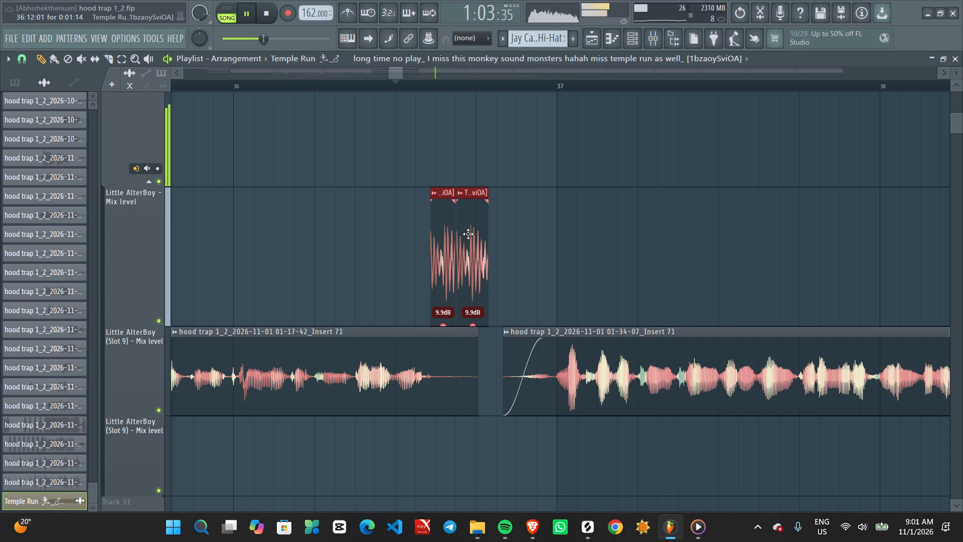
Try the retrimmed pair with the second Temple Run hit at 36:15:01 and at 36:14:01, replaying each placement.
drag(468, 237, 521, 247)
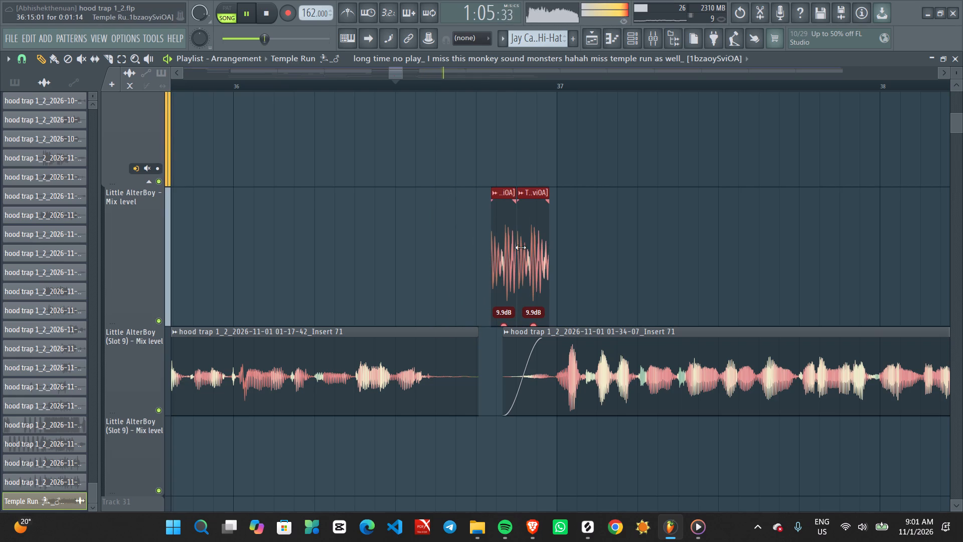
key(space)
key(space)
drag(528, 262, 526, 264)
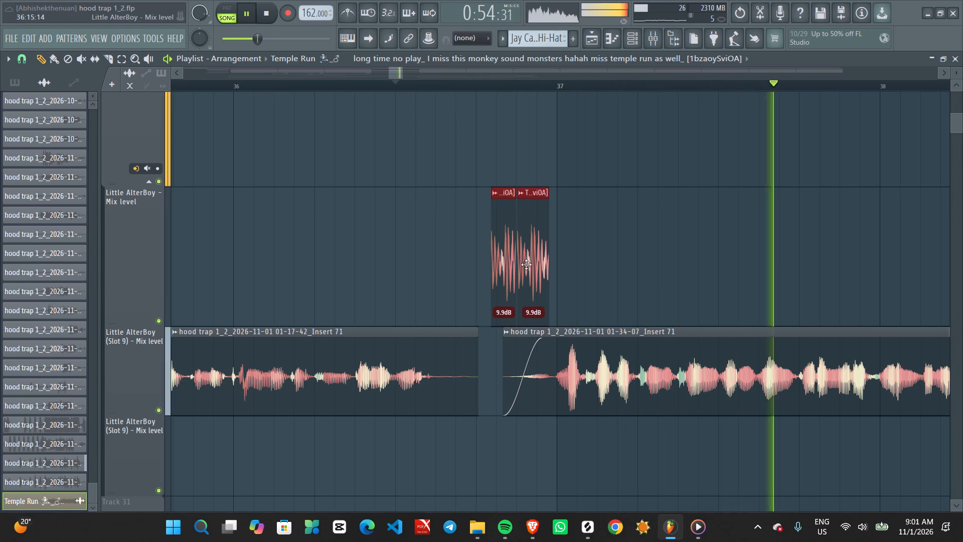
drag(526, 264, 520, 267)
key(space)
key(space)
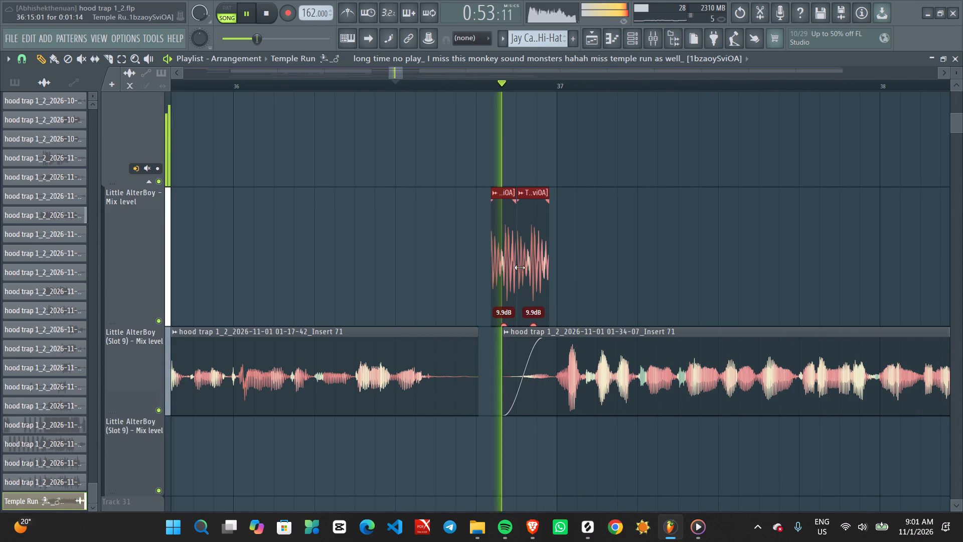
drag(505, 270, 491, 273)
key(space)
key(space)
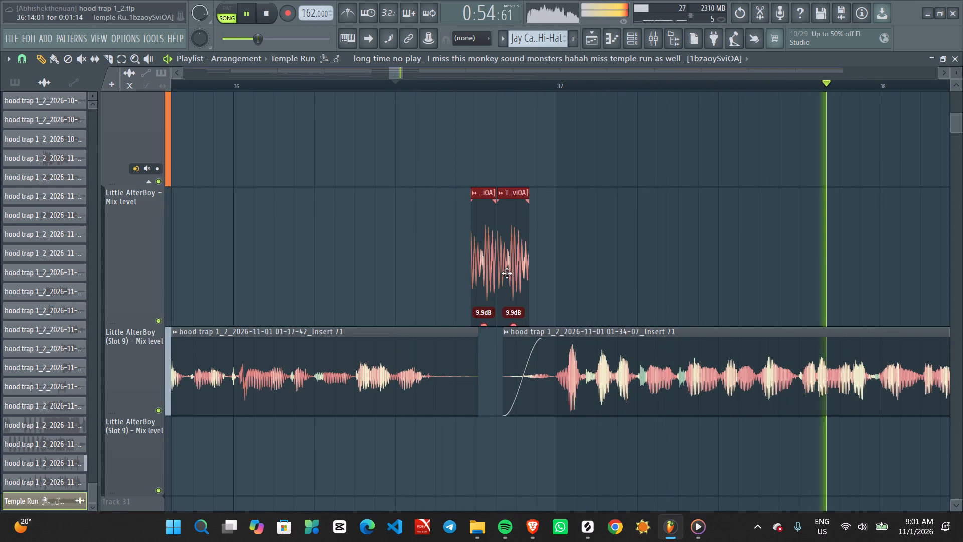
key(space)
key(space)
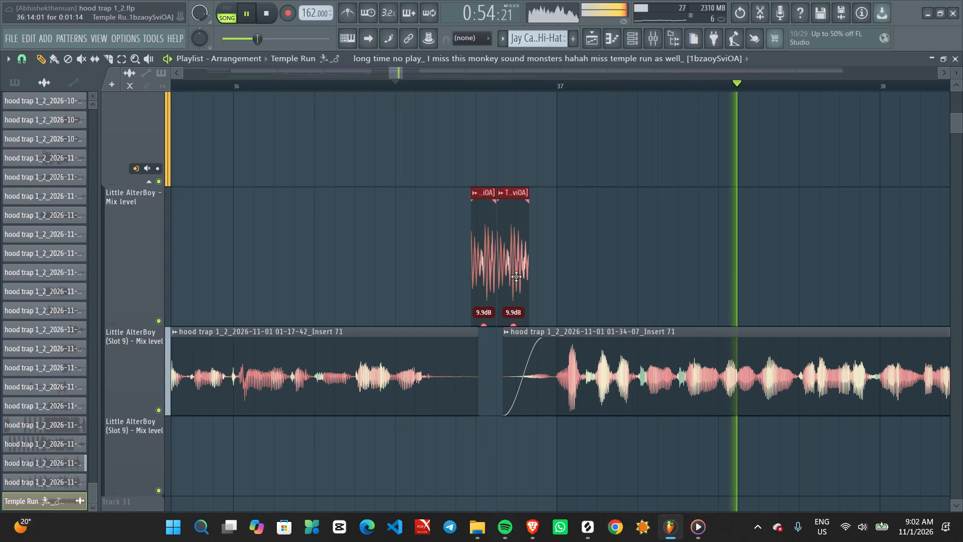
Move both Temple Run hits past bar 37, the first at 37:02:18 and the second at 37:04:01, replaying each try.
drag(516, 276, 614, 286)
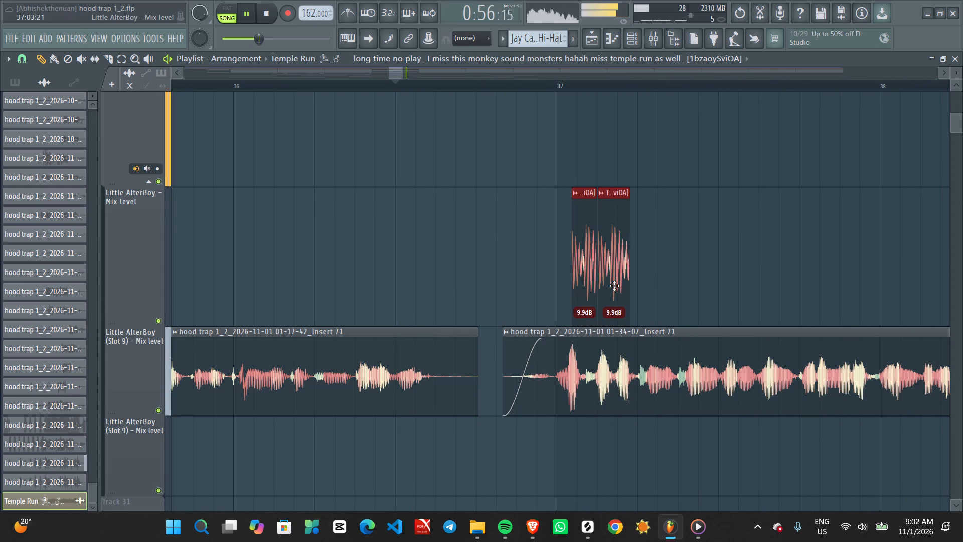
key(space)
key(space)
ctrl+scroll(614, 286, up, 6)
drag(595, 287, 625, 285)
key(space)
key(space)
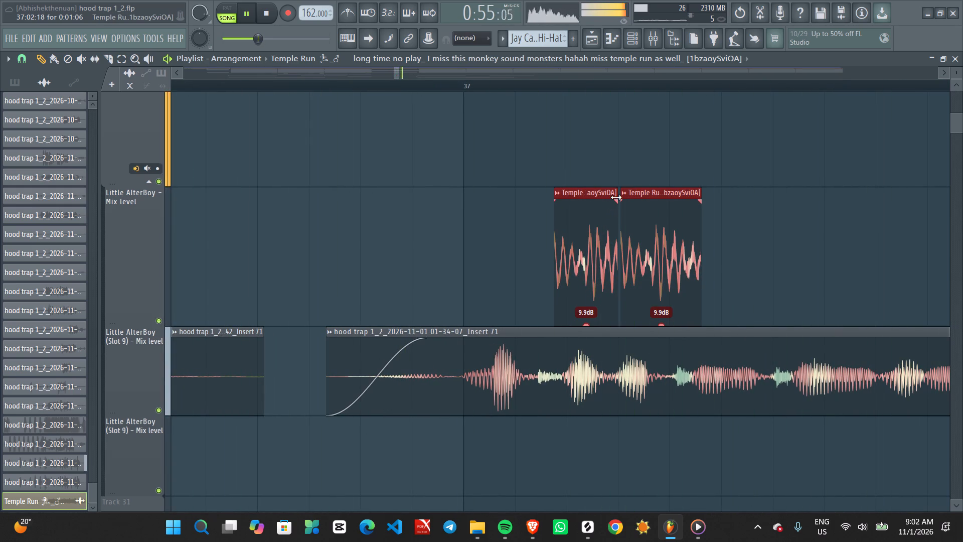
Deselect the pair and shorten the end of the first Temple Run hit to a length of 0:01:00.
drag(616, 197, 607, 202)
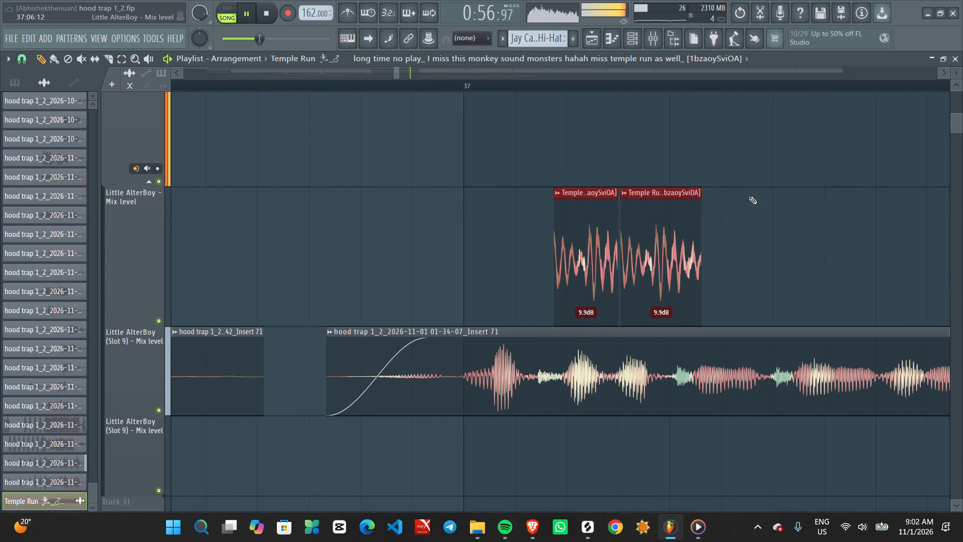
click(749, 196)
right_click(797, 239)
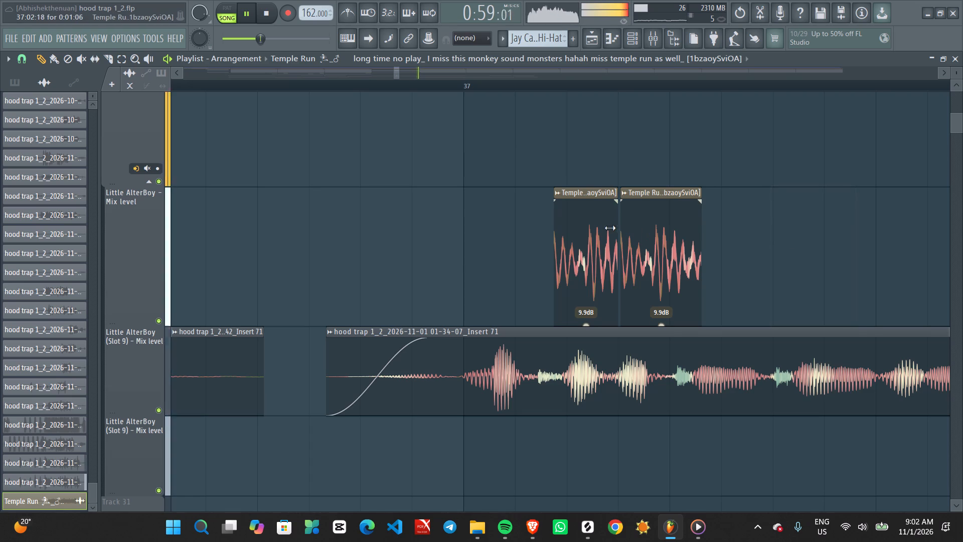
alt+drag(613, 190, 600, 191)
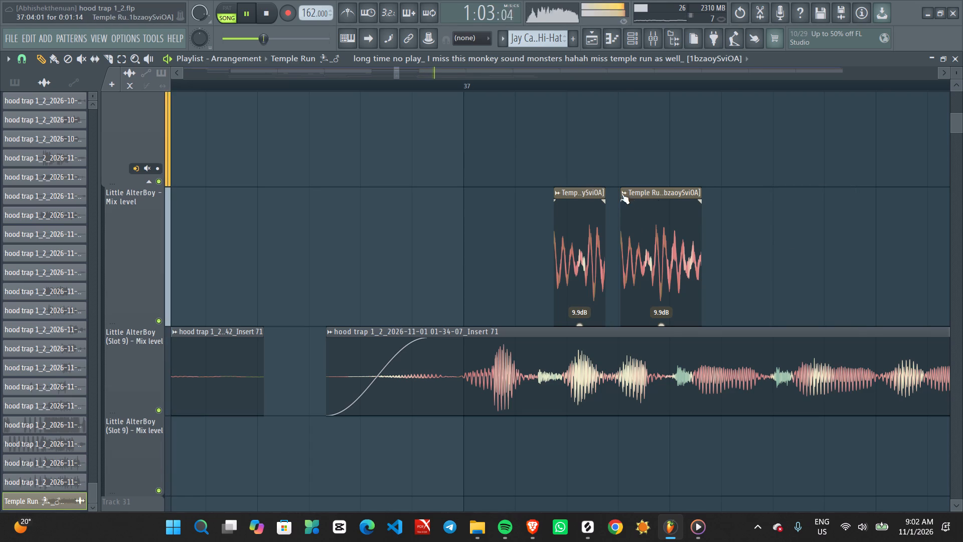
Trim the second Temple Run hit to start at 37:04:10 with length 0:00:17, then move it to 37:03:23 and replay.
alt+drag(620, 192, 640, 193)
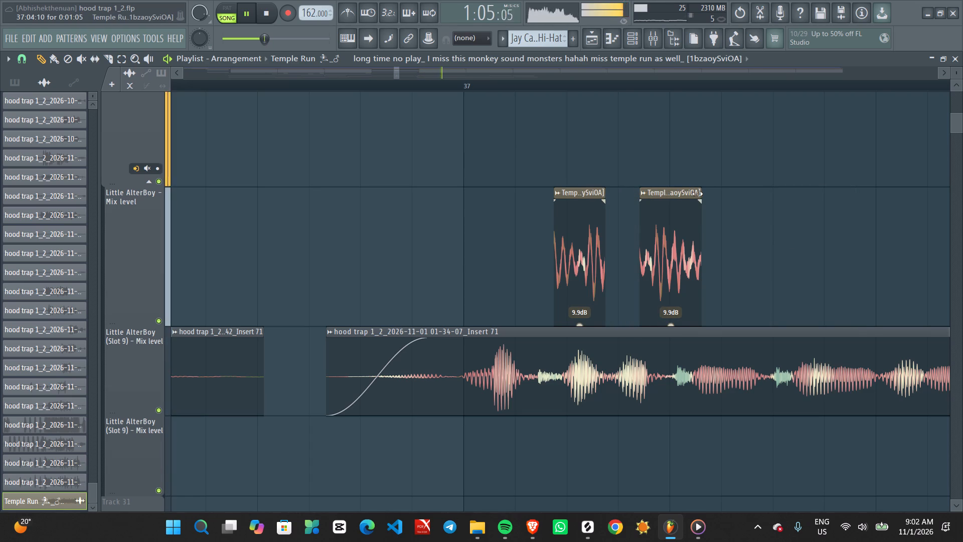
alt+drag(698, 193, 672, 200)
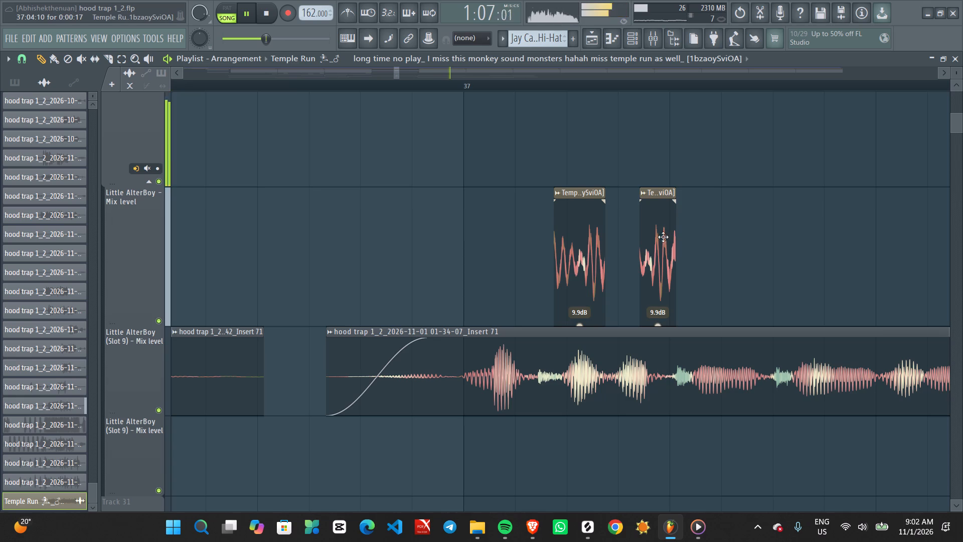
alt+drag(662, 236, 637, 240)
key(space)
key(space)
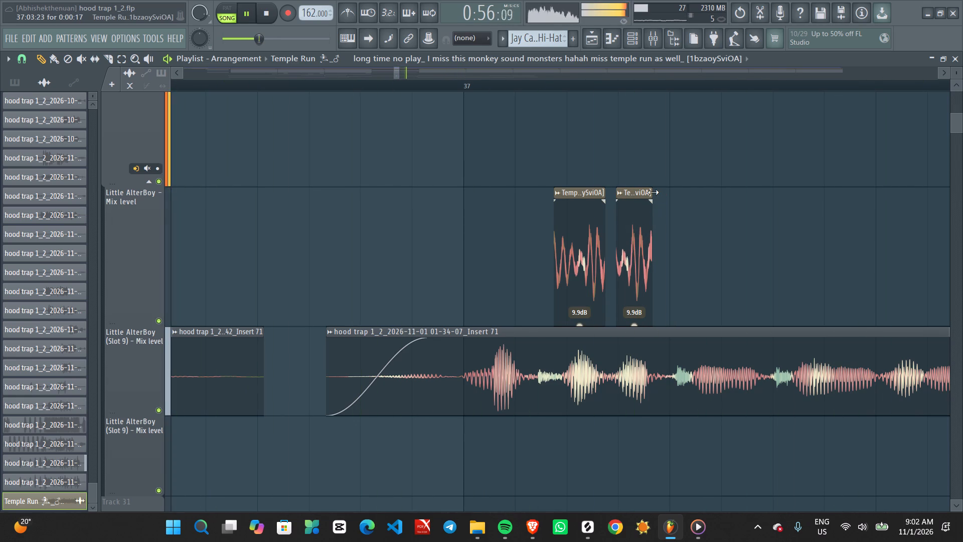
Extend the end of the second Temple Run hit to a length of 0:01:01 and replay.
alt+drag(653, 192, 670, 193)
key(space)
key(space)
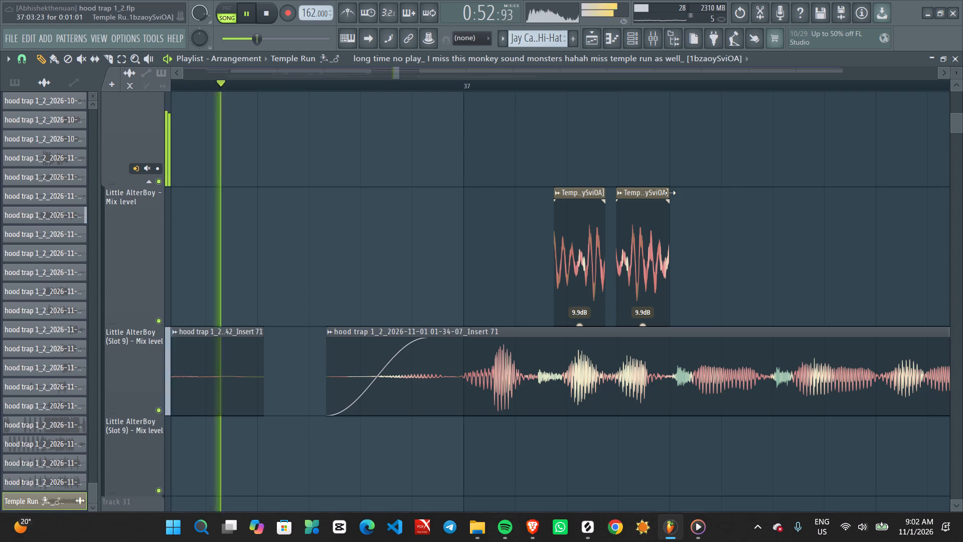
Select both Temple Run hits, move them together back to the start of the next vocal before bar 37, and replay.
ctrl+scroll(651, 277, down, 4)
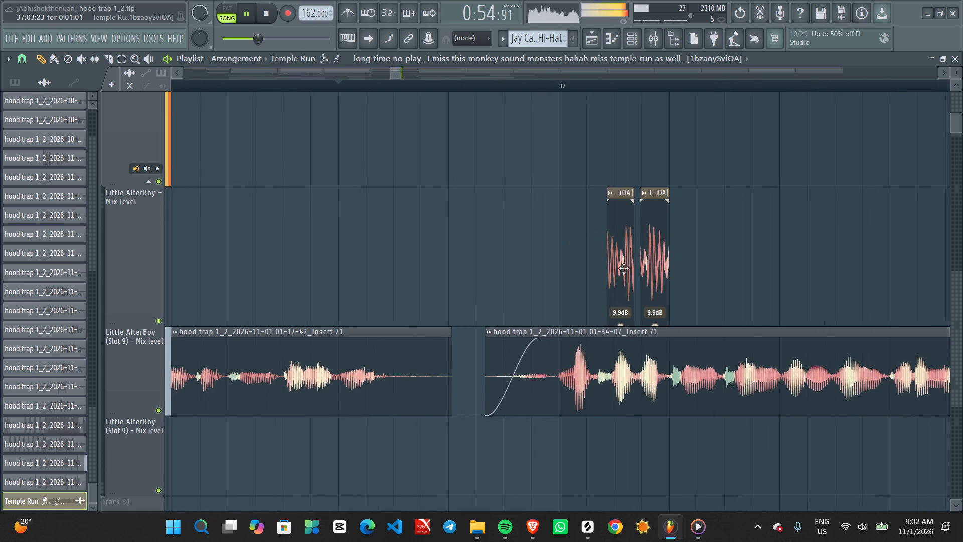
ctrl+drag(563, 260, 714, 261)
drag(614, 257, 467, 294)
key(space)
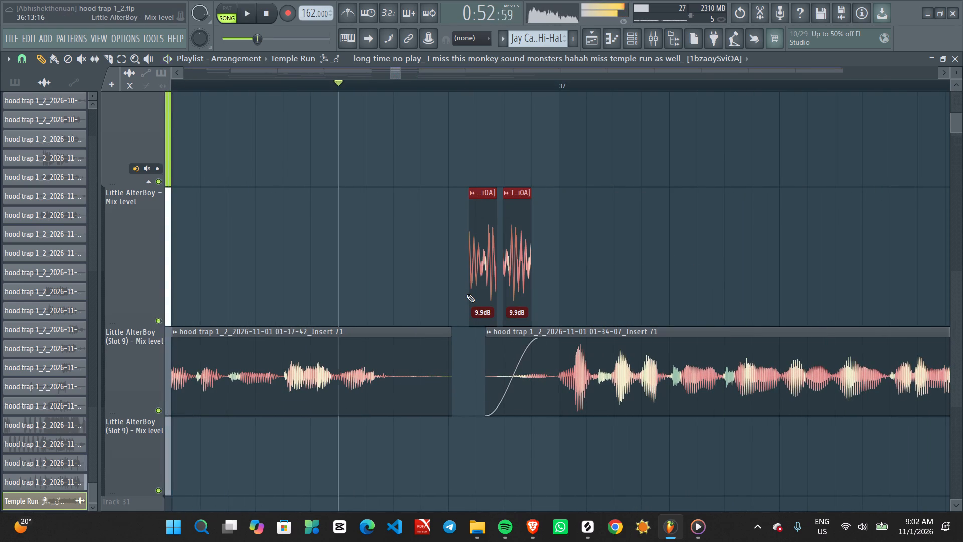
key(space)
Move the pair of Temple Run hits one step earlier, to 36:12:18 and 36:13:23, and replay it several times.
ctrl+scroll(467, 294, up, 6)
drag(480, 287, 460, 293)
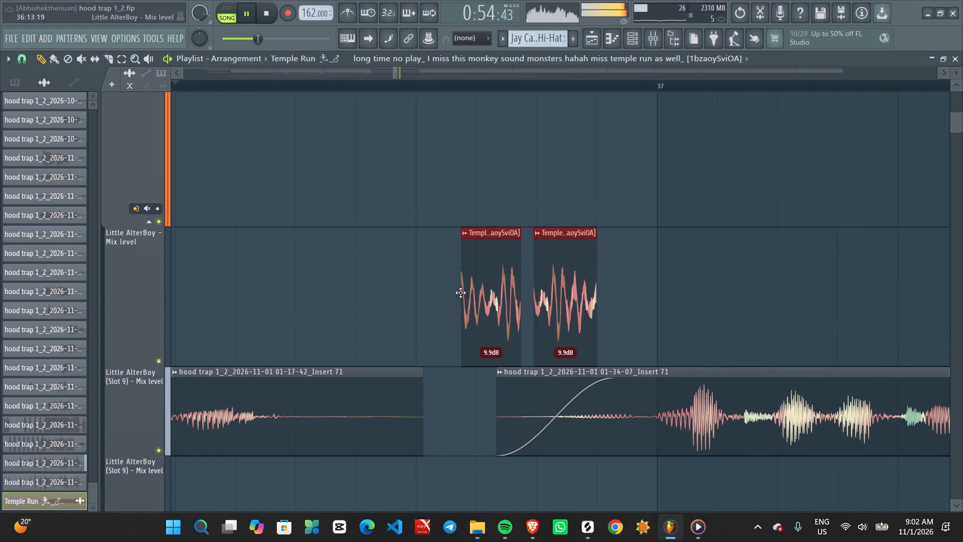
drag(460, 293, 444, 298)
key(space)
key(space)
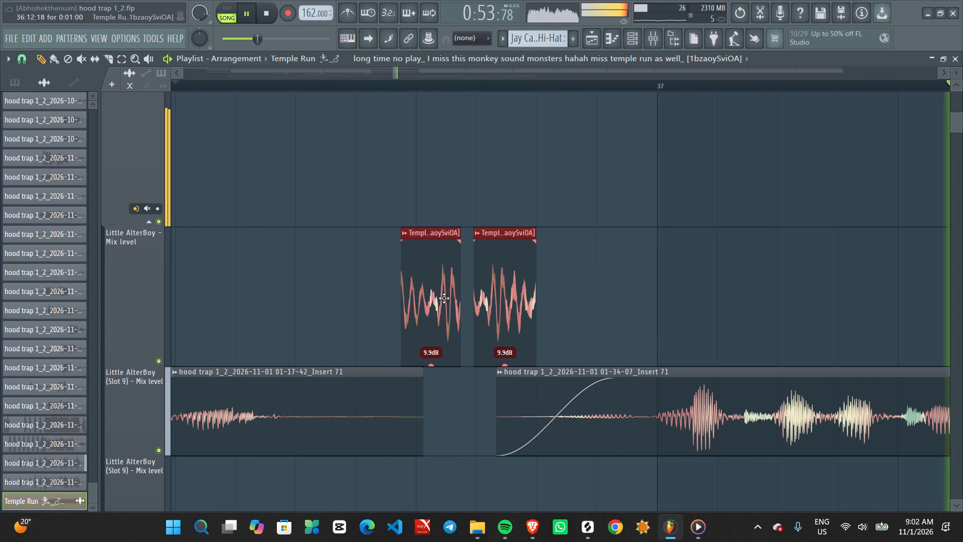
key(space)
key(space)
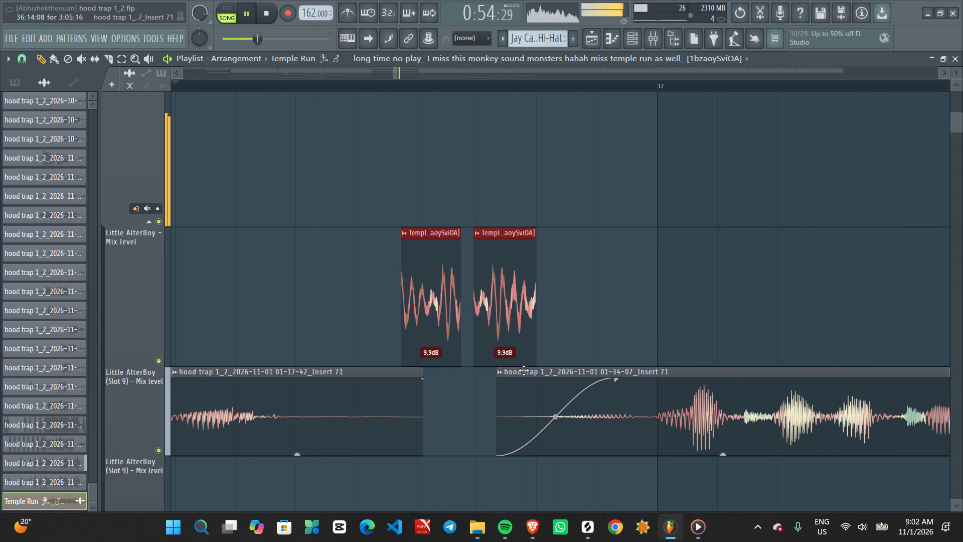
key(space)
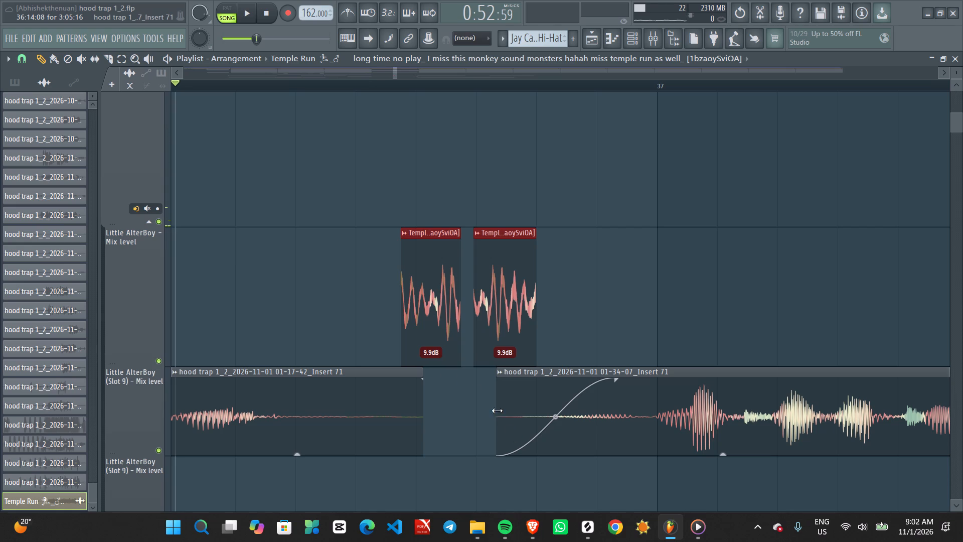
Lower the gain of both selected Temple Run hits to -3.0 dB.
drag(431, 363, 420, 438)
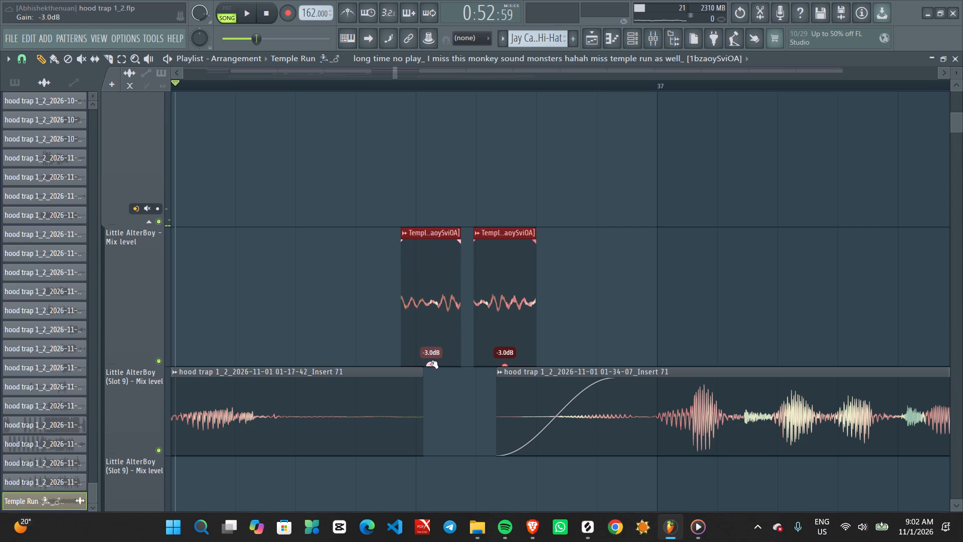
Deselect the pair and set the first Temple Run hit's gain to 4.3 dB and the second's to 7.0 dB.
click(621, 251)
right_click(648, 284)
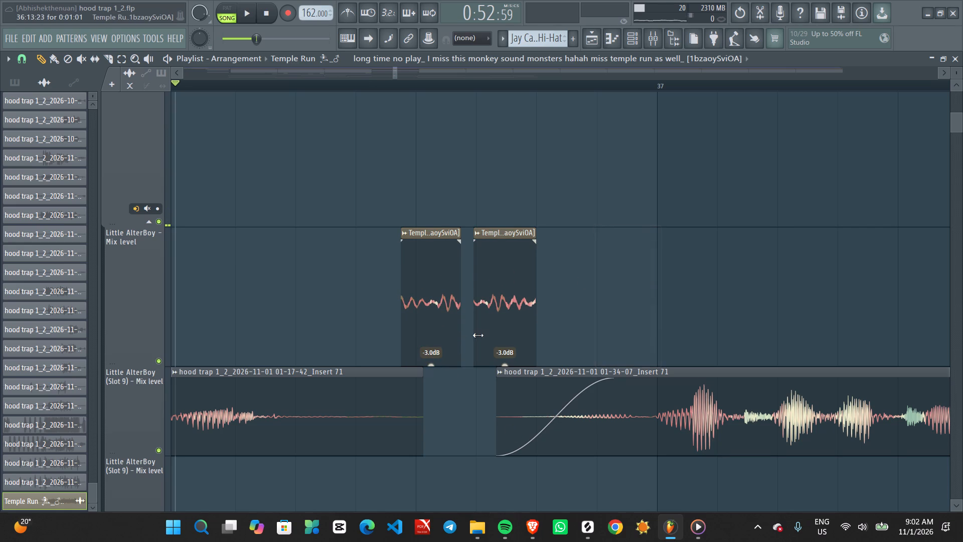
drag(431, 365, 430, 361)
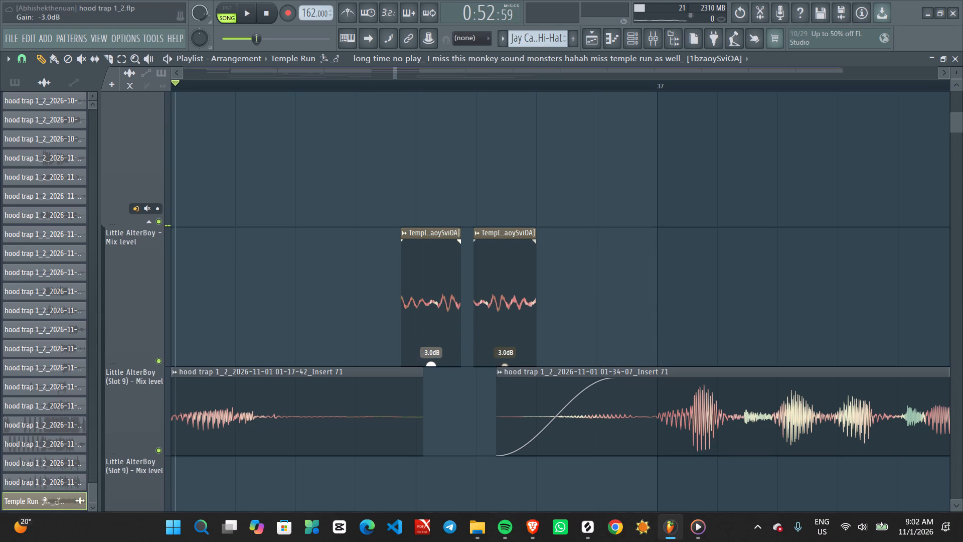
drag(430, 361, 426, 319)
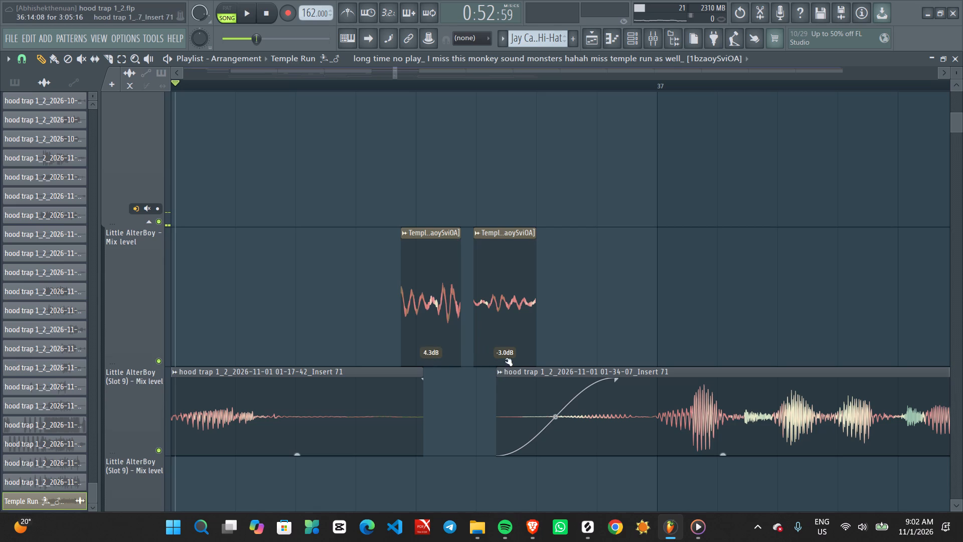
drag(507, 363, 494, 285)
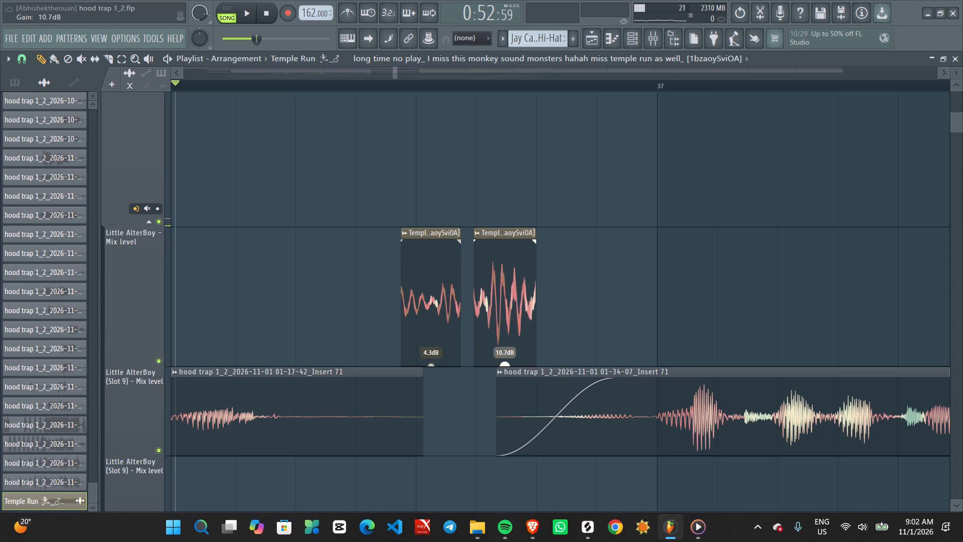
drag(494, 285, 496, 303)
Set the Temple Run sample's time-stretching mode to Stretch Pro in its channel settings and try its formant control.
double_click(446, 322)
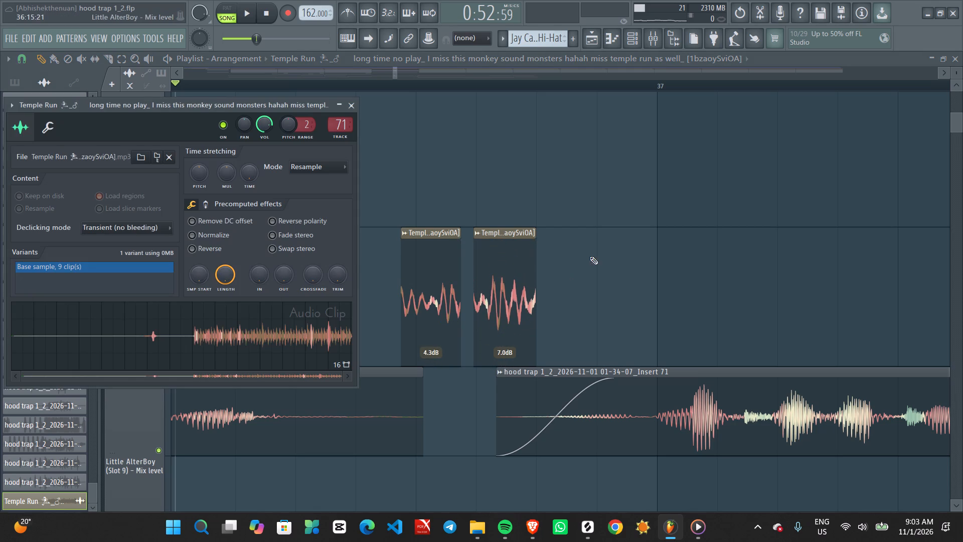
drag(293, 171, 311, 209)
click(311, 209)
drag(316, 179, 256, 192)
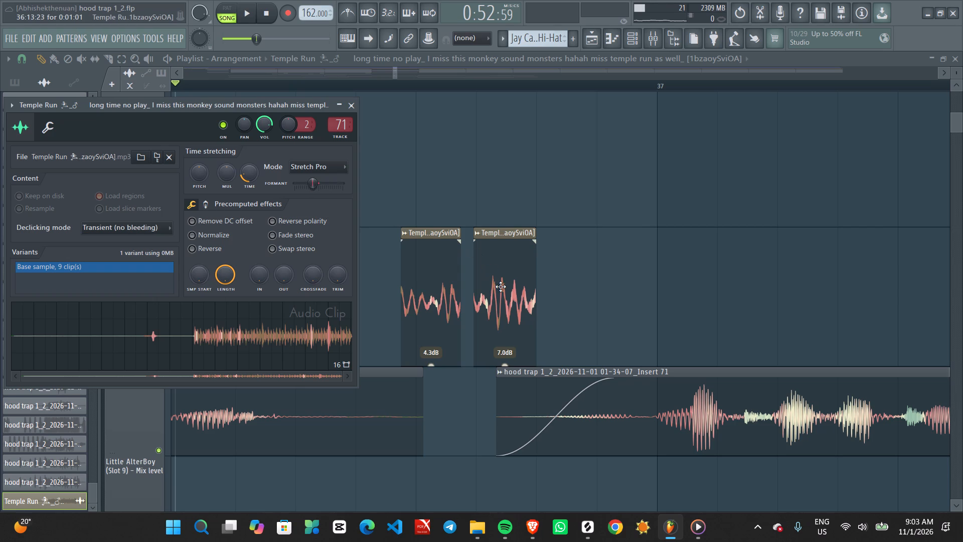
Make the second Temple Run hit unique so it can be edited separately from the other clips.
double_click(501, 287)
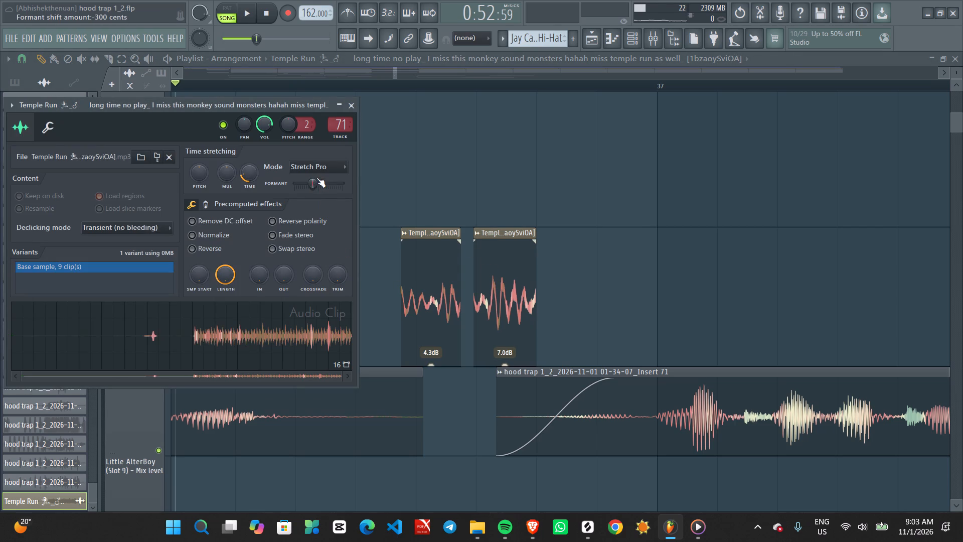
click(479, 238)
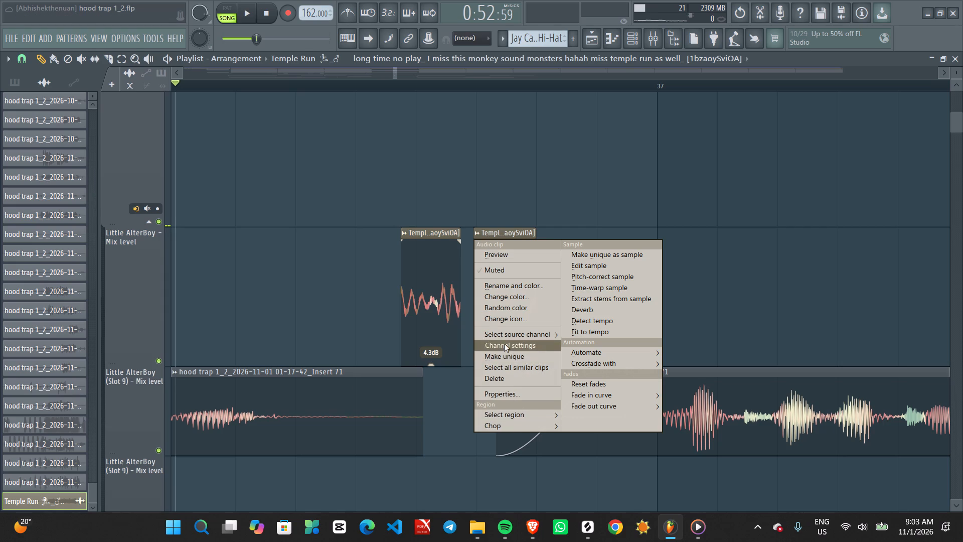
click(503, 361)
Raise the second Temple Run hit's formant shift to +138 cents in its channel settings, audition it, and close the settings.
double_click(496, 327)
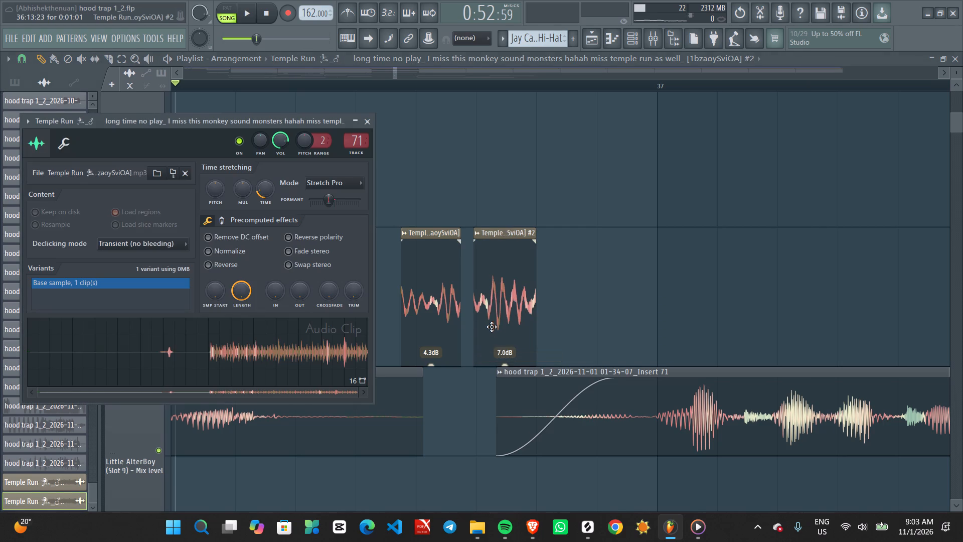
drag(330, 197, 410, 194)
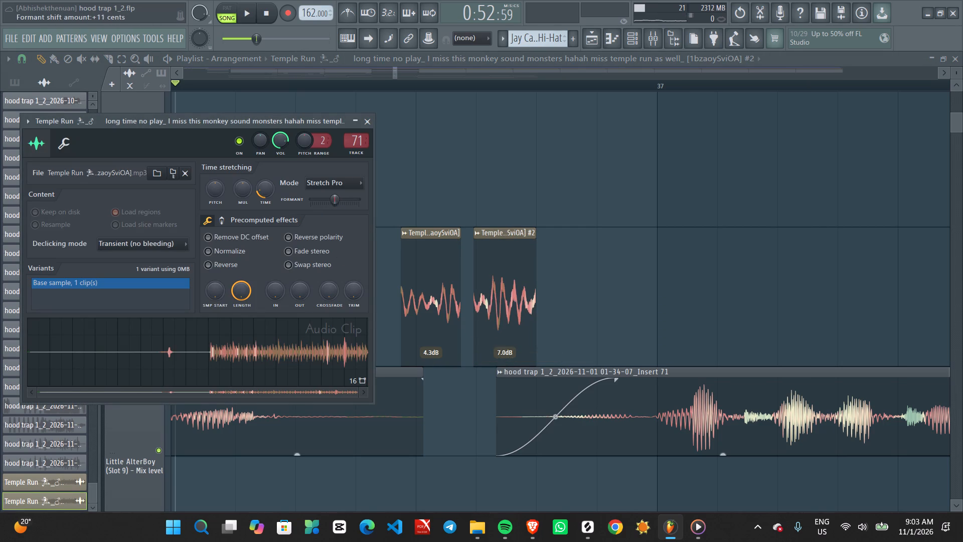
drag(410, 194, 437, 193)
key(space)
key(space)
key(space)
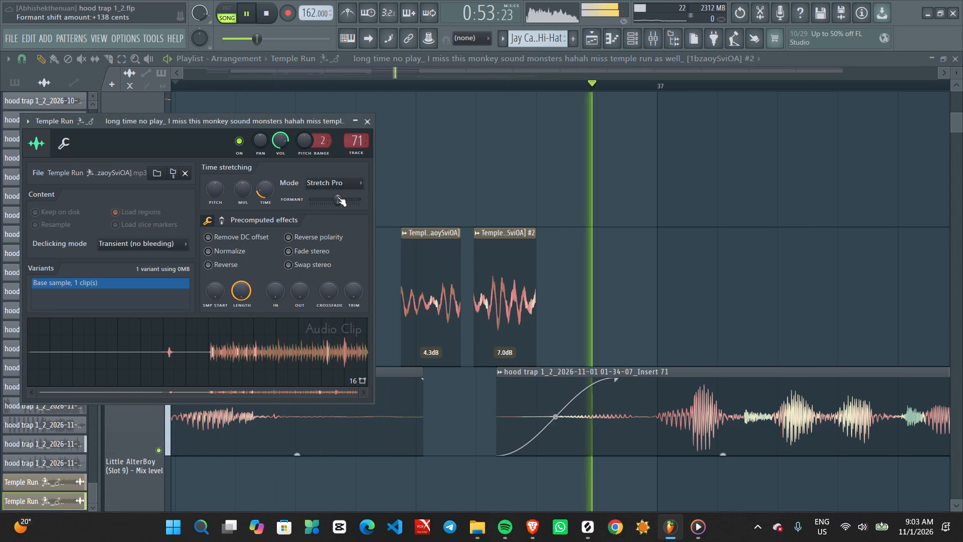
key(space)
key(space)
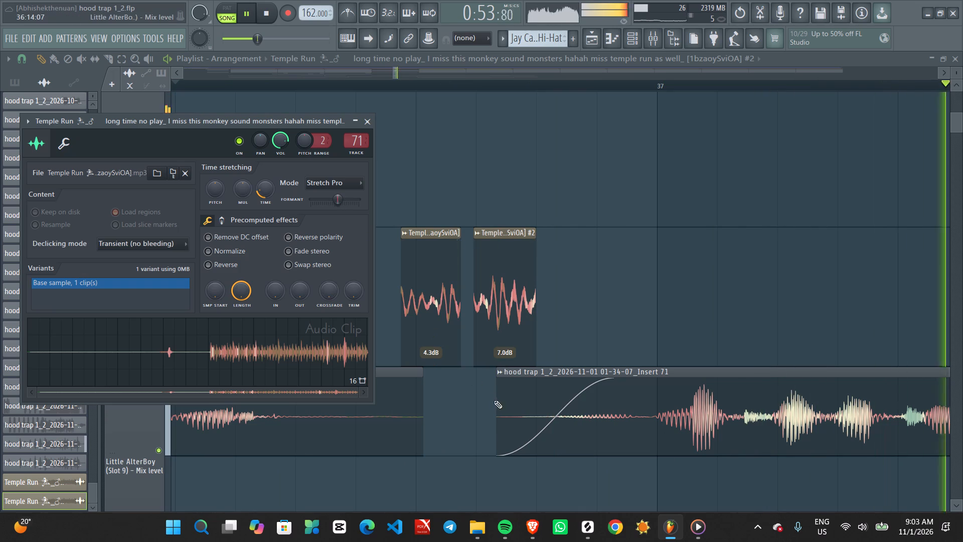
key(space)
key(space)
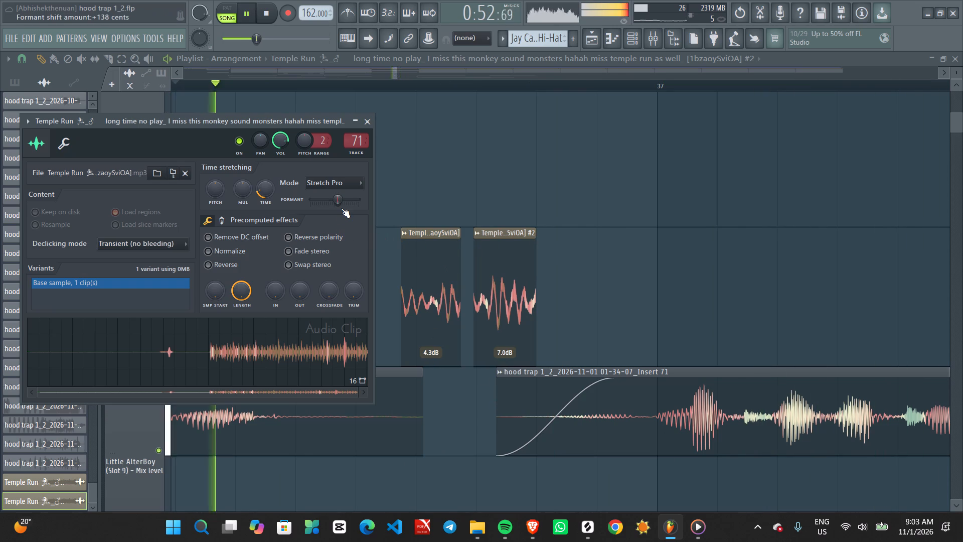
key(space)
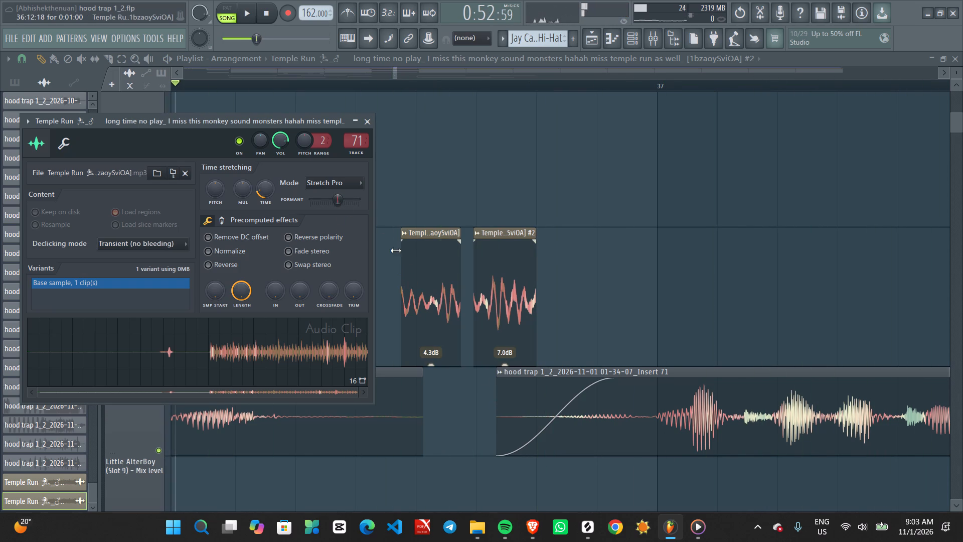
click(365, 123)
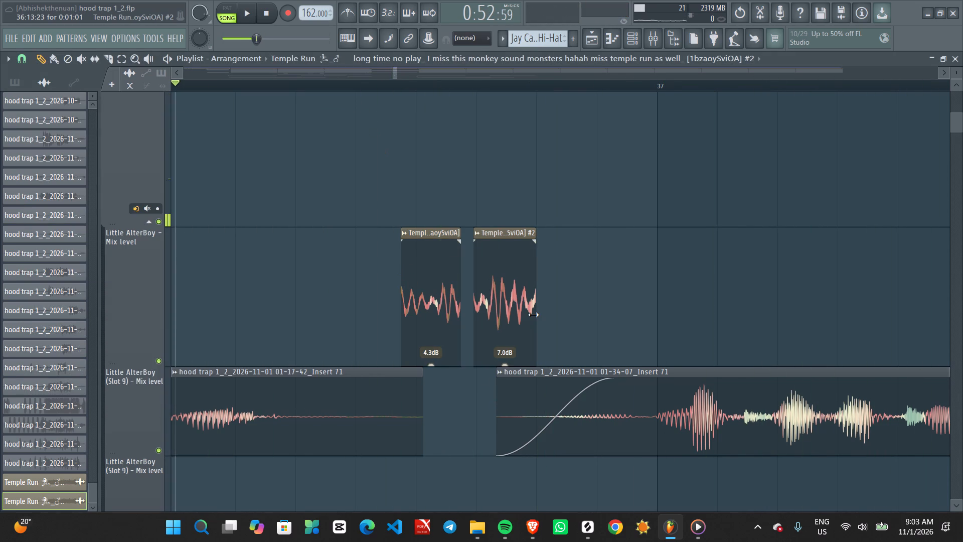
Play back the passage leading into bar 37 several times to judge how the two Temple Run hits sit between the vocals.
ctrl+scroll(533, 315, down, 9)
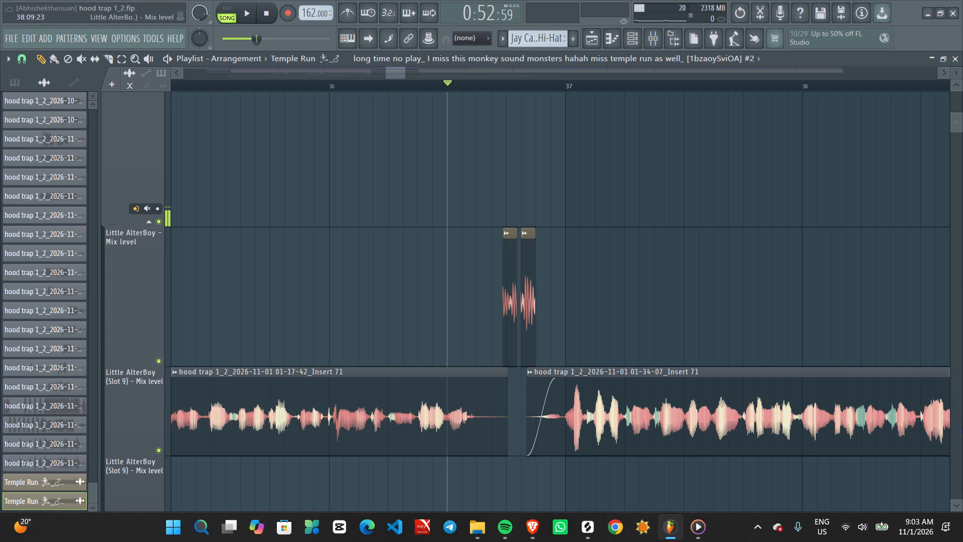
key(space)
key(space)
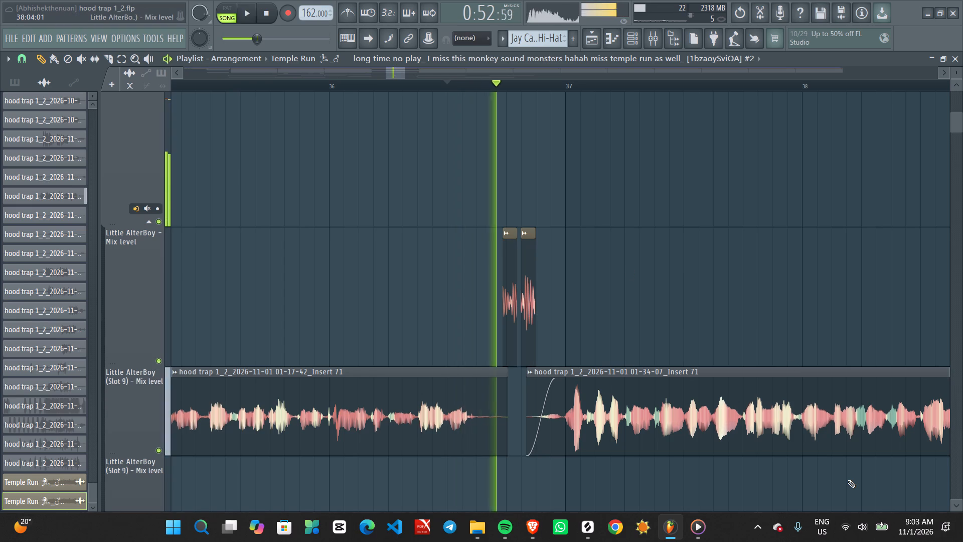
key(space)
key(space)
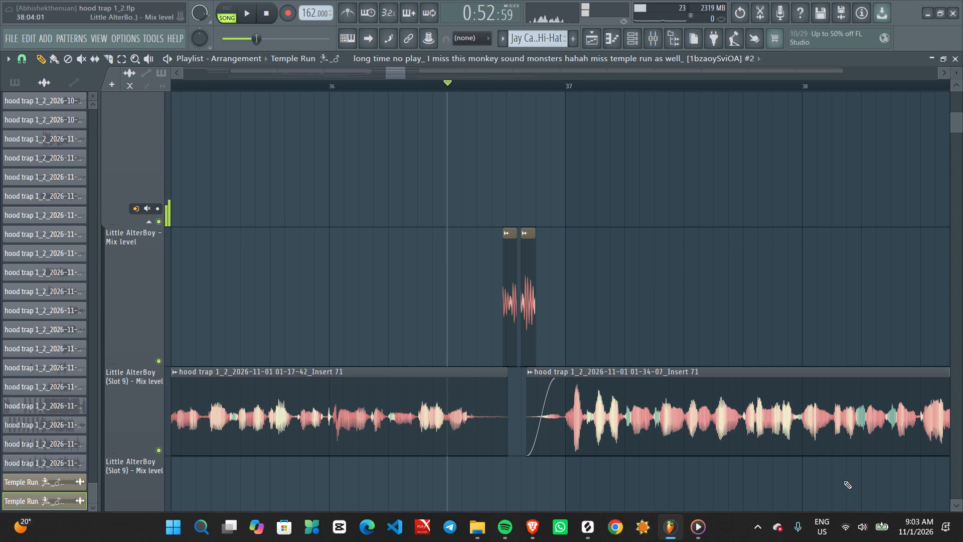
ctrl+scroll(588, 301, up, 7)
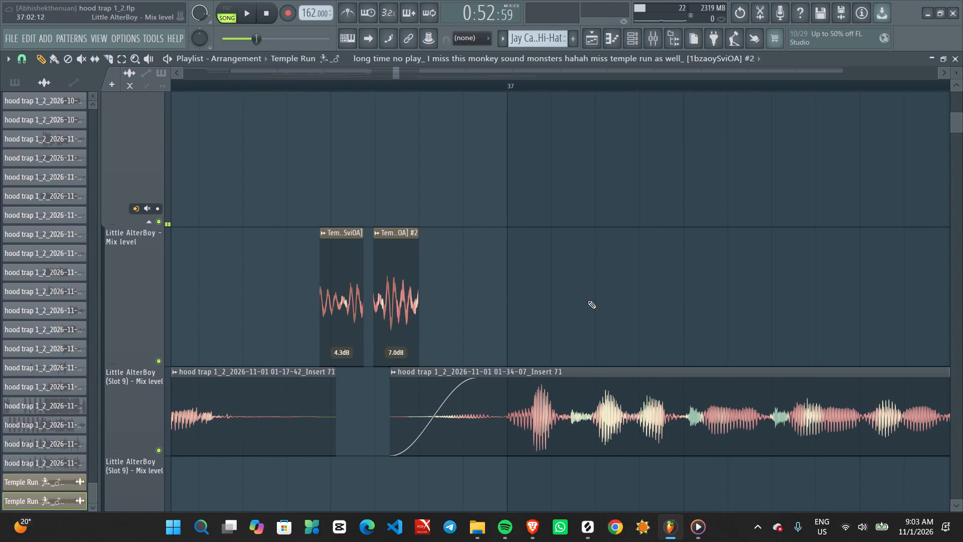
key(space)
key(space)
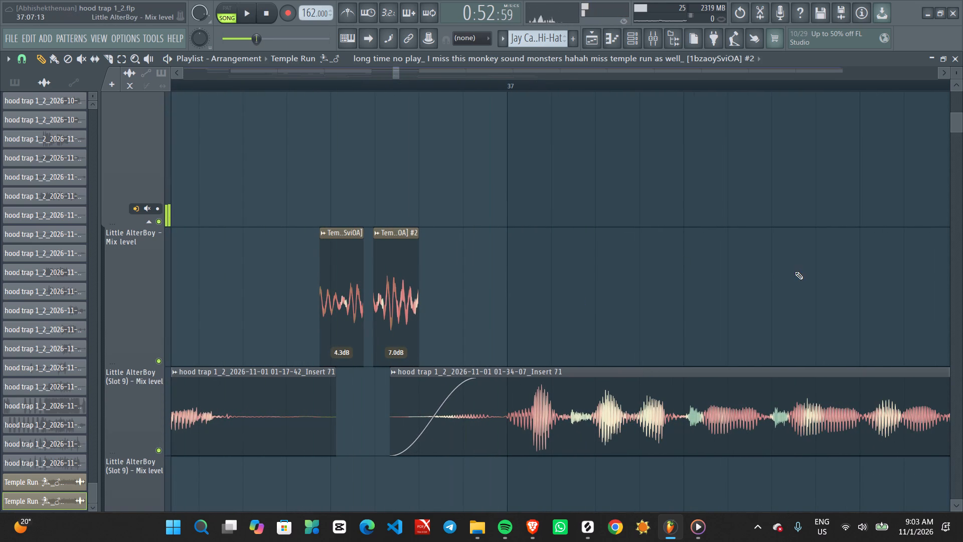
key(space)
key(space)
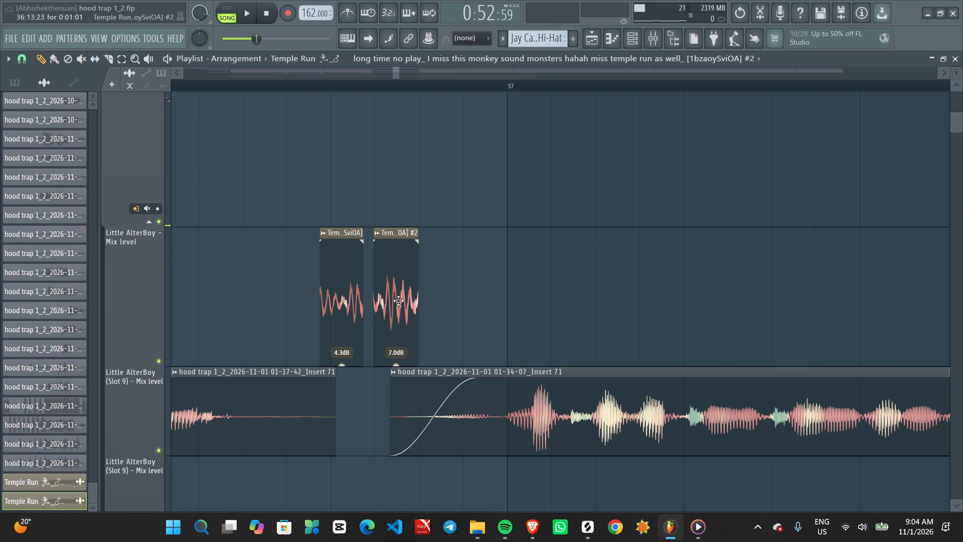
Nudge the second Temple Run hit later in small moves to 36:14:10, auditioning its timing against the vocal entry.
alt+drag(398, 301, 403, 304)
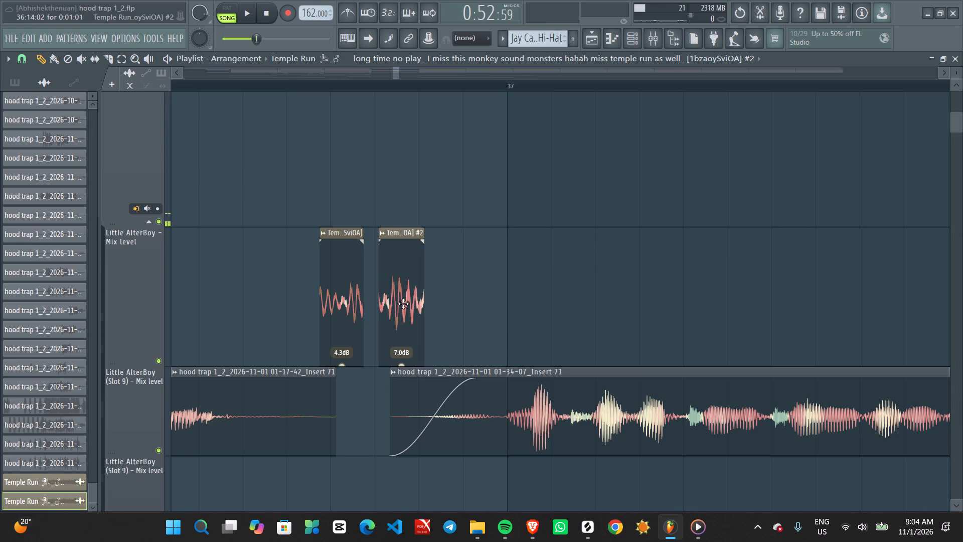
alt+drag(403, 304, 404, 304)
key(space)
key(space)
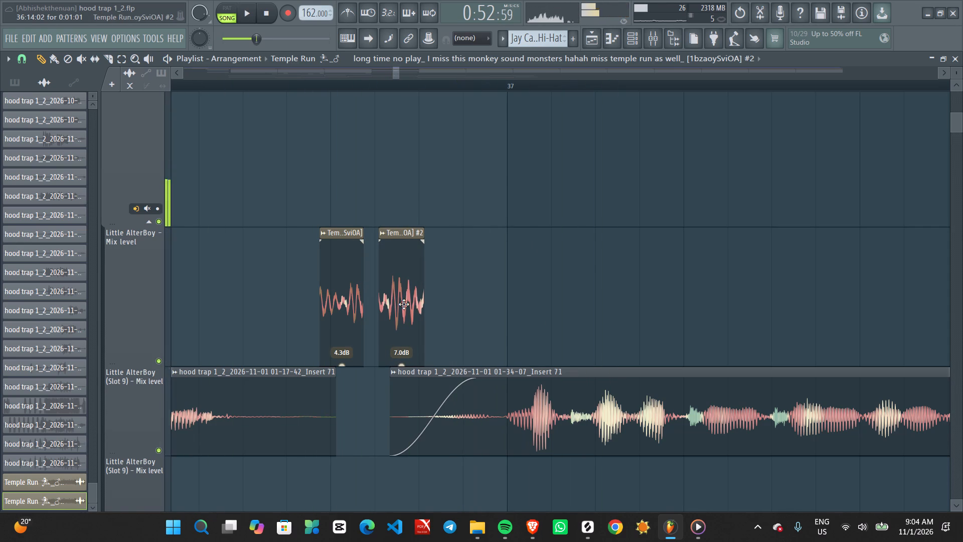
alt+click(404, 304)
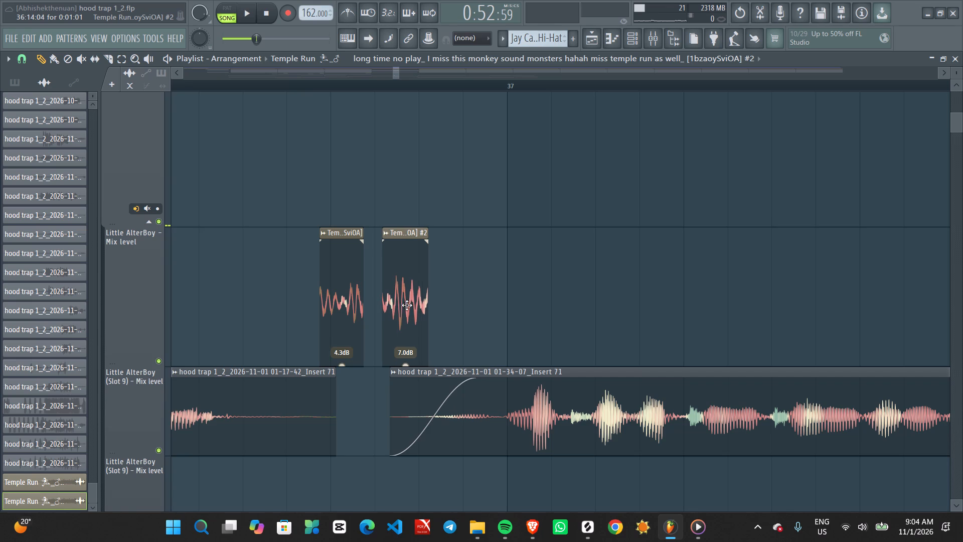
key(space)
key(space)
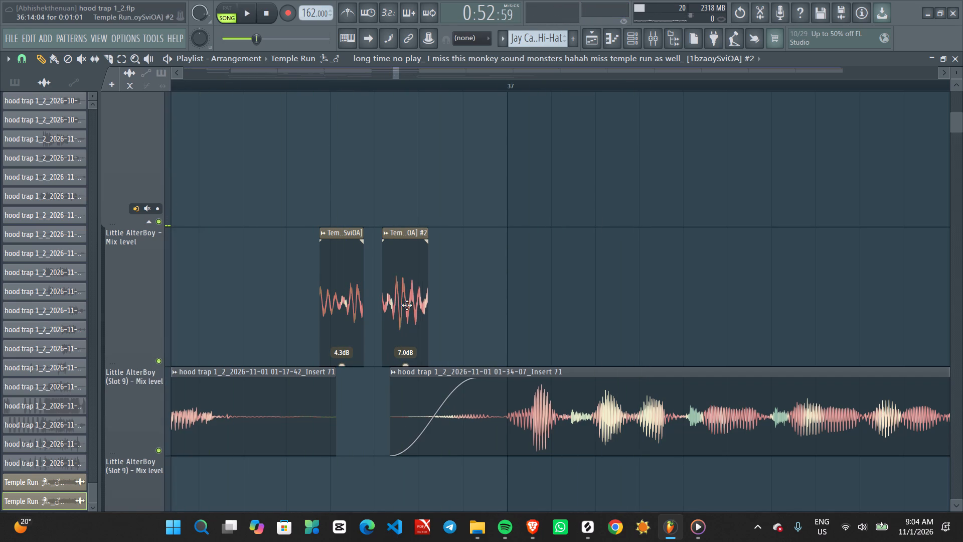
alt+click(407, 305)
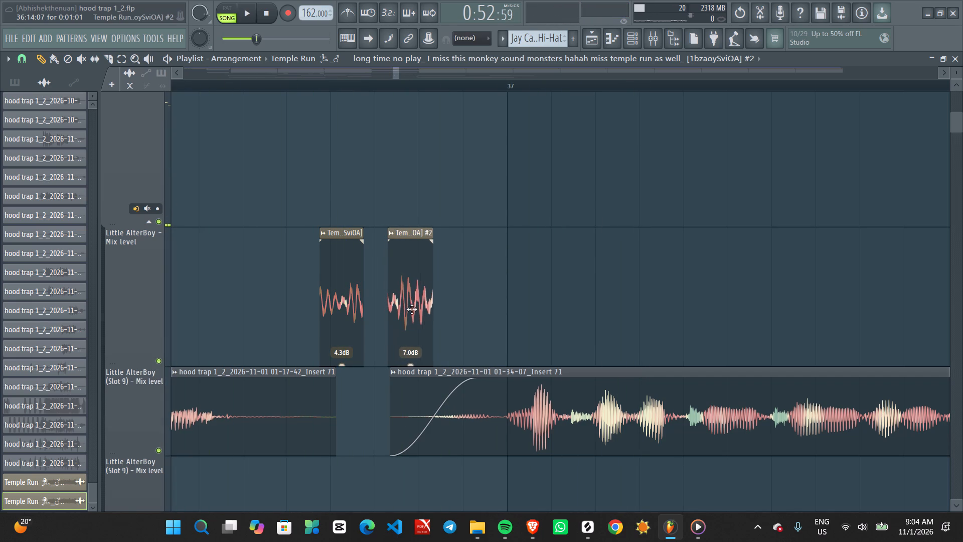
key(space)
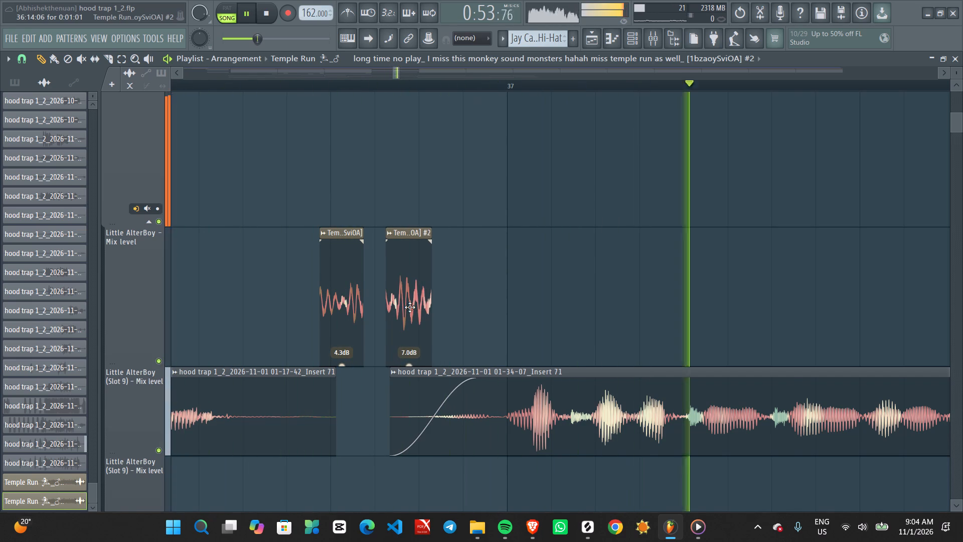
key(space)
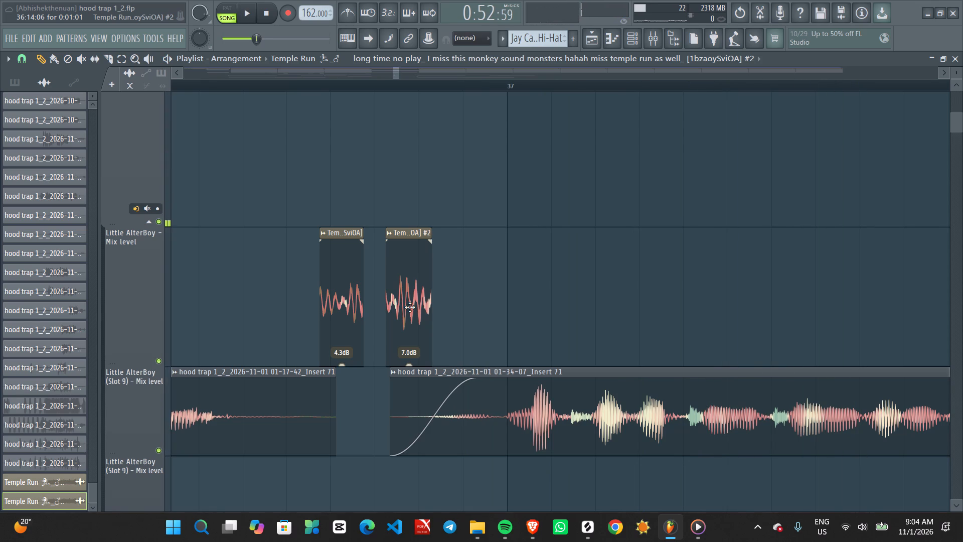
alt+drag(420, 309, 429, 314)
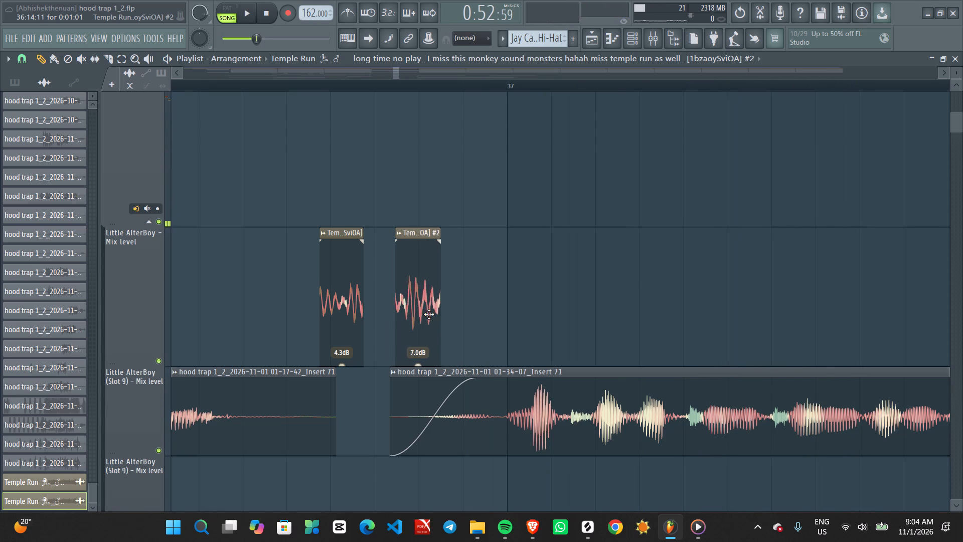
alt+drag(429, 314, 426, 310)
key(space)
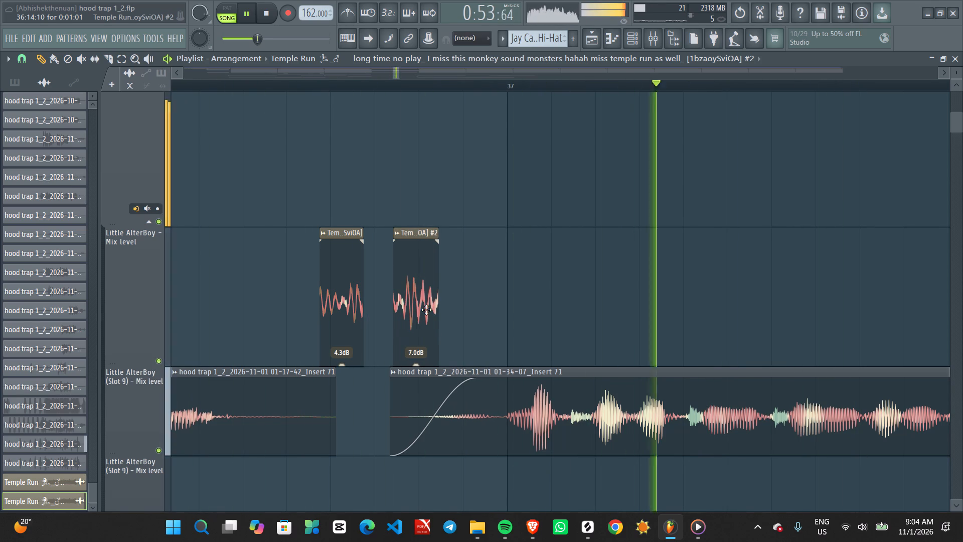
key(space)
key(space)
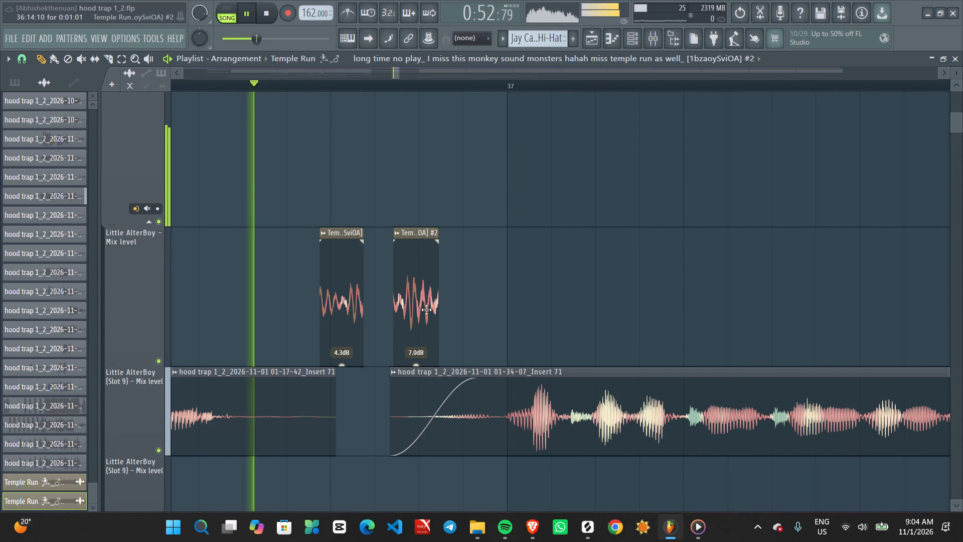
key(space)
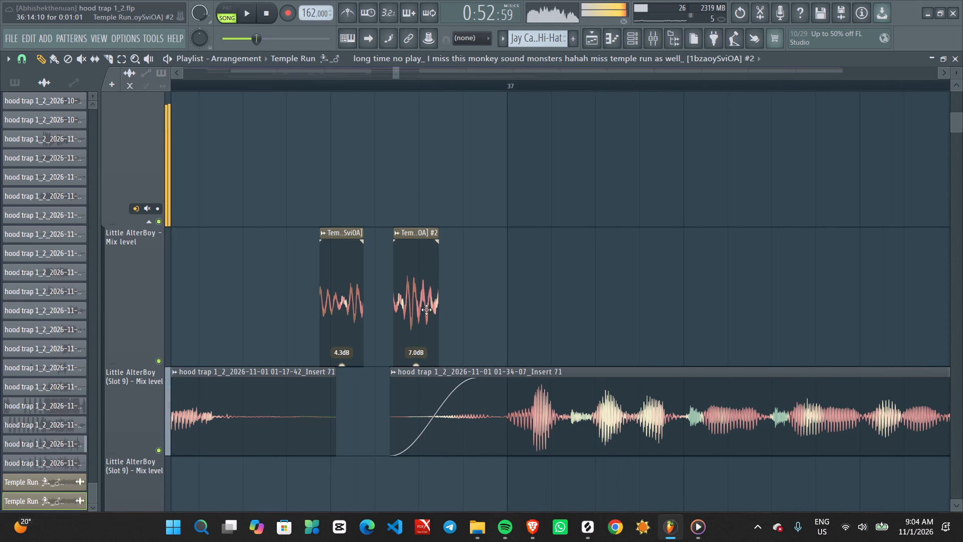
key(space)
key(space)
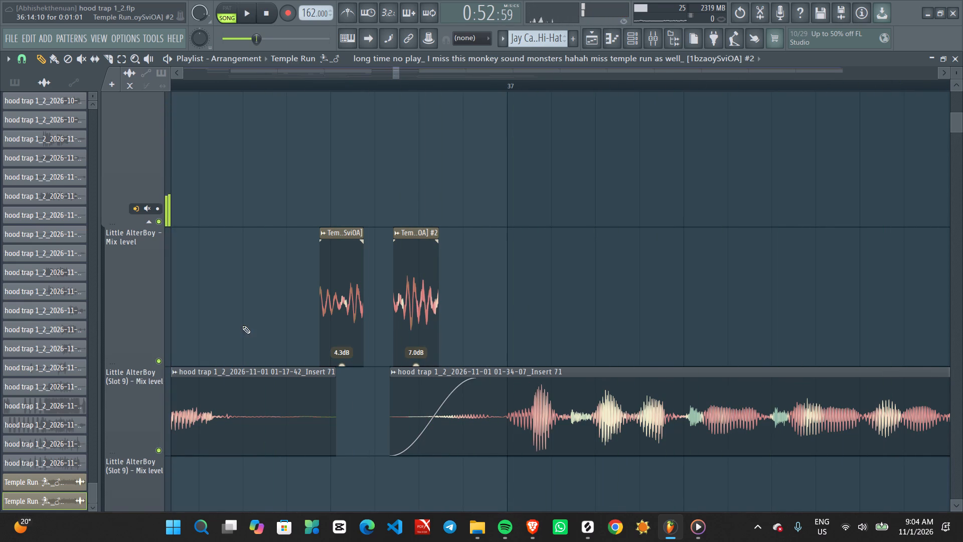
Duplicate both Temple Run hits into bar 37 with the copied second hit starting at 37:06:10, and audition the passage.
ctrl+drag(270, 298, 481, 310)
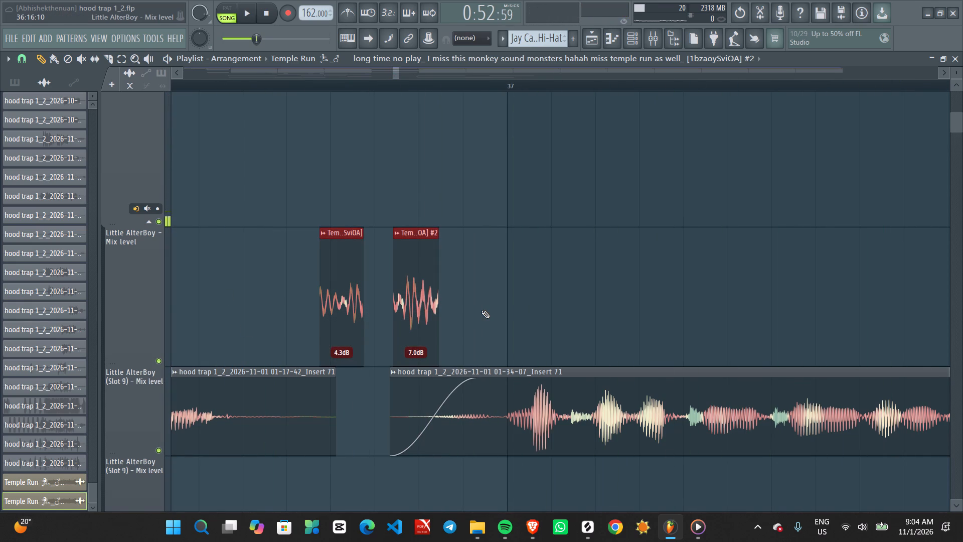
shift+click(481, 310)
key(ctrl+z)
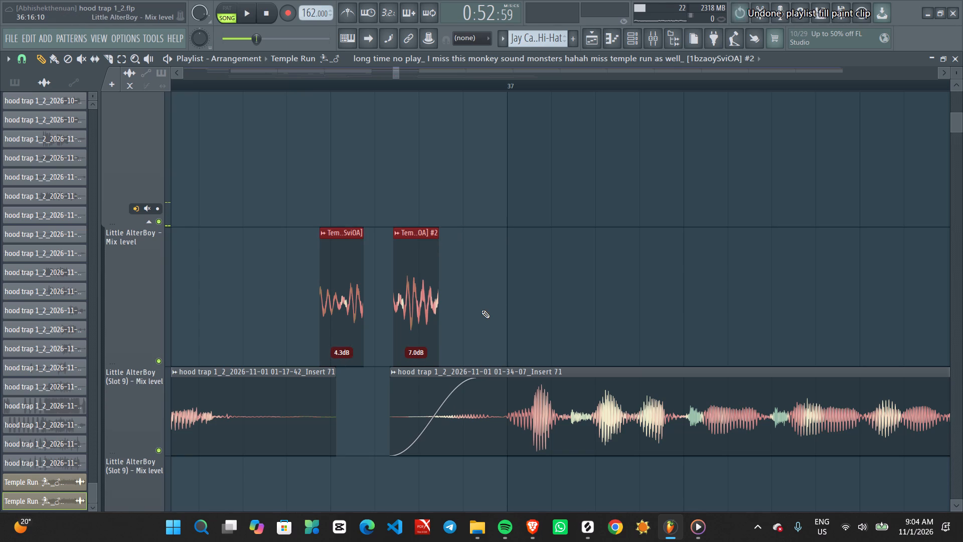
shift+drag(425, 298, 548, 298)
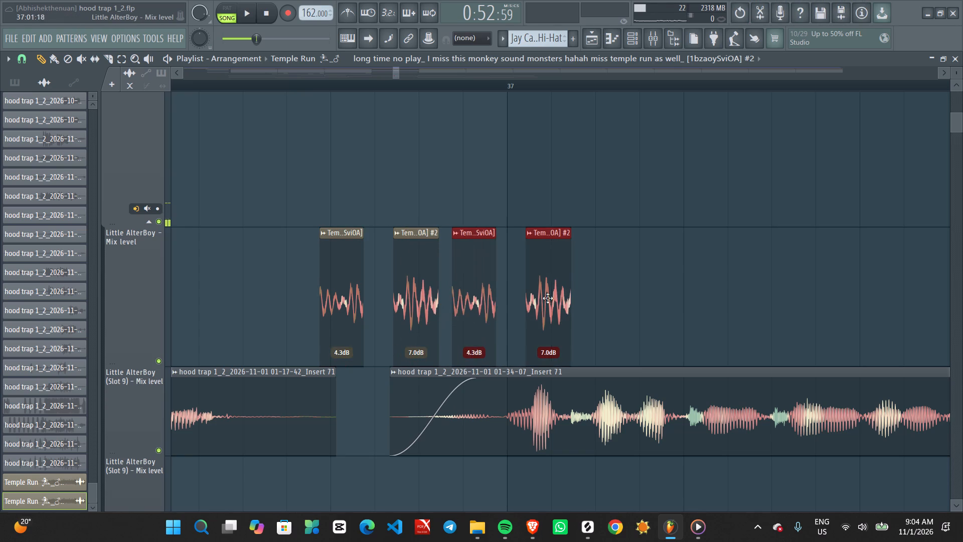
shift+drag(548, 298, 784, 290)
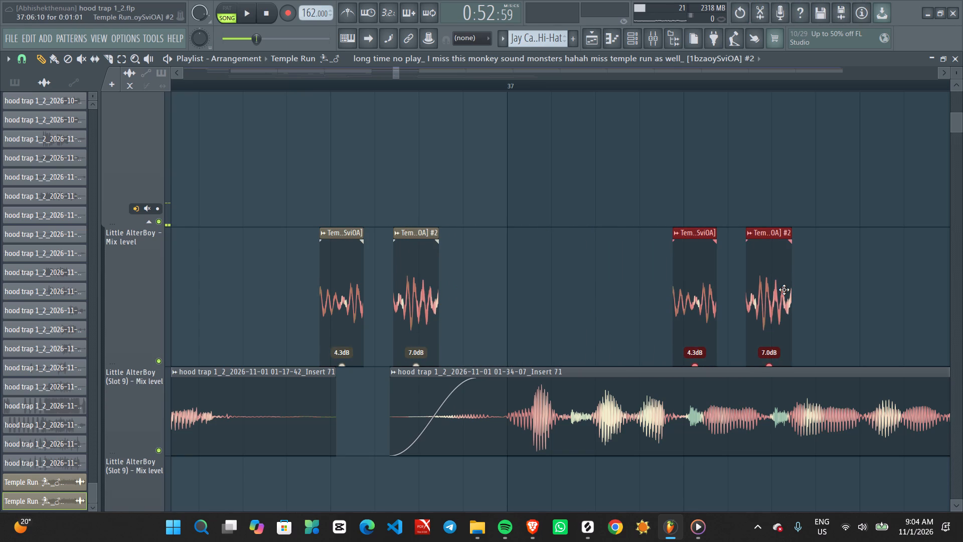
key(space)
key(space)
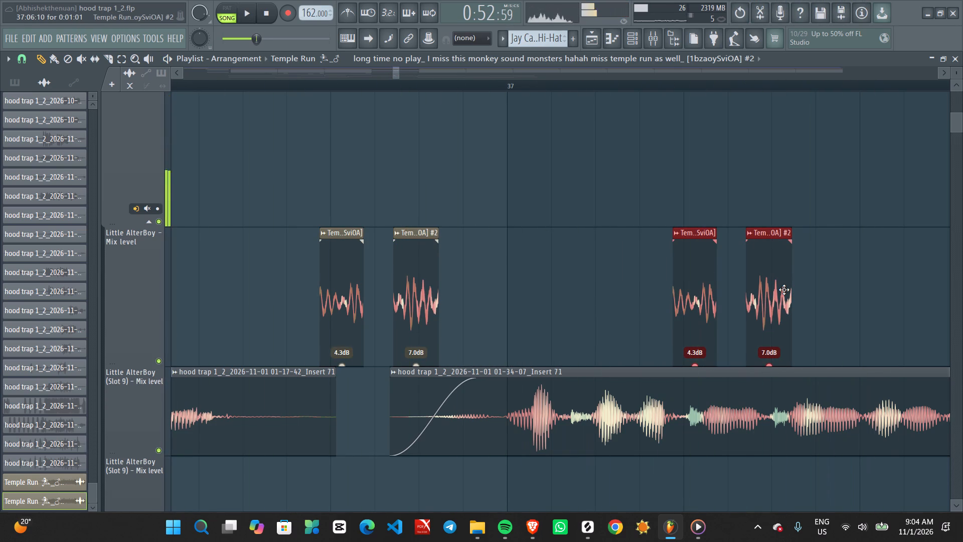
Shift the copied pair of Temple Run hits later so its second hit starts at 37:07:10, and play it back.
scroll(809, 400, right, 1)
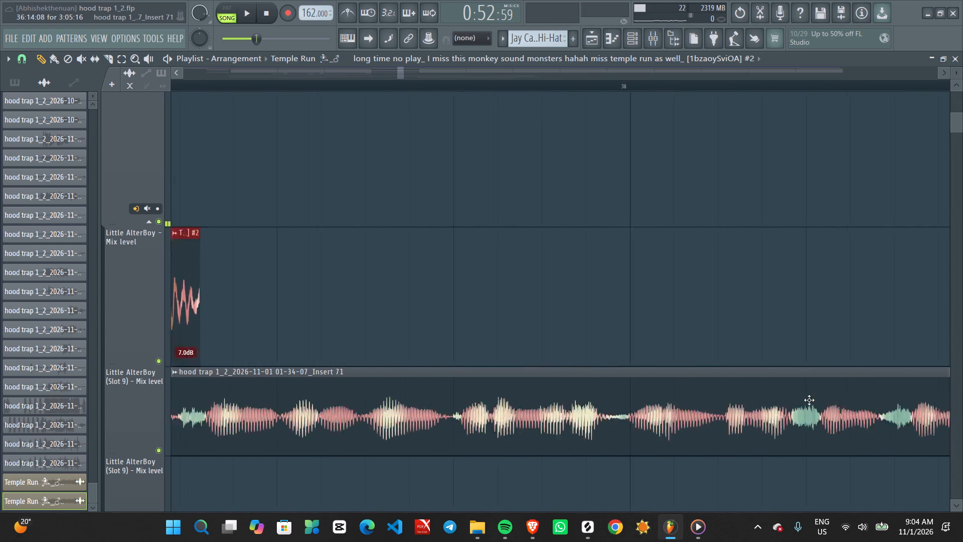
scroll(809, 400, right, 1)
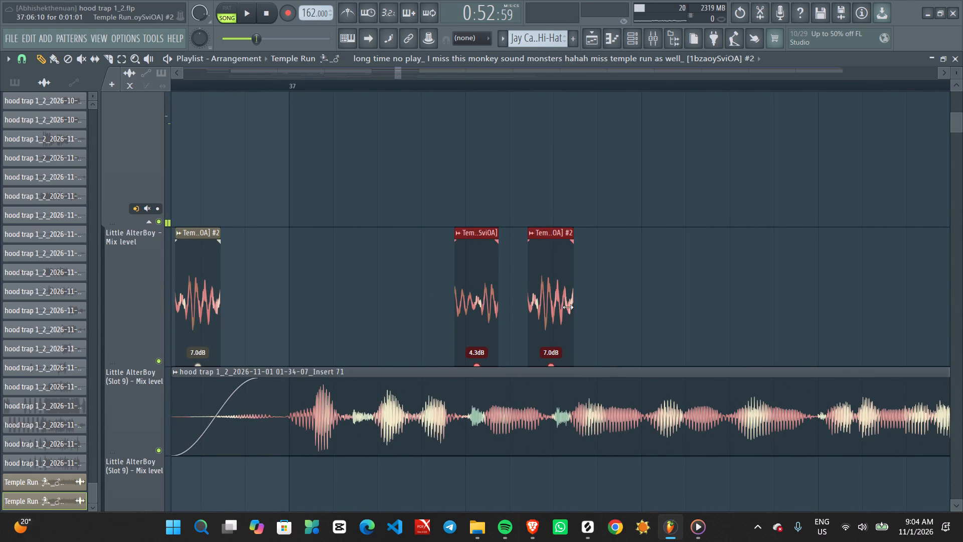
drag(563, 298, 567, 299)
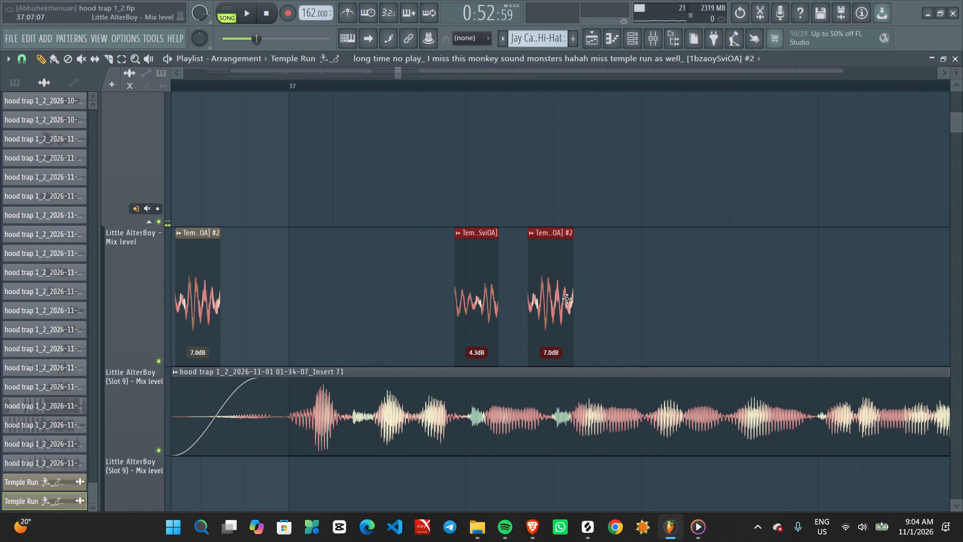
drag(567, 299, 598, 303)
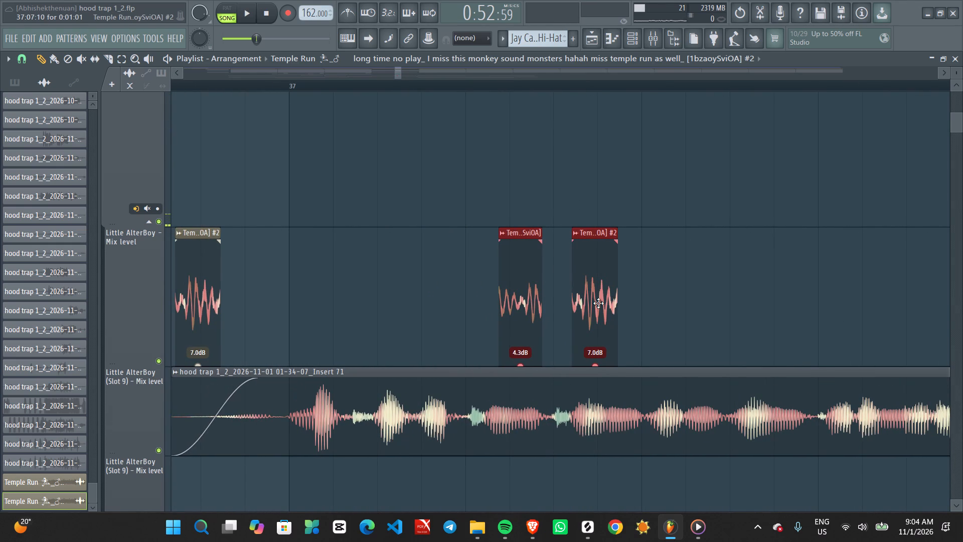
key(space)
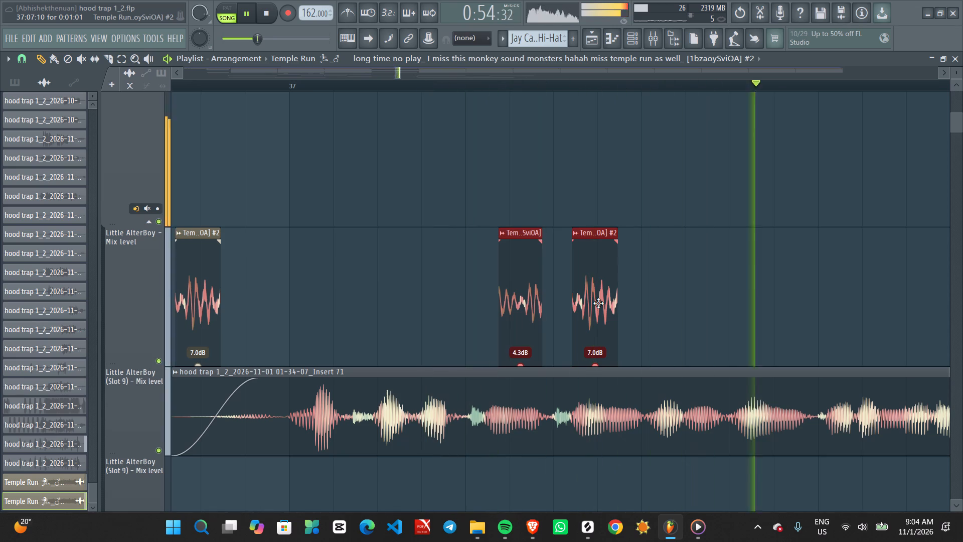
Play back bar 37 several times to judge the timing of the copied Temple Run hits against the vocal.
key(space)
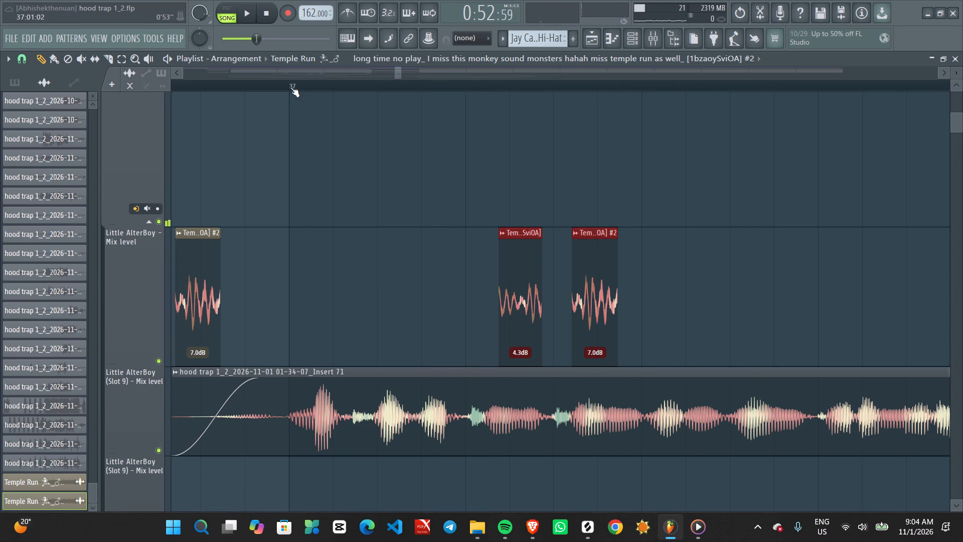
key(space)
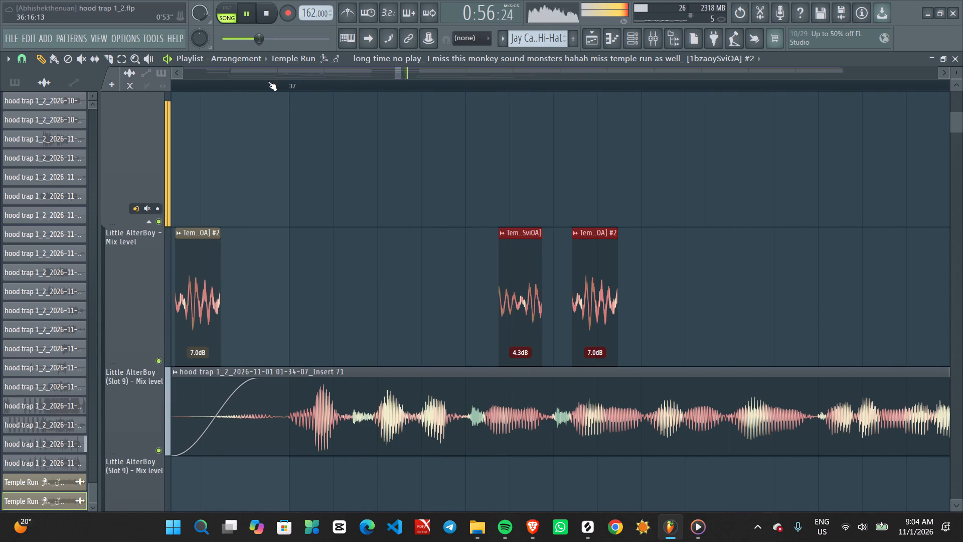
click(268, 81)
key(space)
key(space)
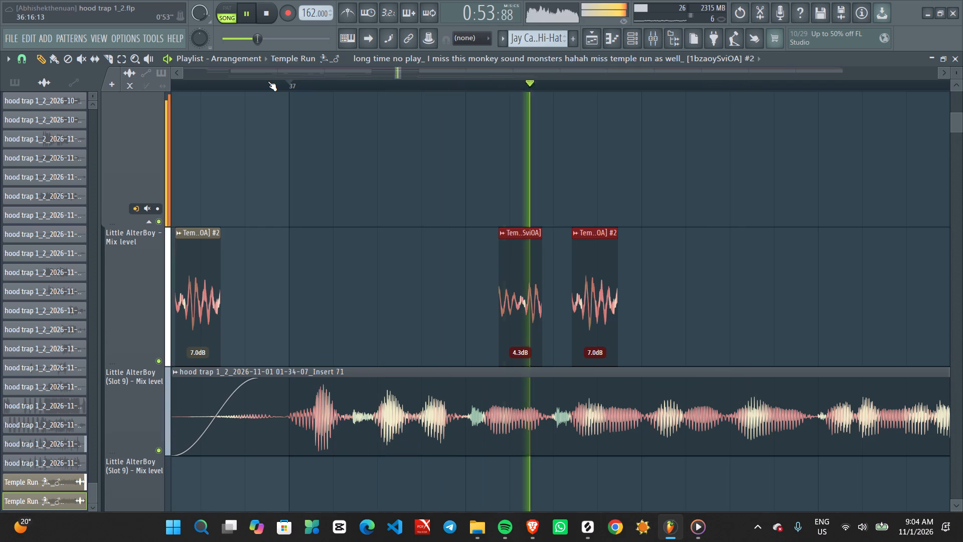
key(space)
key(space)
key(space)
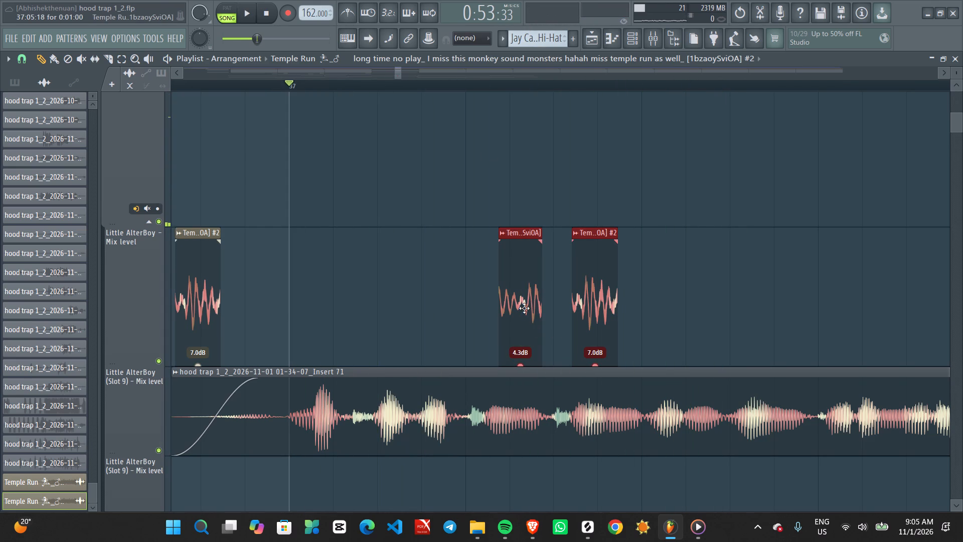
Nudge the Temple Run hit pair in bar 37 earlier so its second hit starts at 37:07:01.
alt+drag(524, 308, 509, 308)
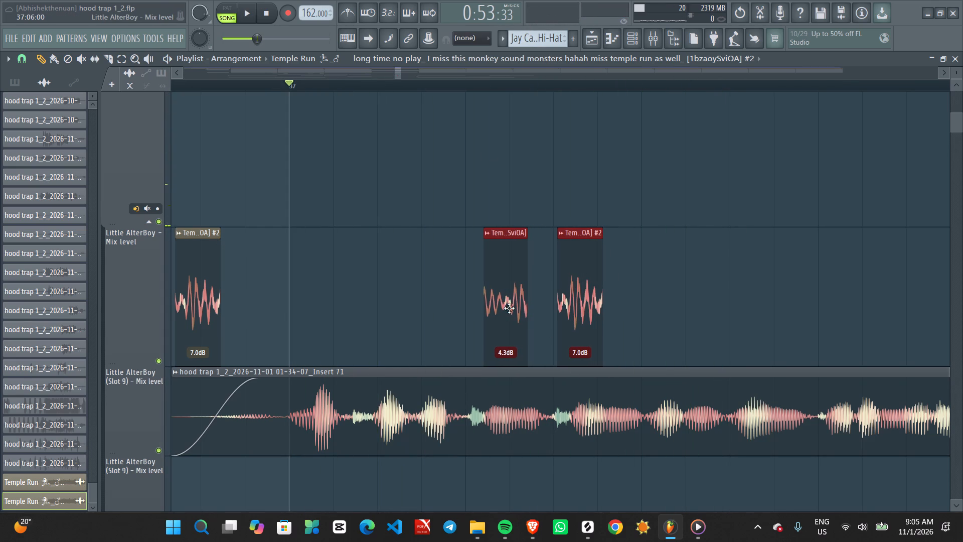
alt+drag(509, 308, 504, 310)
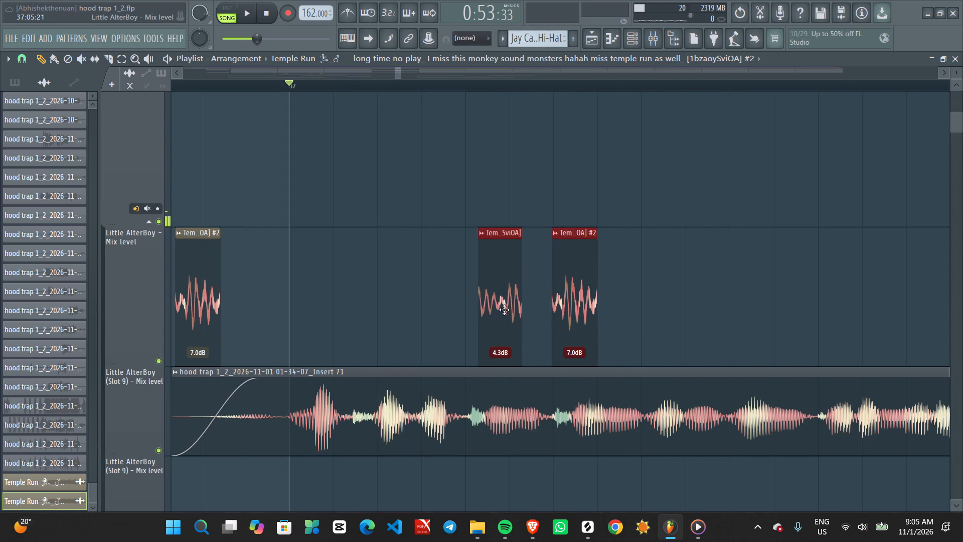
alt+drag(504, 310, 510, 306)
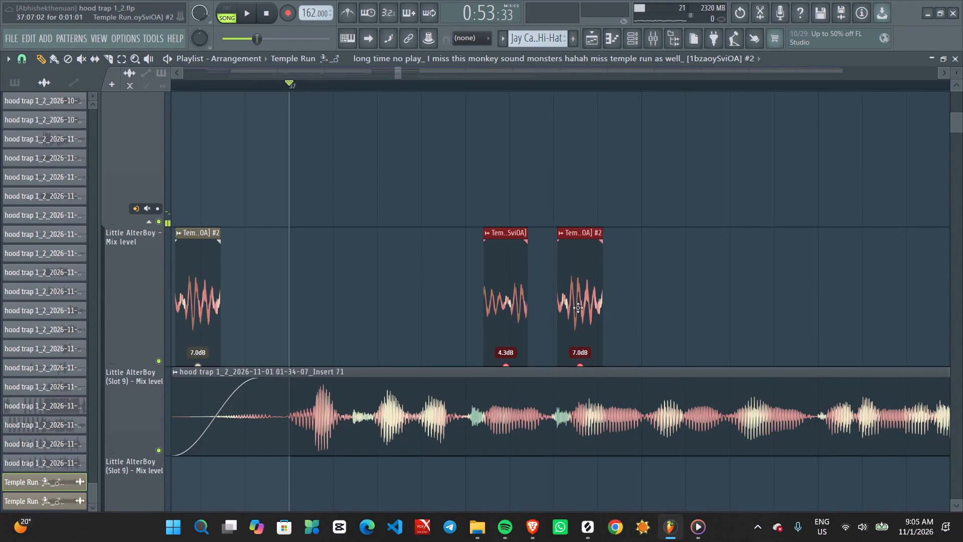
alt+click(578, 306)
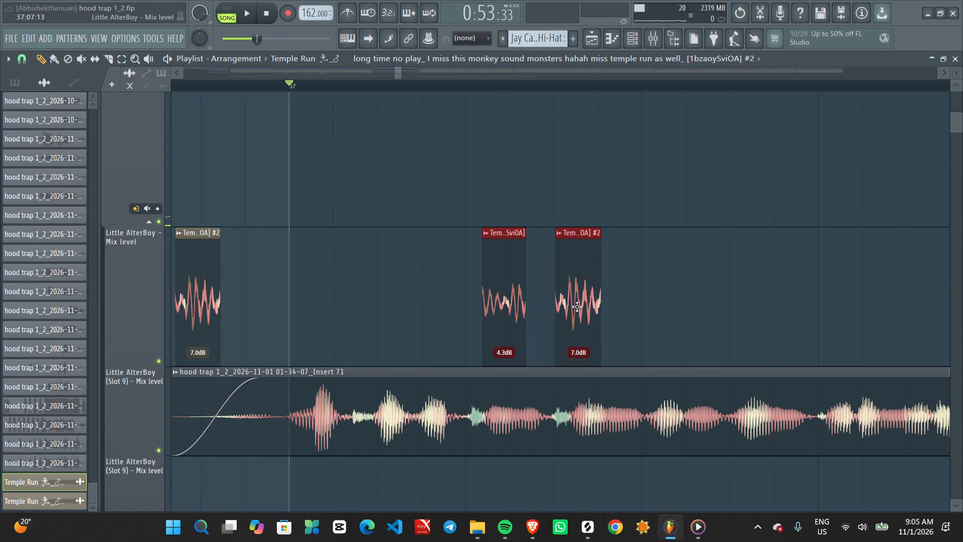
Move only the second Temple Run hit in bar 37 later to 37:07:14 and audition it from bar 37.
ctrl+click(577, 305)
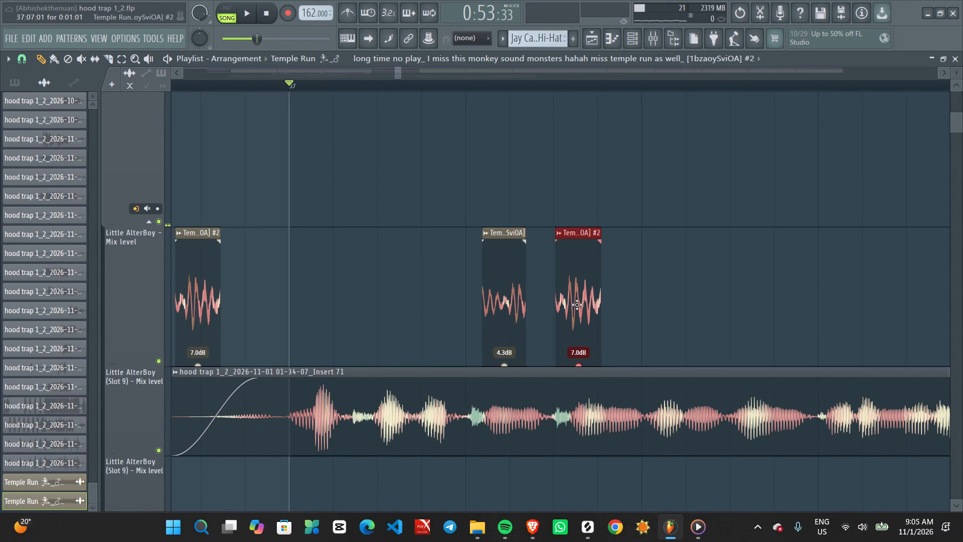
alt+drag(577, 305, 585, 307)
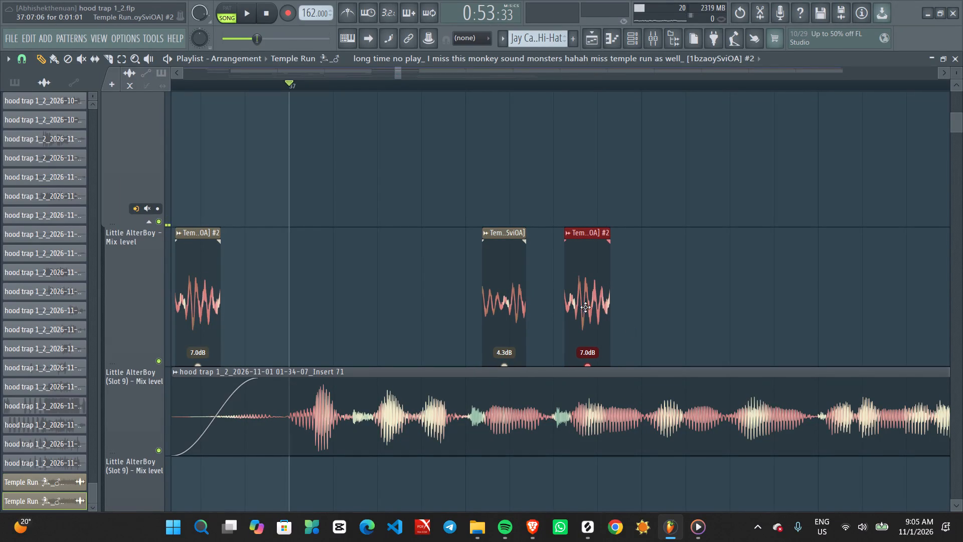
alt+drag(585, 307, 600, 313)
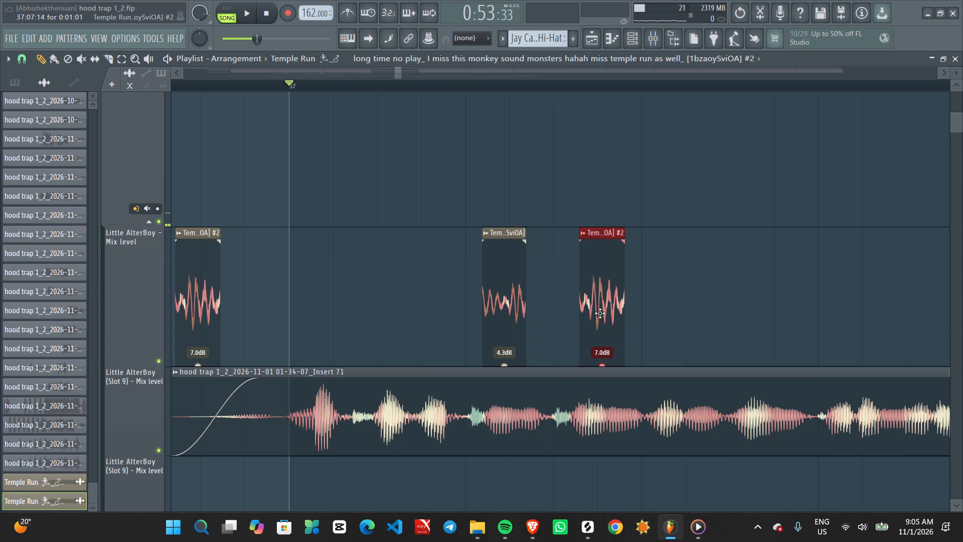
key(space)
key(space)
key(space)
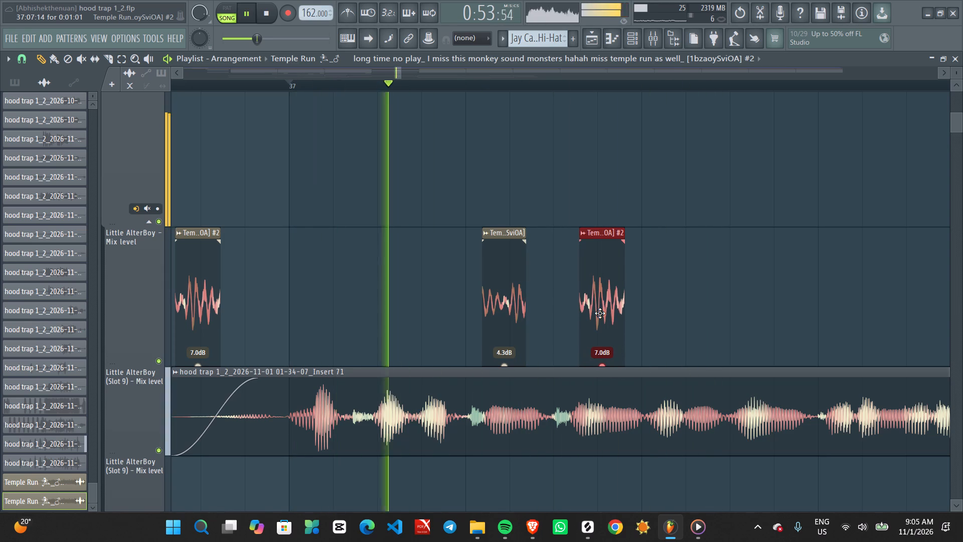
key(space)
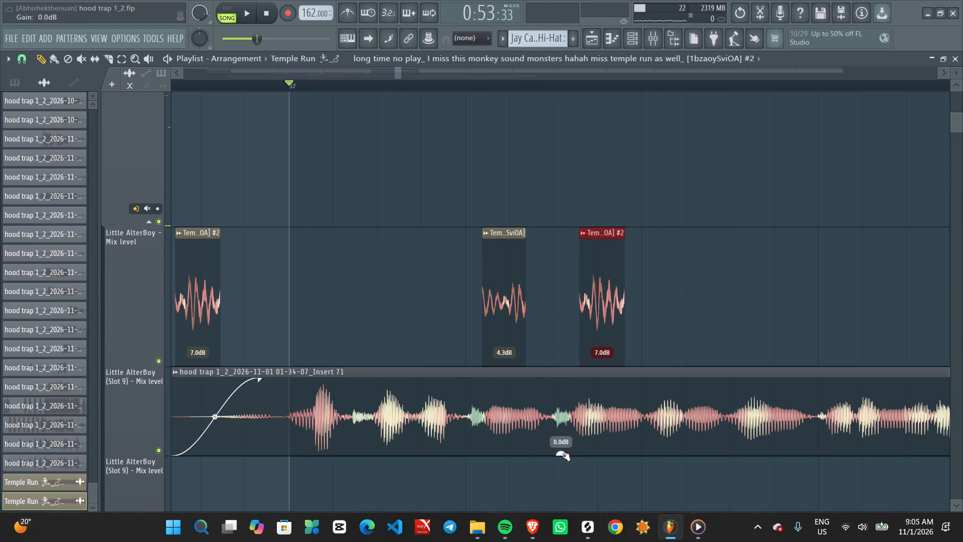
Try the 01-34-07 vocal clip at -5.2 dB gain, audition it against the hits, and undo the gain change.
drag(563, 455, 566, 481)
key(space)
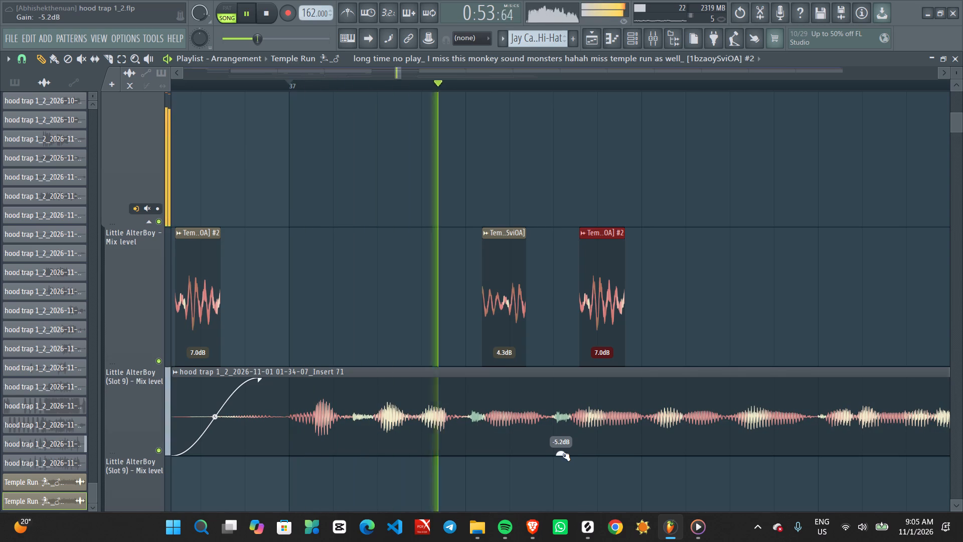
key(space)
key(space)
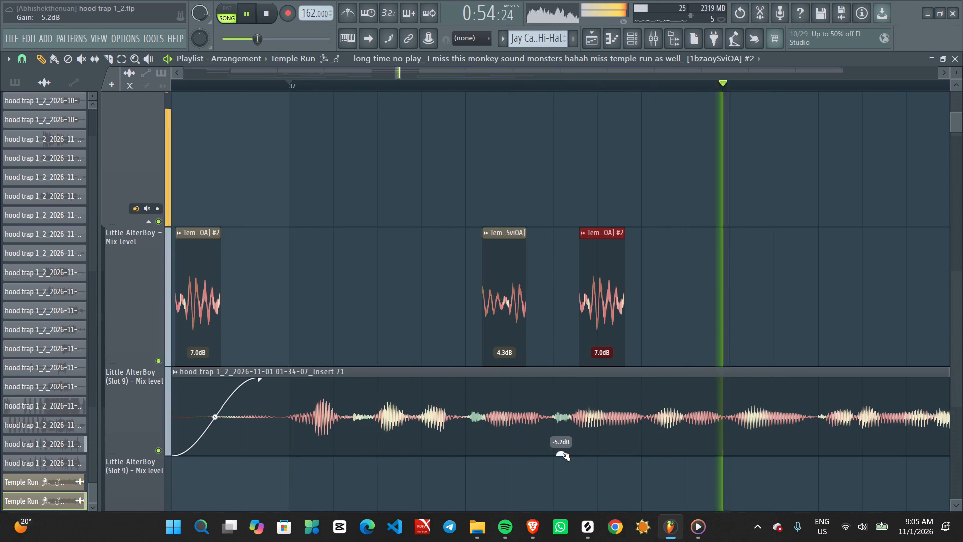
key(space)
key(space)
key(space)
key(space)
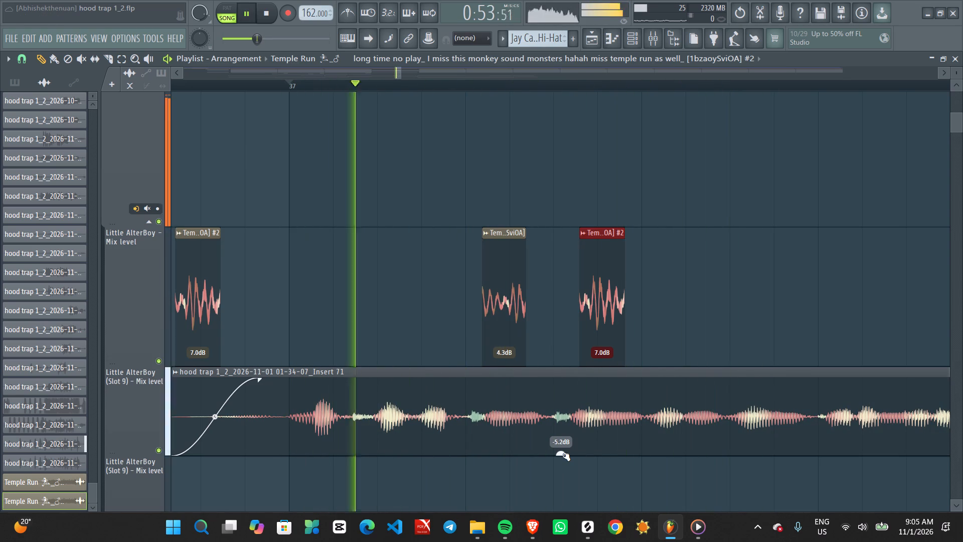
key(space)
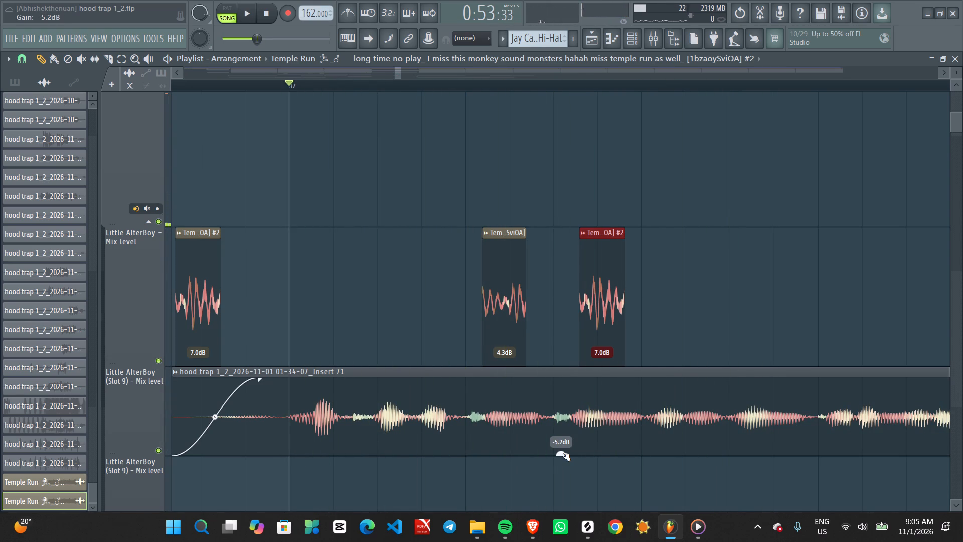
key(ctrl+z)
Delete the older pair of Temple Run hits just before bar 37.
ctrl+scroll(386, 323, down, 2)
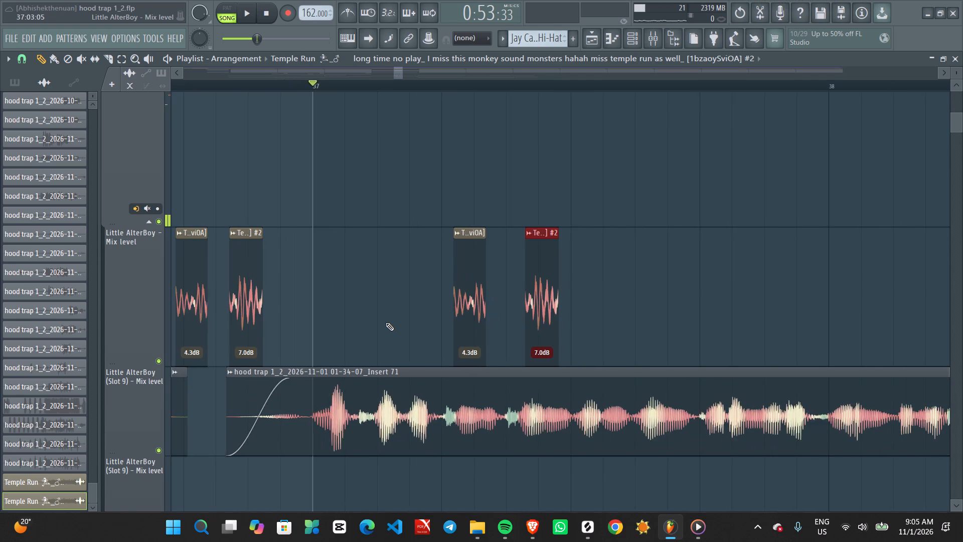
ctrl+scroll(386, 323, down, 5)
ctrl+drag(395, 298, 500, 309)
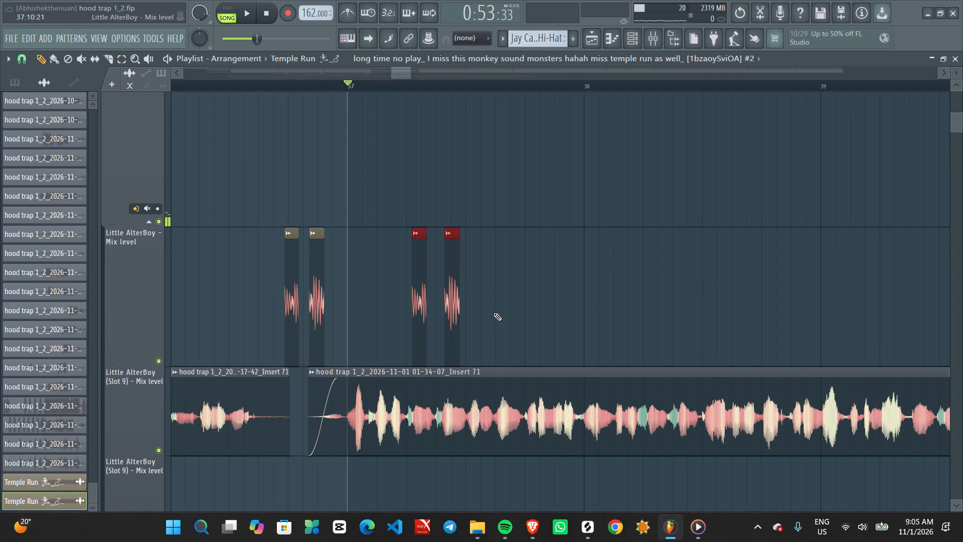
ctrl+drag(344, 313, 279, 309)
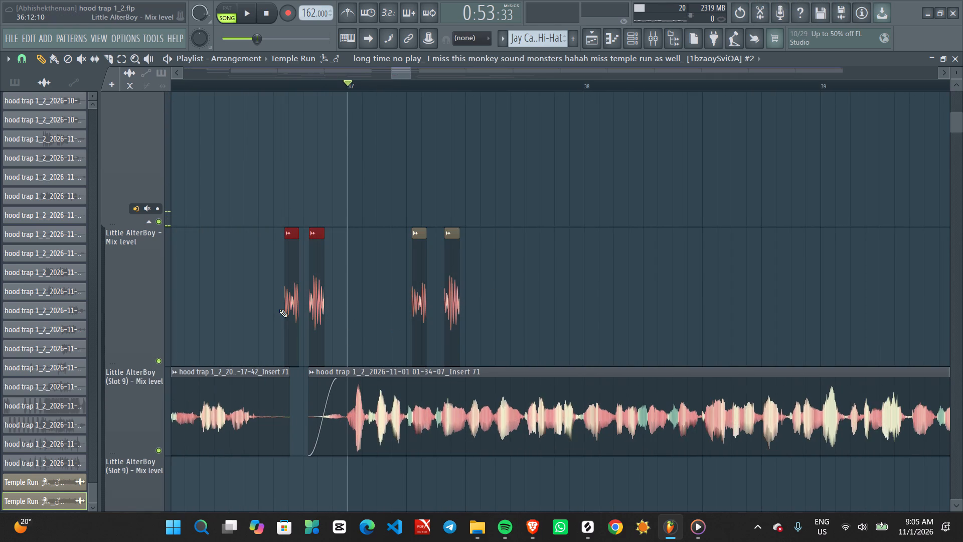
key(BackSpace)
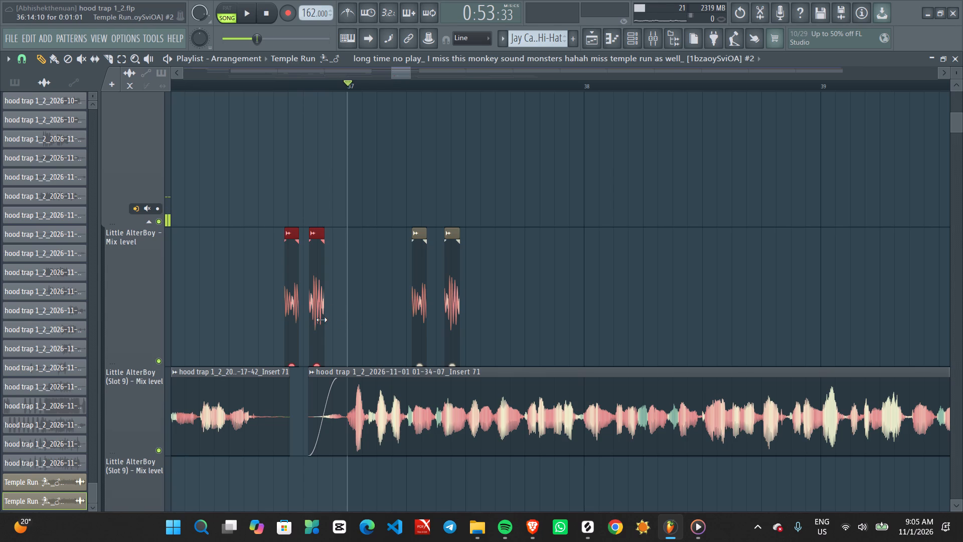
right_click(322, 320)
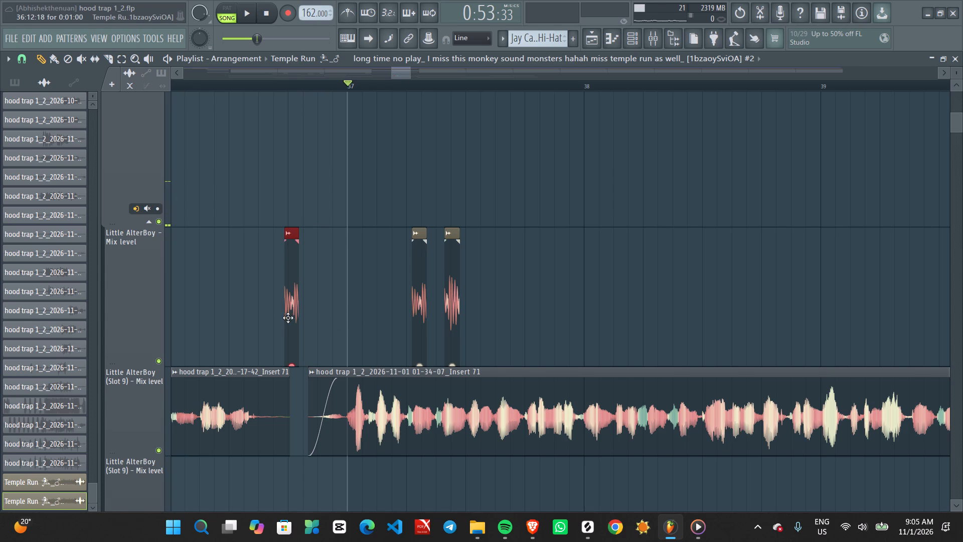
right_click(290, 319)
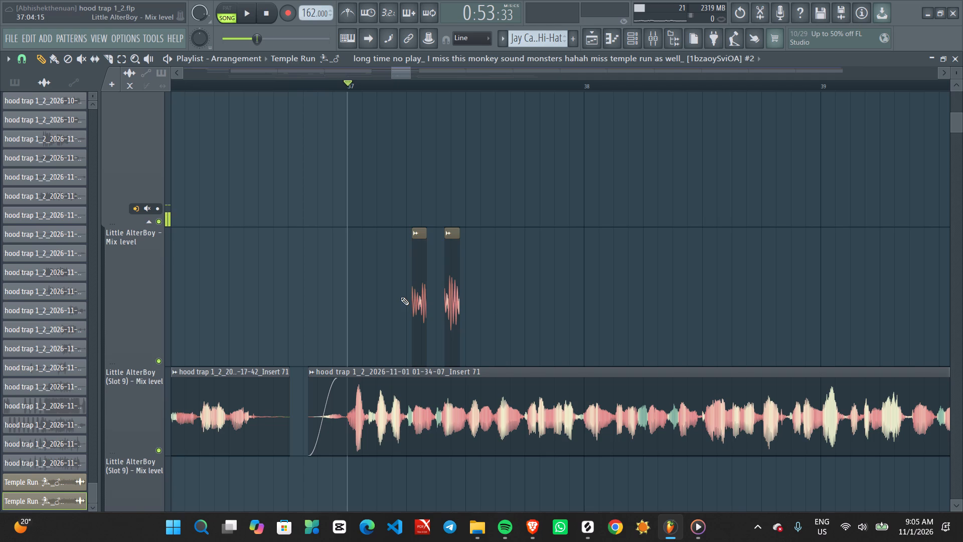
Duplicate the bar 37 Temple Run pair into the gap before bar 37, starting at 36:13:09, and audition both pairs.
ctrl+drag(401, 297, 477, 303)
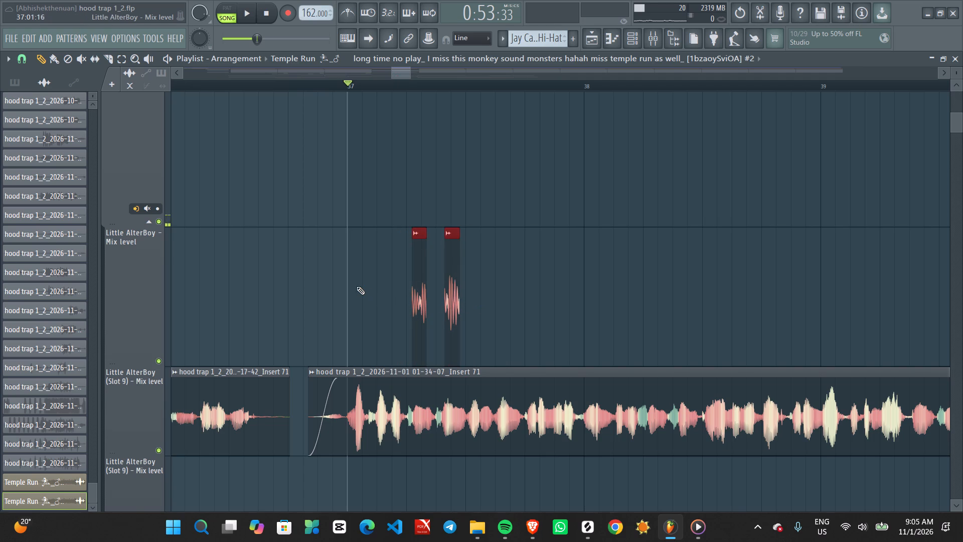
shift+drag(419, 303, 401, 303)
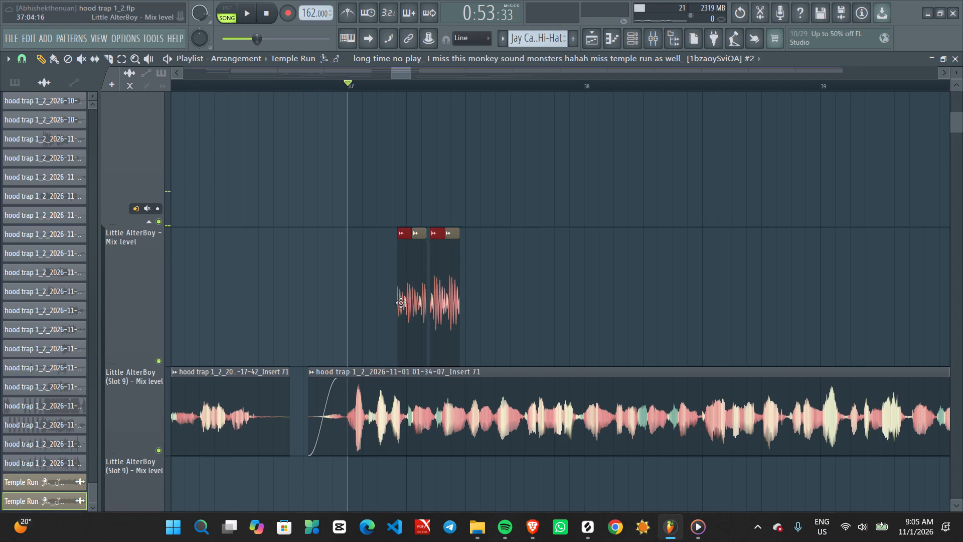
shift+drag(401, 303, 303, 306)
ctrl+scroll(303, 306, up, 8)
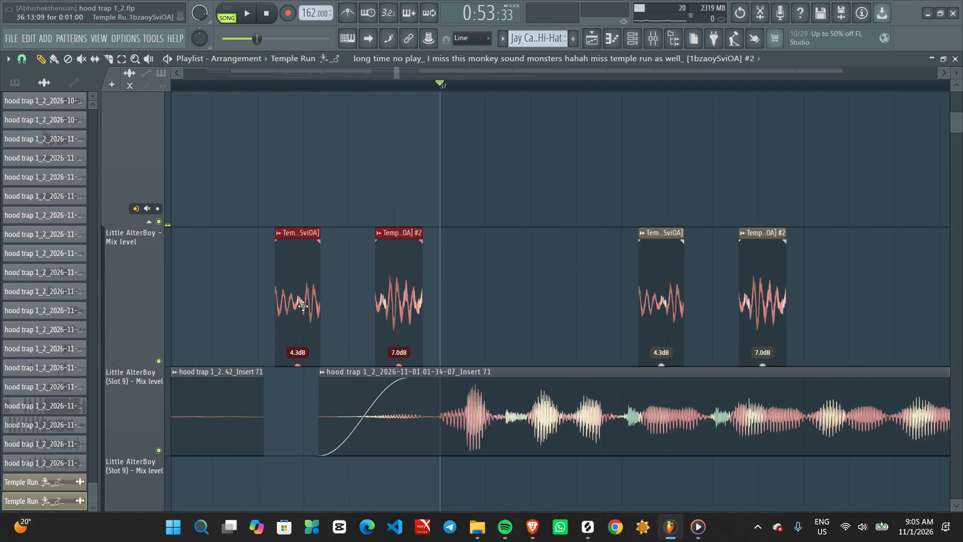
ctrl+scroll(303, 306, up, 2)
key(space)
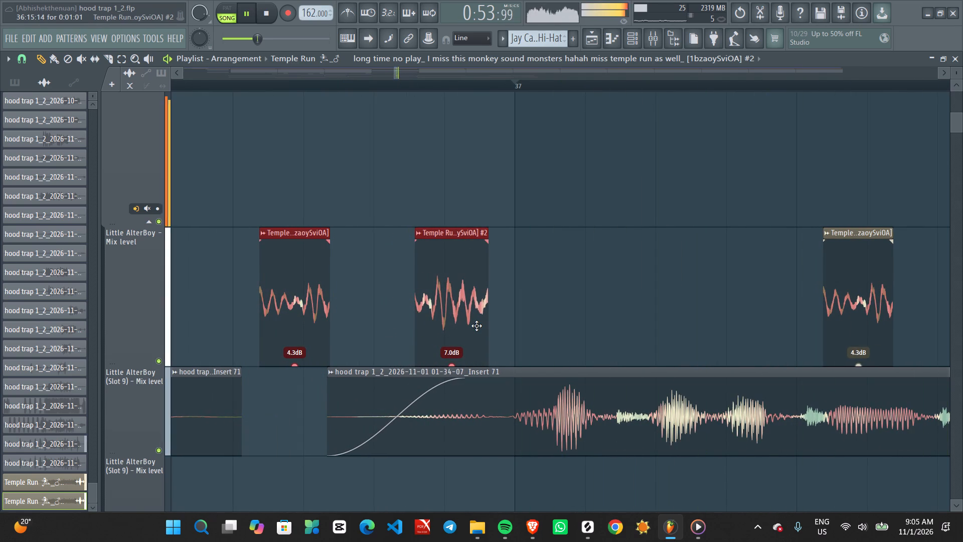
key(space)
ctrl+scroll(546, 338, down, 5)
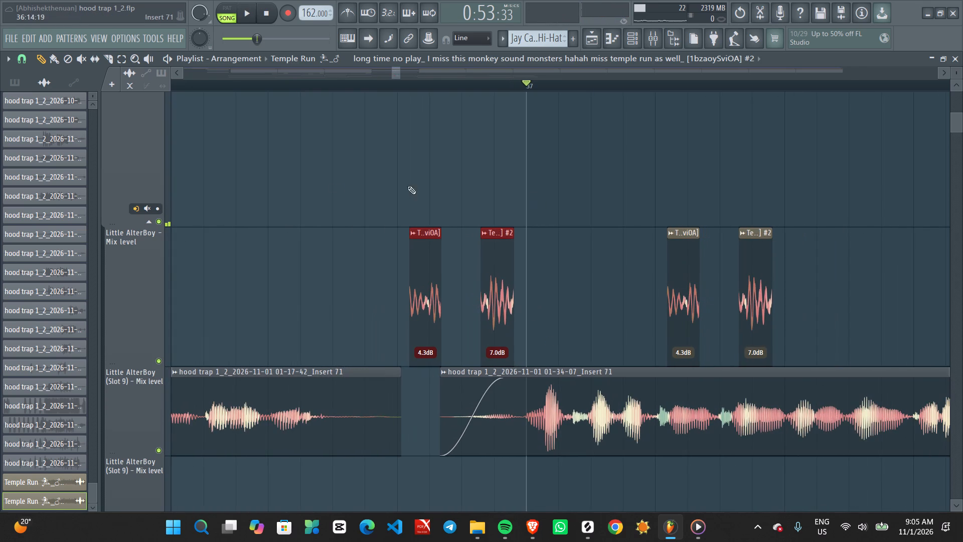
click(265, 85)
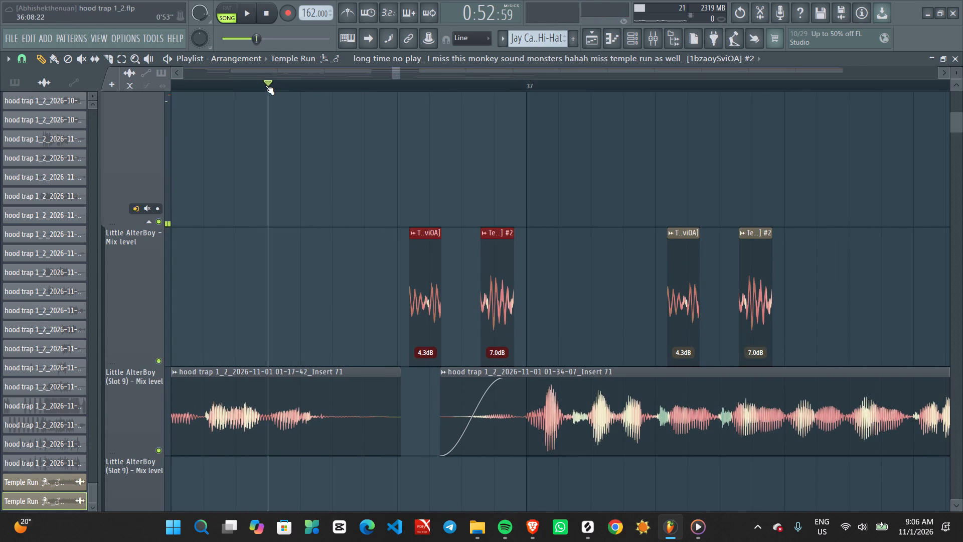
key(space)
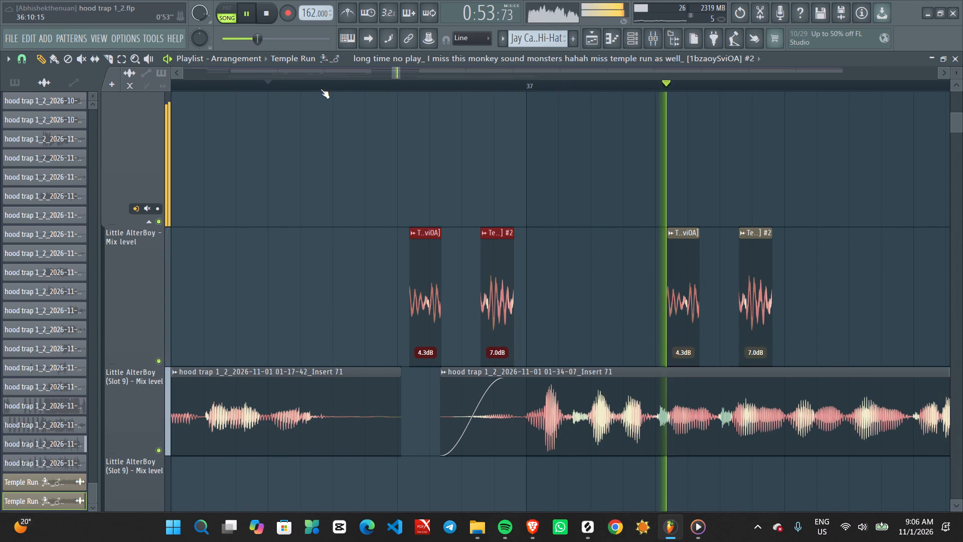
key(space)
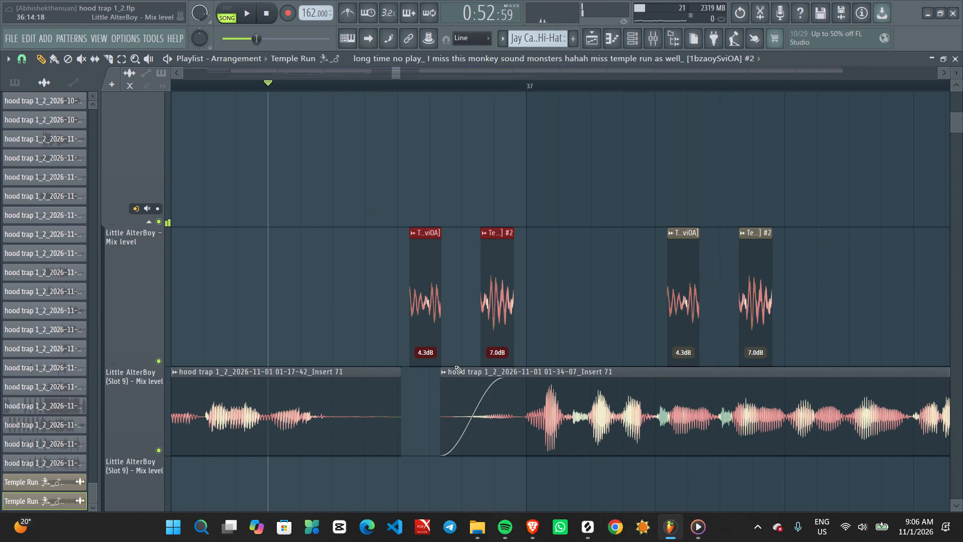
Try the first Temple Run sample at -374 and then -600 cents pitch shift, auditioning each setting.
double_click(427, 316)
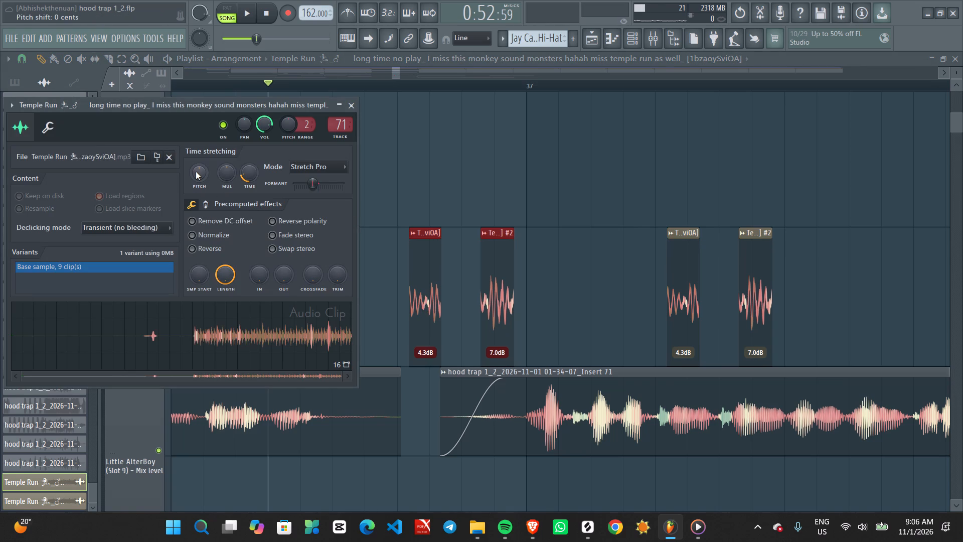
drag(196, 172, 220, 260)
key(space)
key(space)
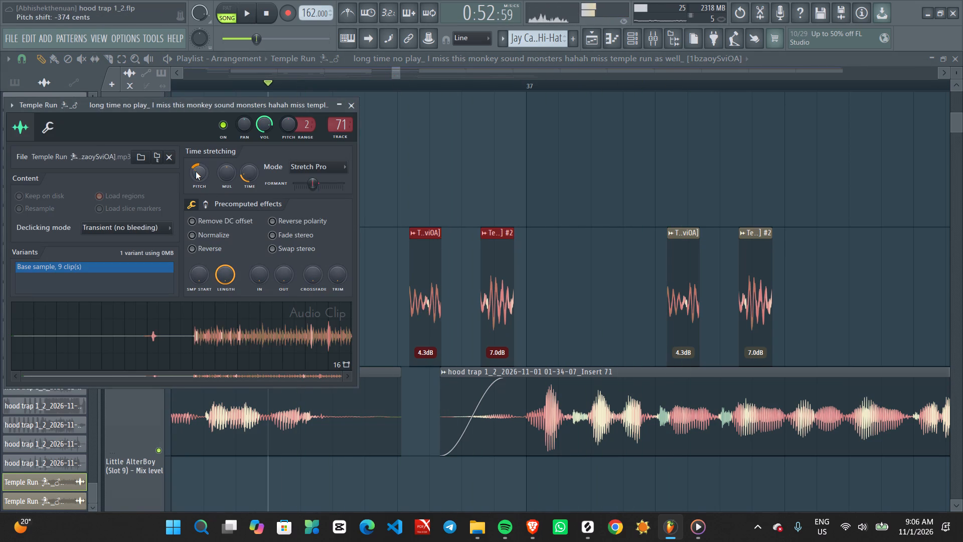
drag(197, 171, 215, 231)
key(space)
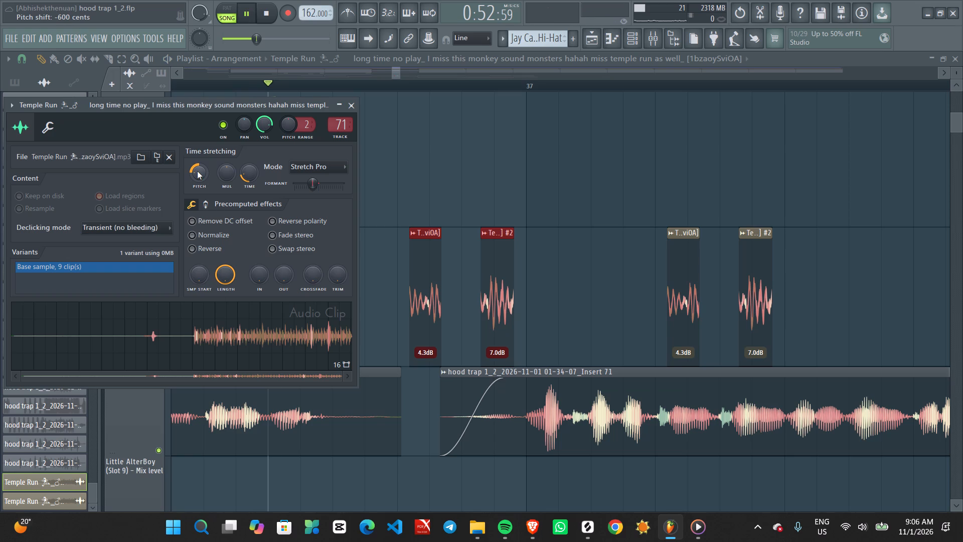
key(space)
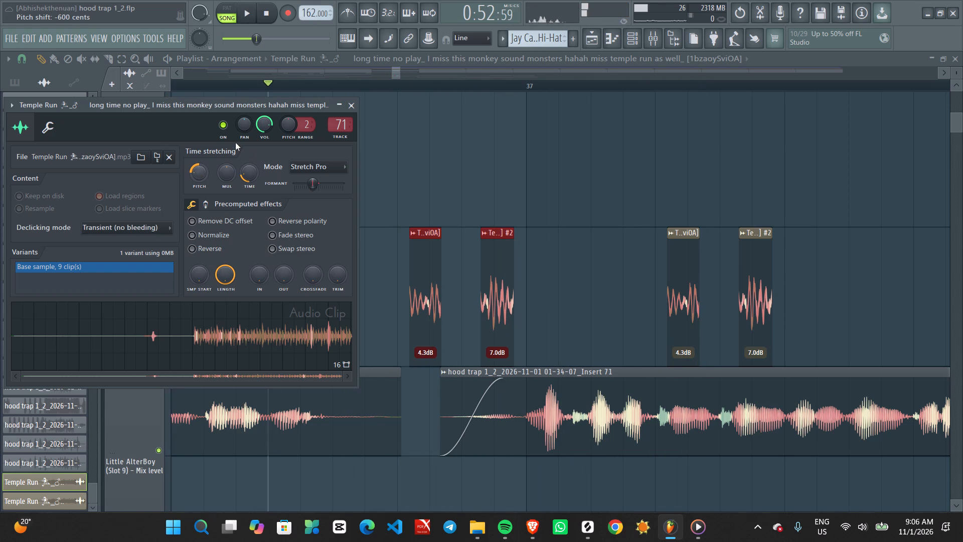
Raise the pitch of Temple Run sample #2 to +1100 cents, auditioning at +200, +800 and +1100 cents.
double_click(505, 312)
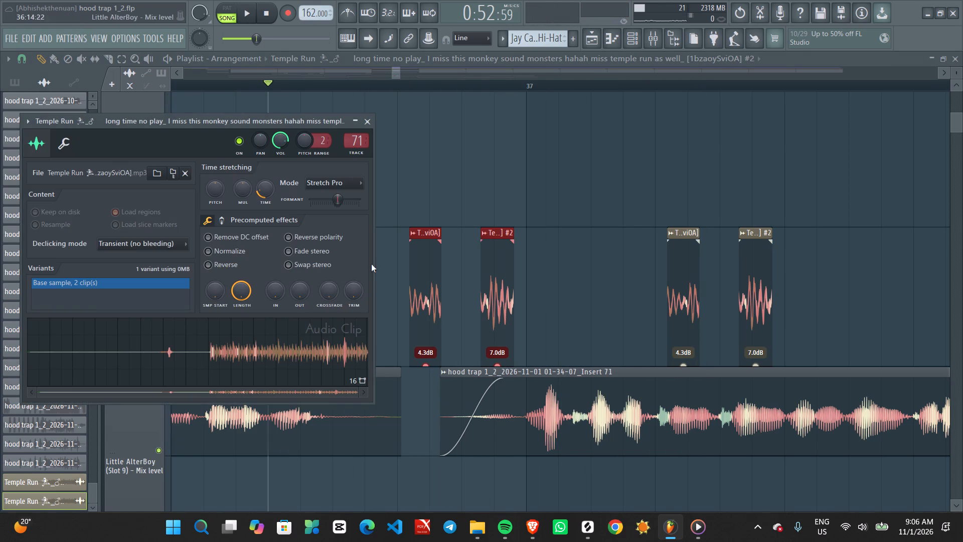
drag(214, 191, 224, 140)
key(space)
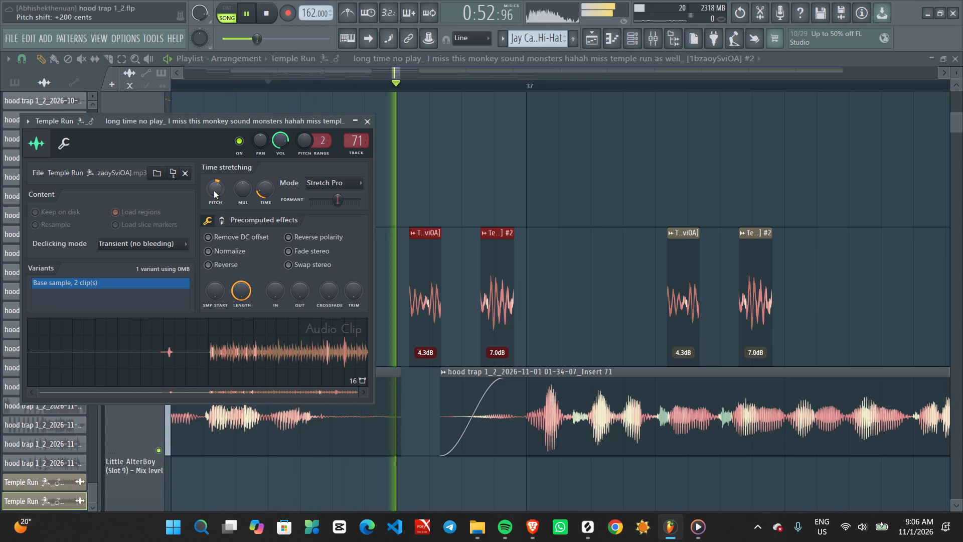
key(space)
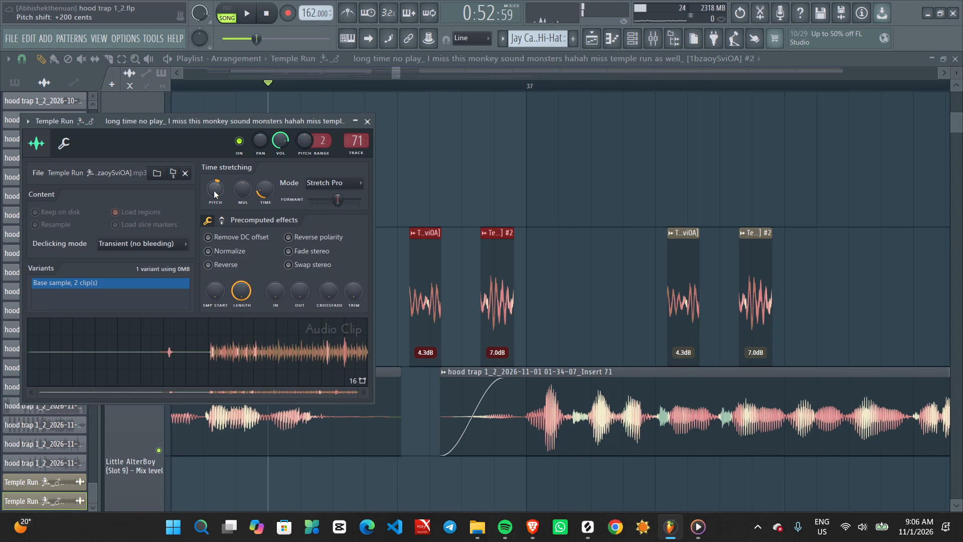
drag(214, 188, 223, 131)
drag(223, 131, 216, 36)
key(space)
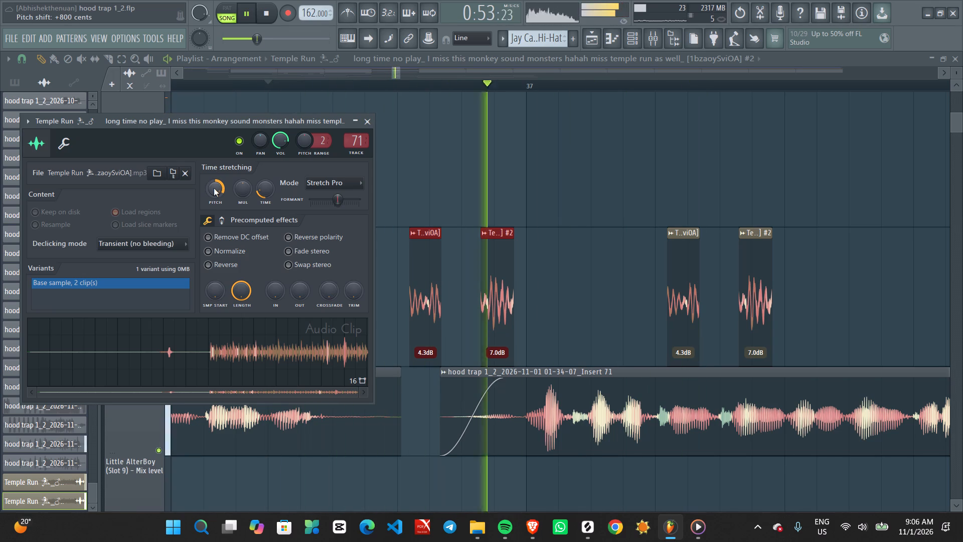
key(space)
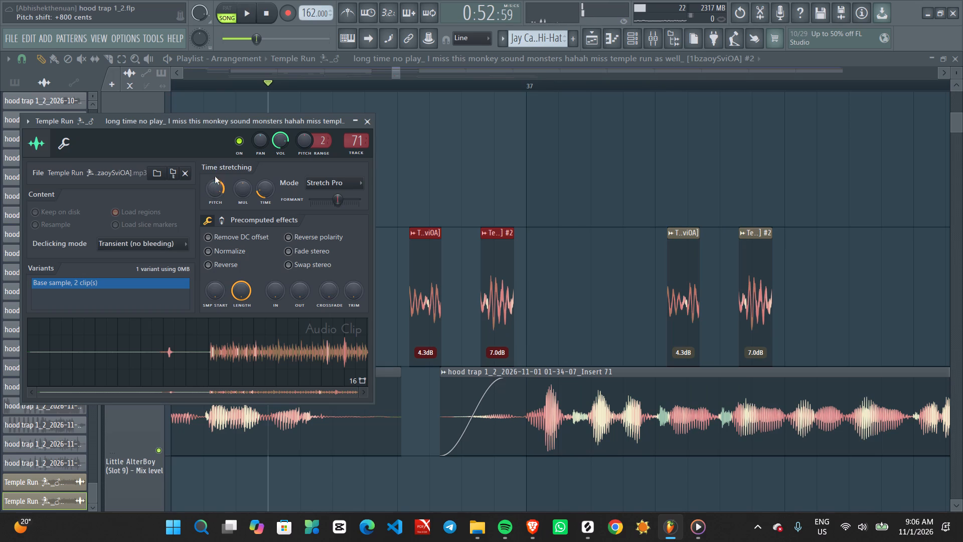
drag(216, 190, 209, 108)
key(space)
key(space)
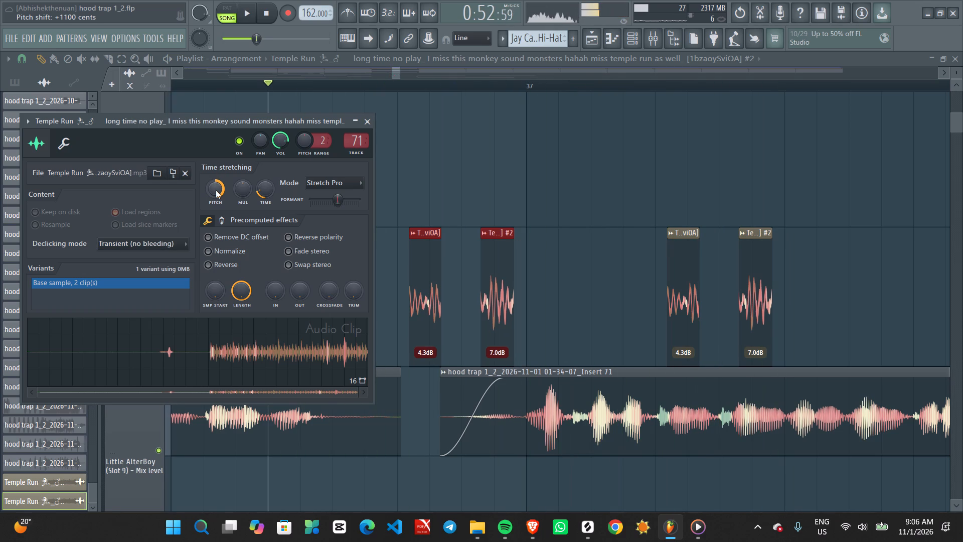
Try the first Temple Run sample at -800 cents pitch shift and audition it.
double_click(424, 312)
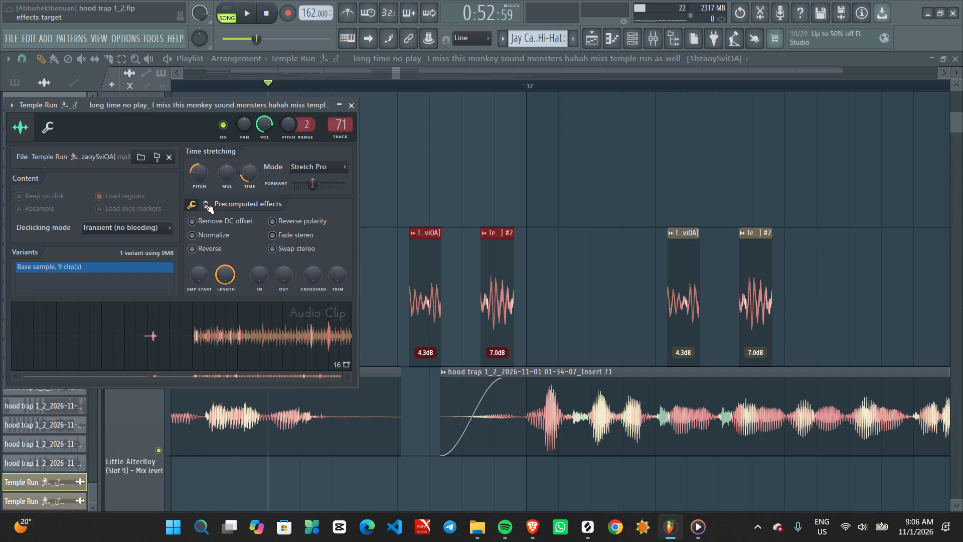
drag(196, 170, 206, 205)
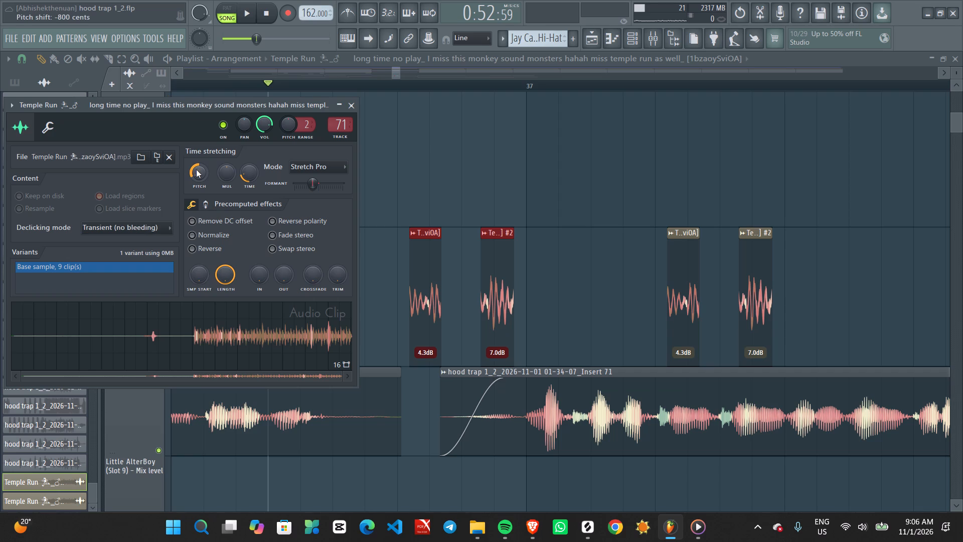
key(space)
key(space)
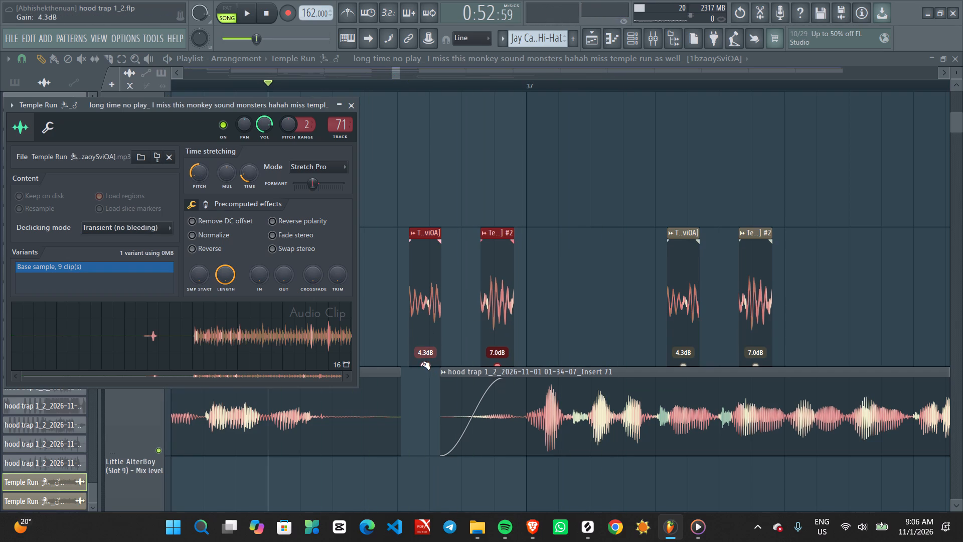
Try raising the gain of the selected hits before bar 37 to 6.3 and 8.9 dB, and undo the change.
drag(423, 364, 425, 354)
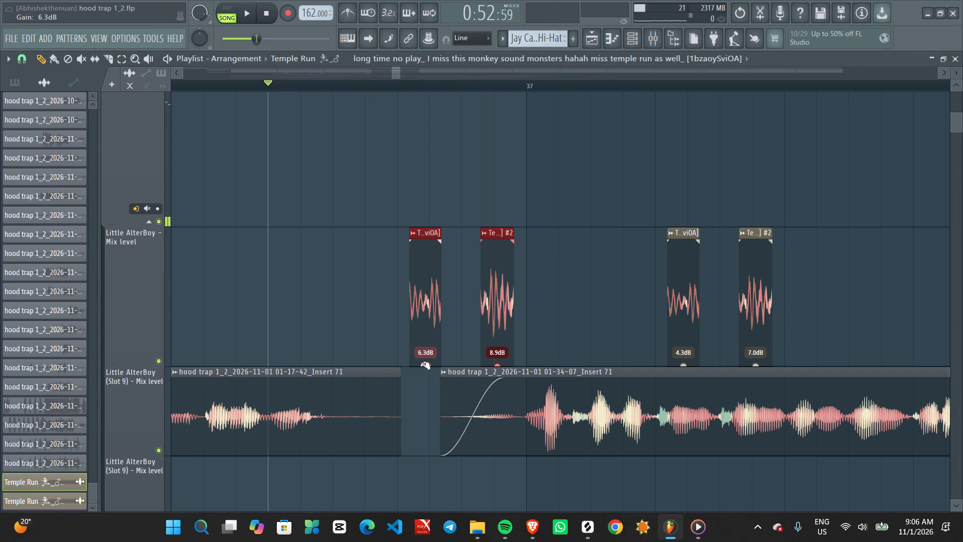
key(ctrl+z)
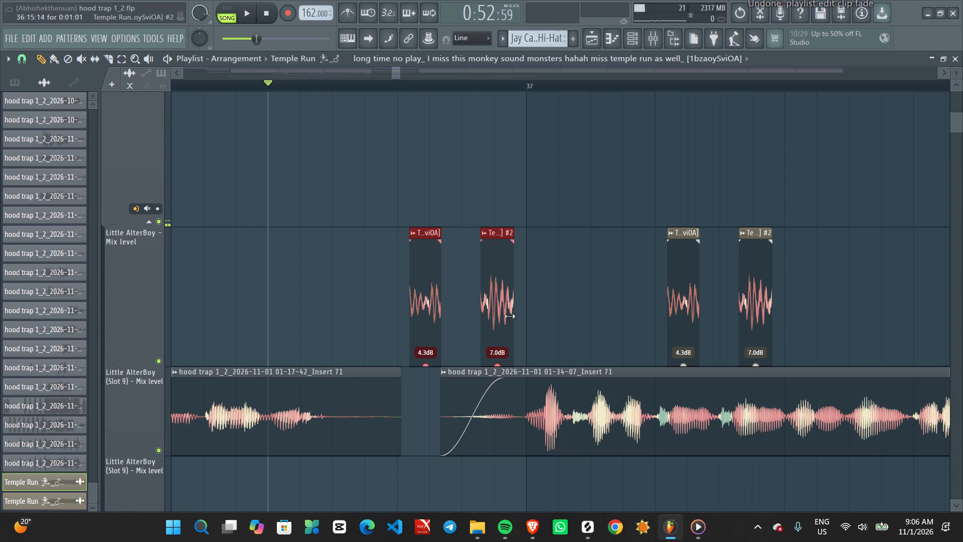
Deselect the pair before bar 37 and lower only its second Temple Run hit to 3.7 dB gain.
ctrl+click(479, 313)
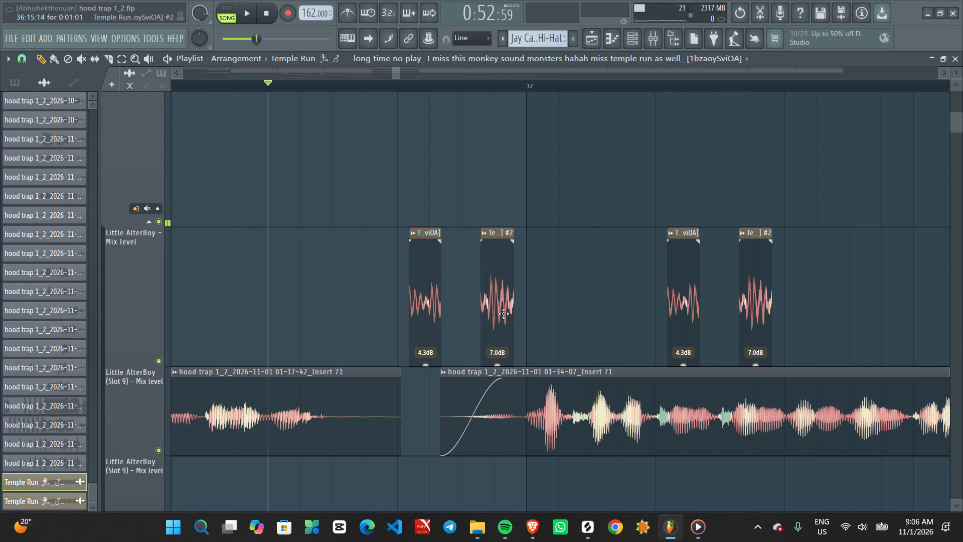
drag(495, 365, 495, 367)
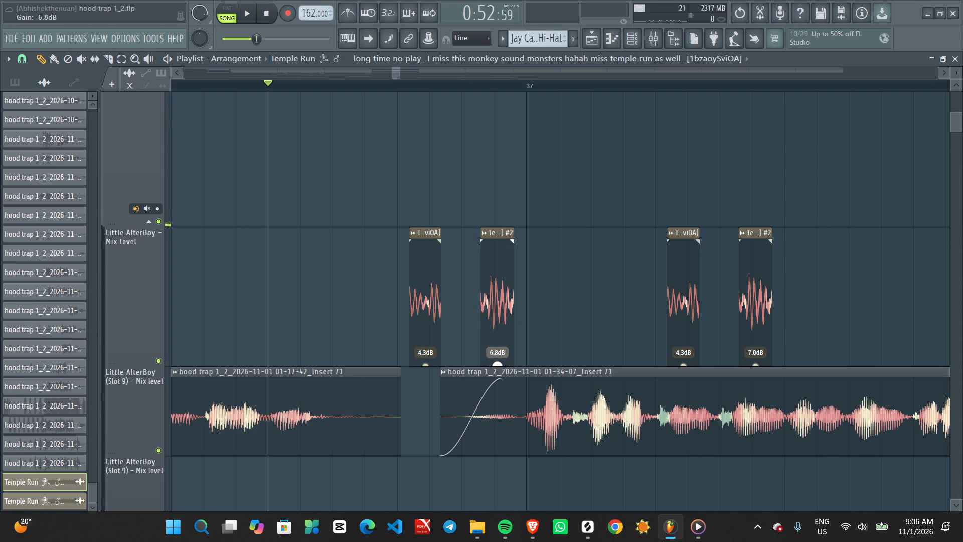
drag(495, 367, 495, 388)
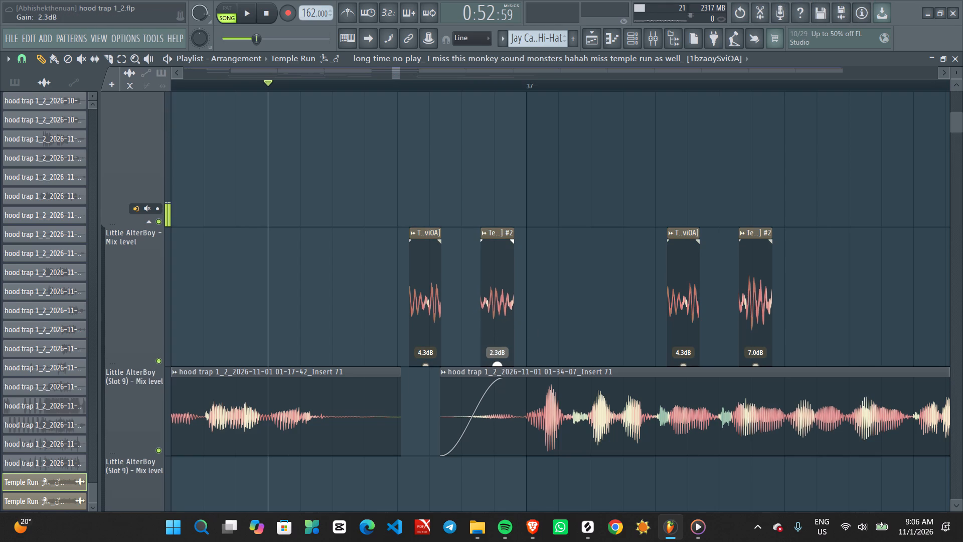
drag(495, 388, 497, 382)
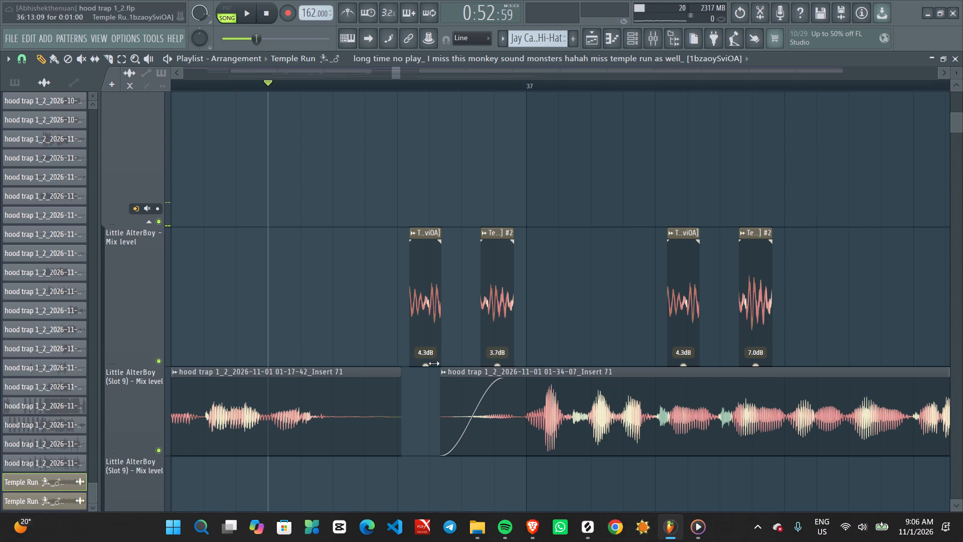
Raise the first Temple Run hit before bar 37 to 4.8 dB gain and audition the pair against the vocals.
click(428, 364)
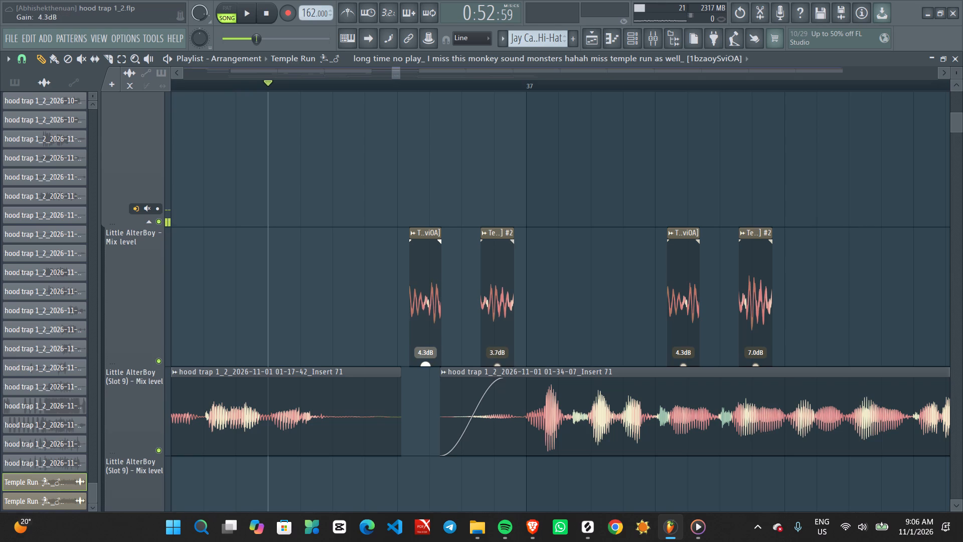
key(space)
key(space)
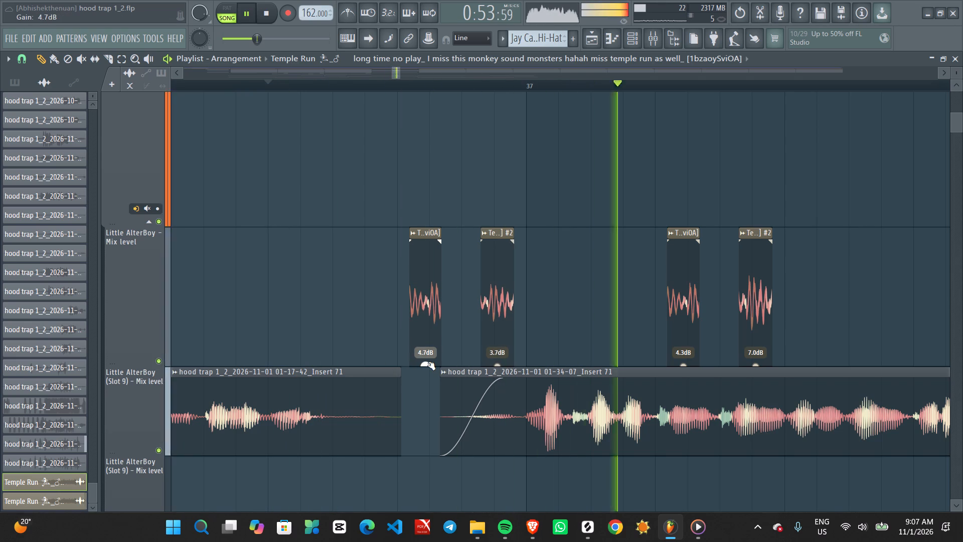
click(428, 364)
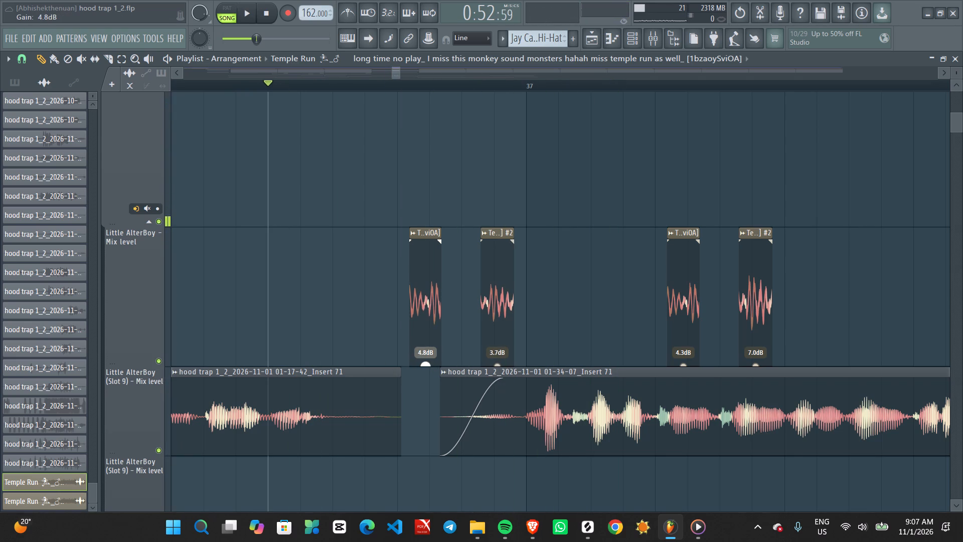
key(space)
key(space)
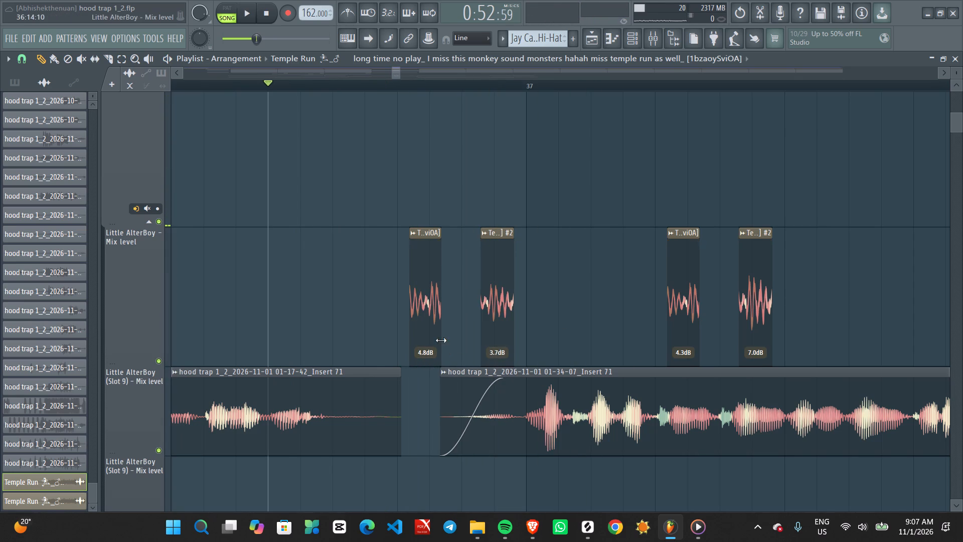
key(space)
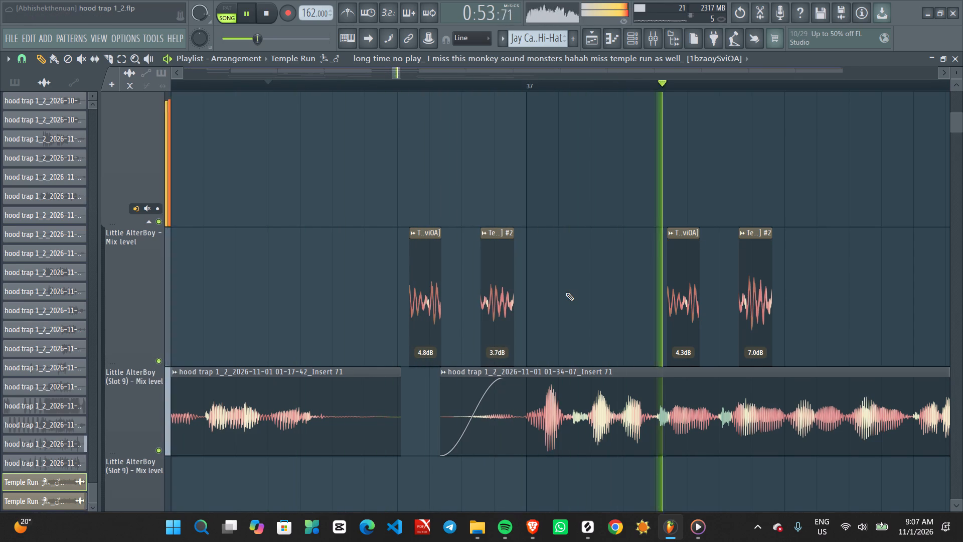
key(space)
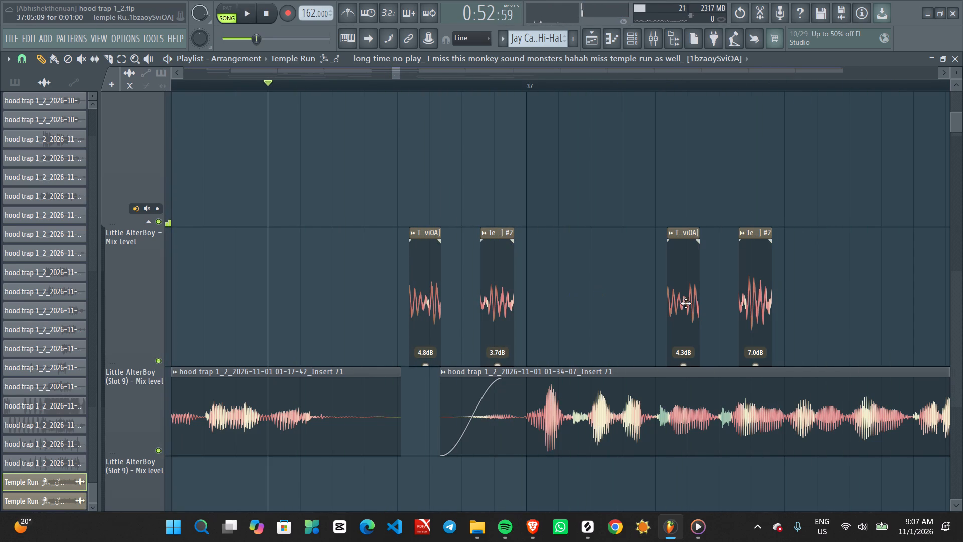
Delete both Temple Run hits in bar 37, keeping the pair just before it.
right_drag(685, 303, 720, 339)
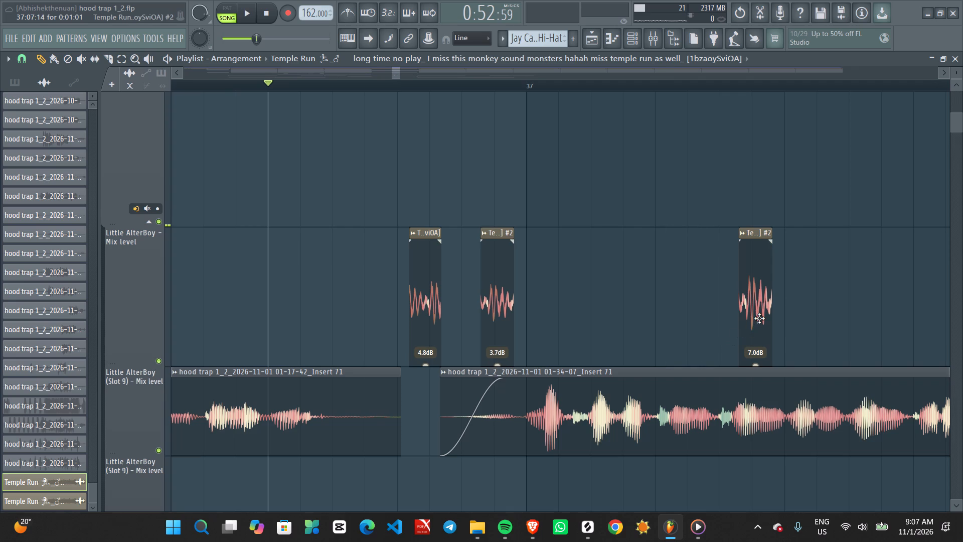
right_click(759, 318)
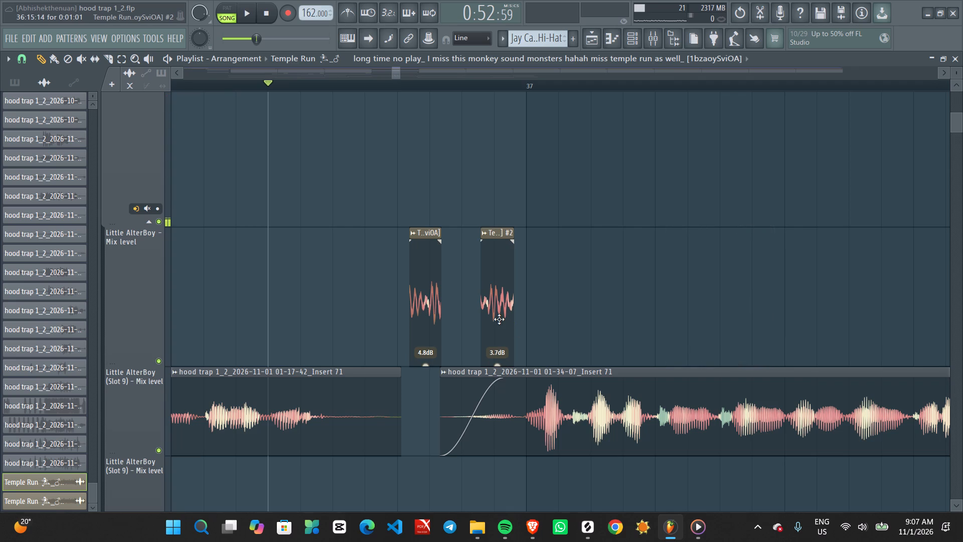
Set the first Temple Run sample's pitch shift to +1200 cents and audition the remaining pair before bar 37.
double_click(499, 319)
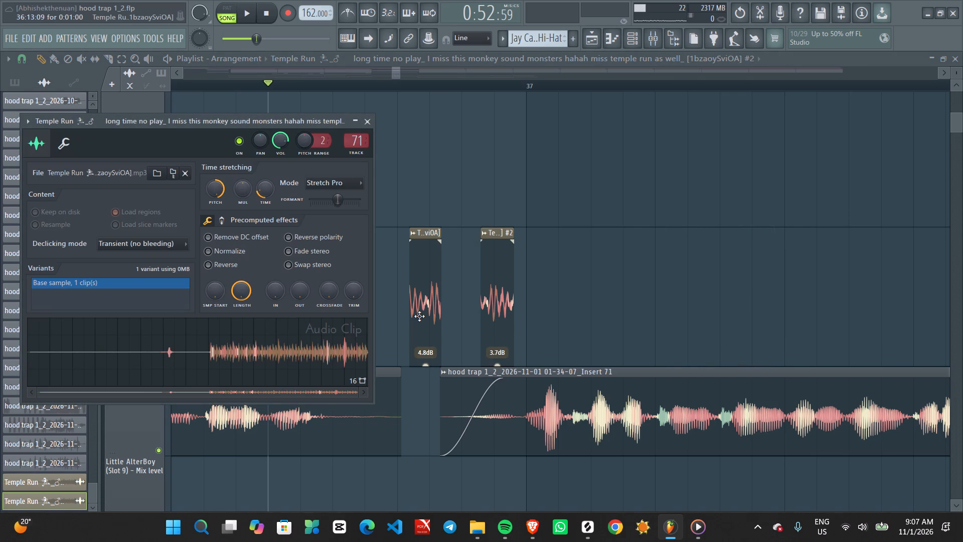
double_click(419, 316)
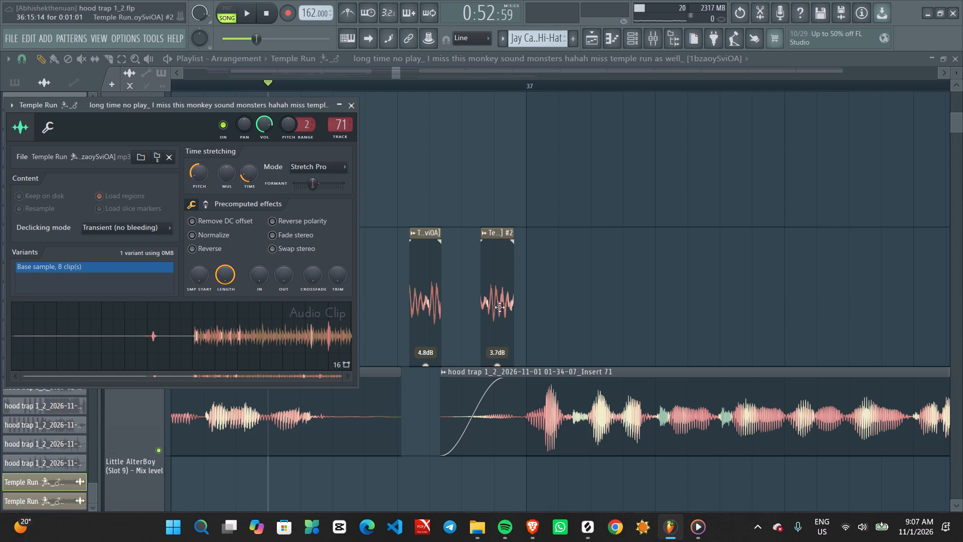
drag(203, 175, 235, 503)
drag(203, 175, 222, 36)
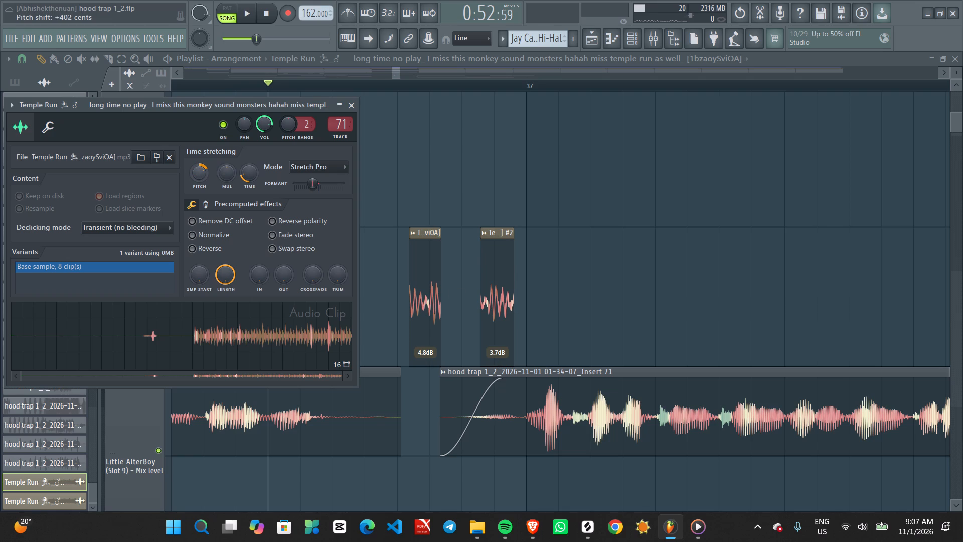
drag(222, 36, 238, 480)
drag(203, 175, 209, 48)
key(space)
key(space)
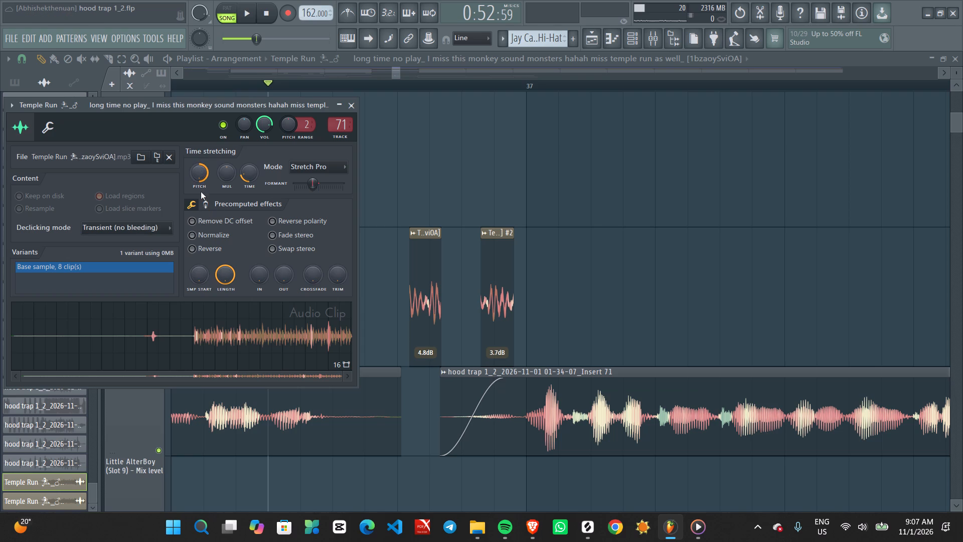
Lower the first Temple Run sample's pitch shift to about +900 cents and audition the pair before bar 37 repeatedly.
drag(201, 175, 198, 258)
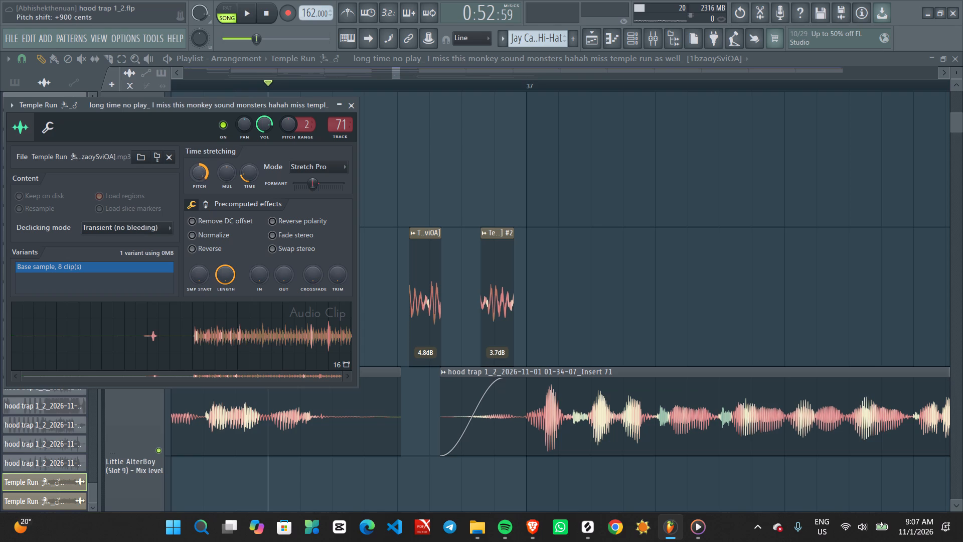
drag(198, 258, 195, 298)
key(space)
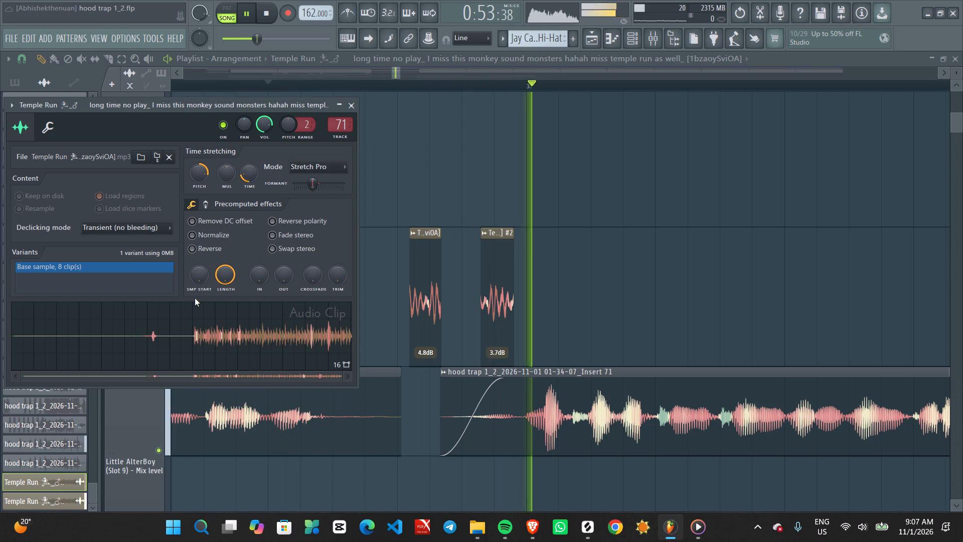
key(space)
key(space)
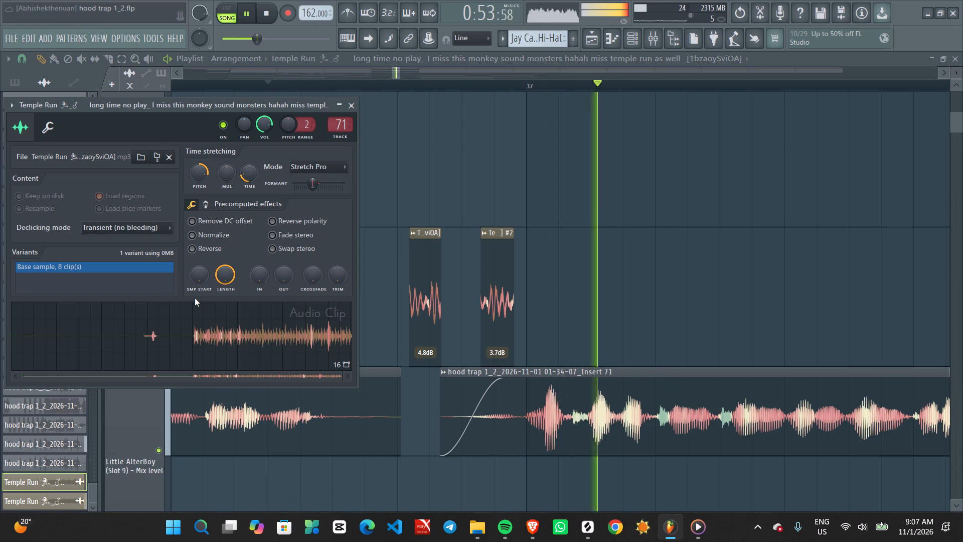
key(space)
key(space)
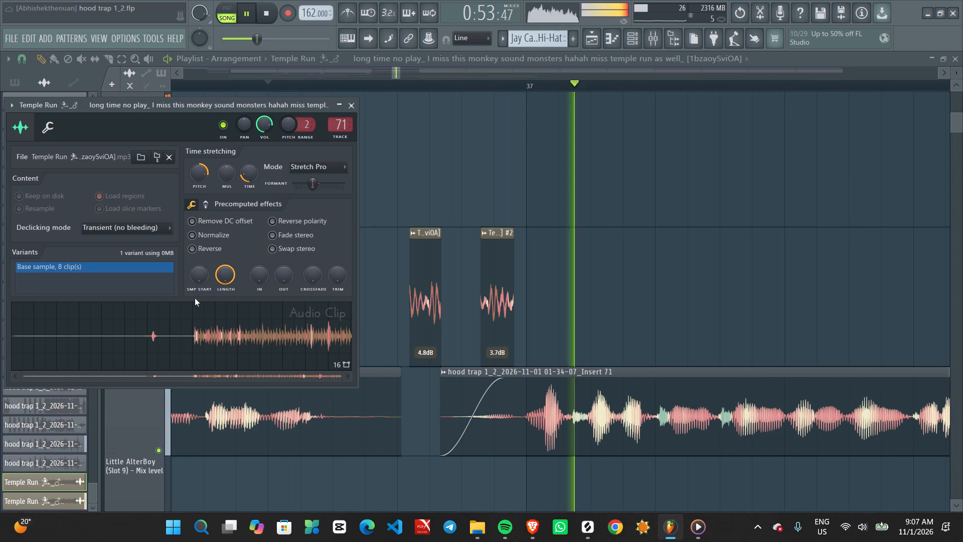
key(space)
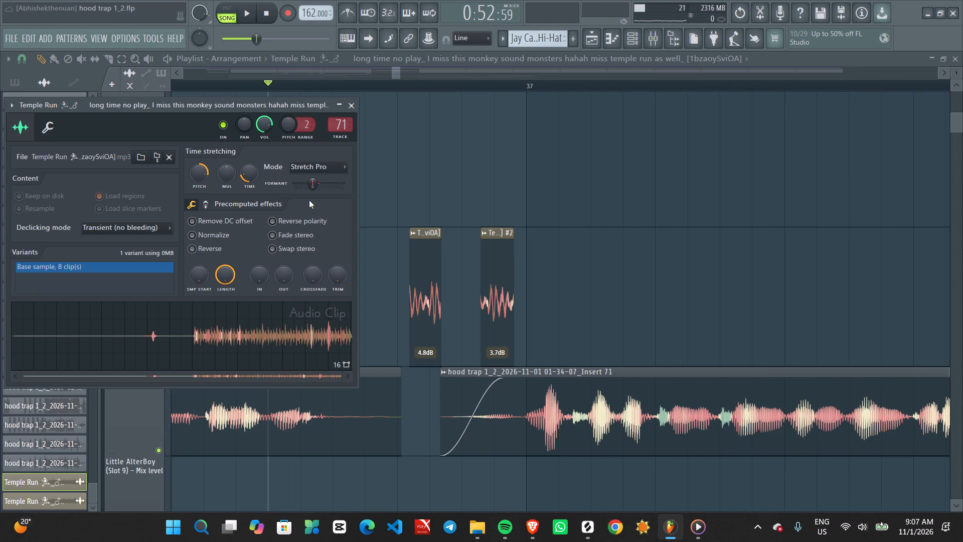
Lower the first Temple Run sample's pitch shift to +44 cents and audition the pair against the vocal entry.
drag(198, 173, 221, 354)
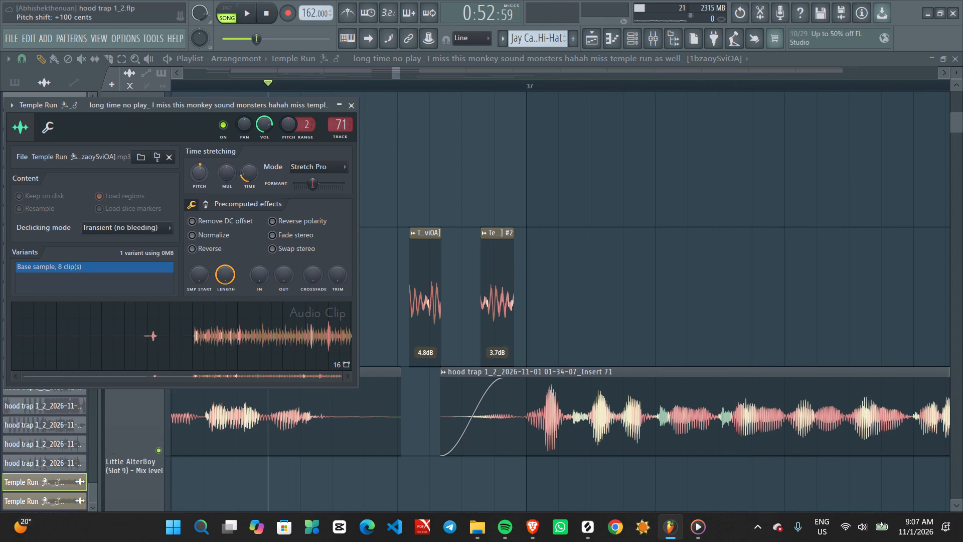
drag(221, 354, 223, 363)
key(space)
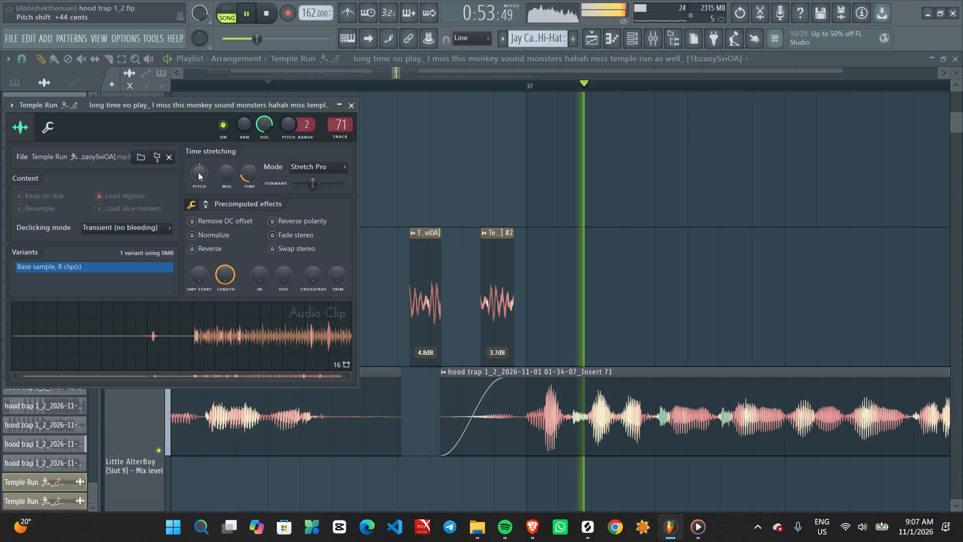
key(space)
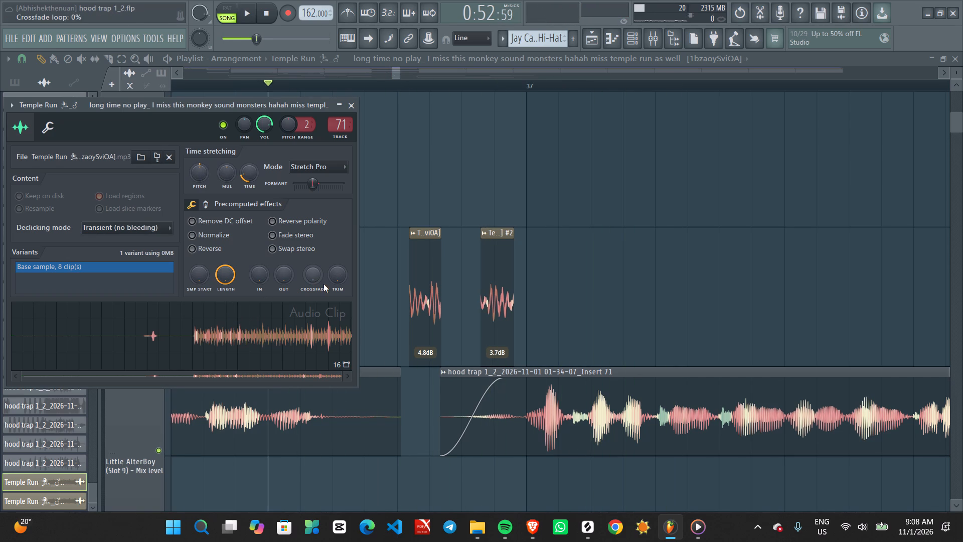
Check the second Temple Run hit's sample settings, leaving the playlist clear of sample windows.
double_click(499, 313)
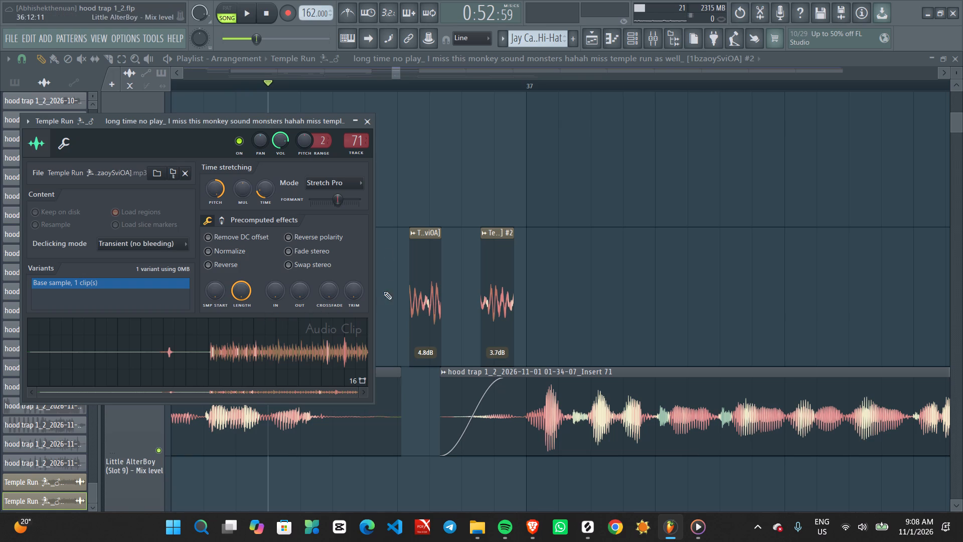
click(373, 117)
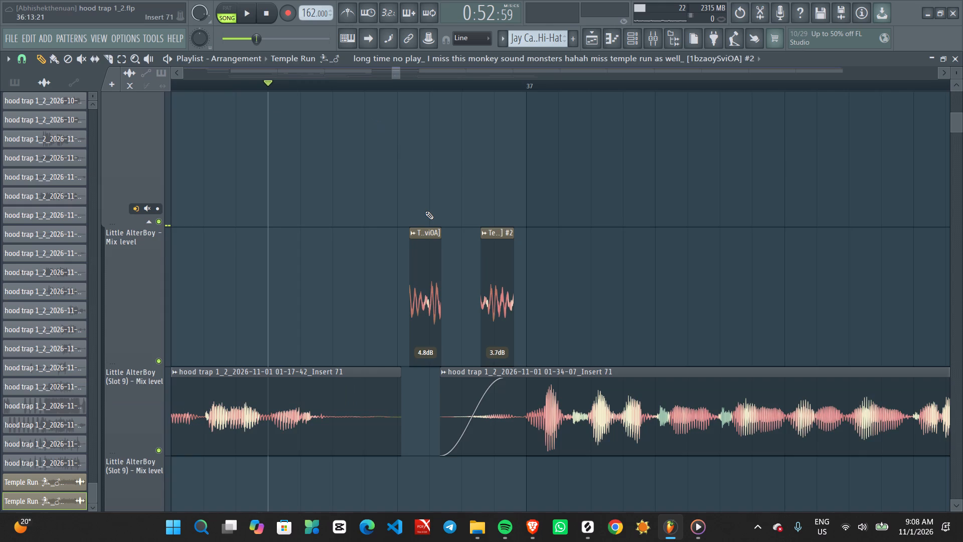
Return the playhead to bar 1 and play the full arrangement from the start of the song.
ctrl+scroll(425, 211, down, 7)
scroll(425, 211, up, 6)
scroll(425, 211, down, 2)
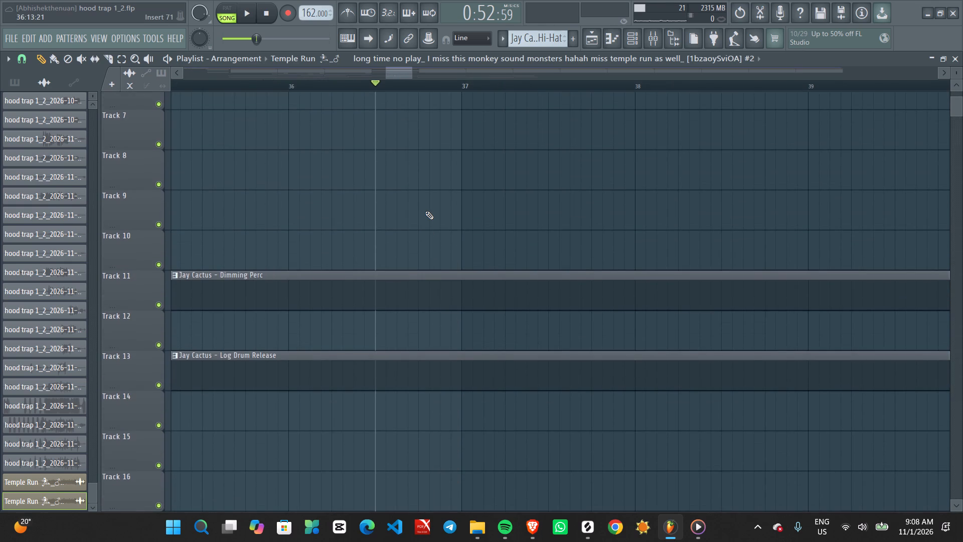
scroll(425, 211, down, 5)
ctrl+scroll(414, 223, down, 3)
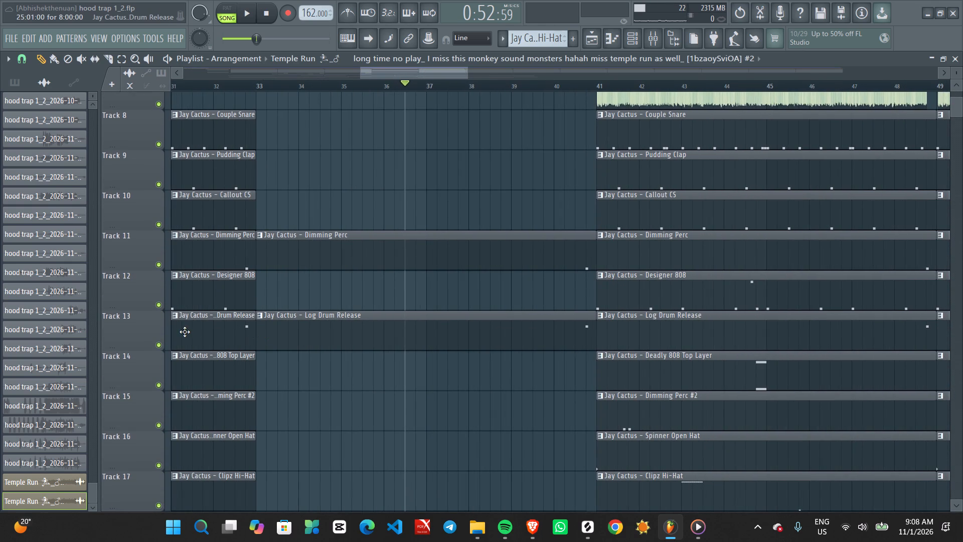
ctrl+scroll(117, 331, down, 7)
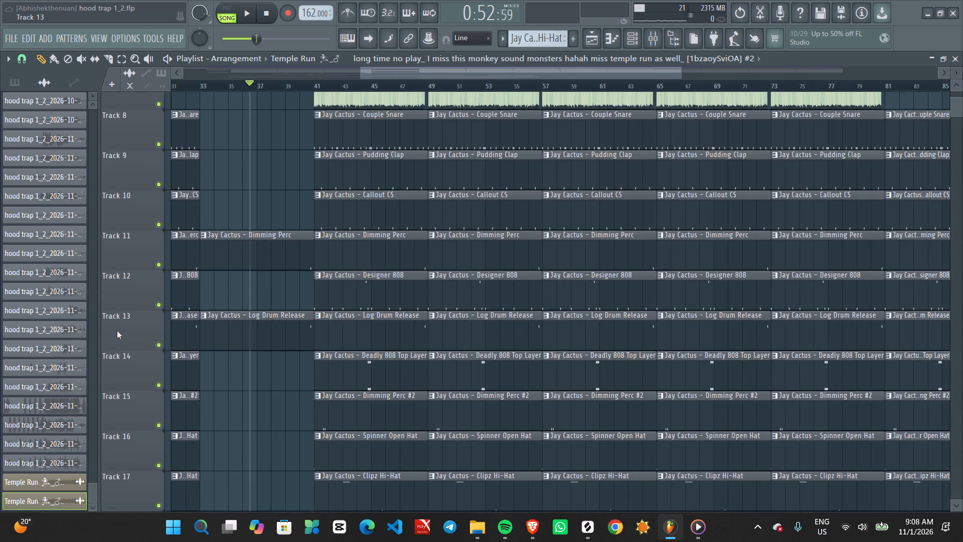
ctrl+scroll(117, 331, down, 9)
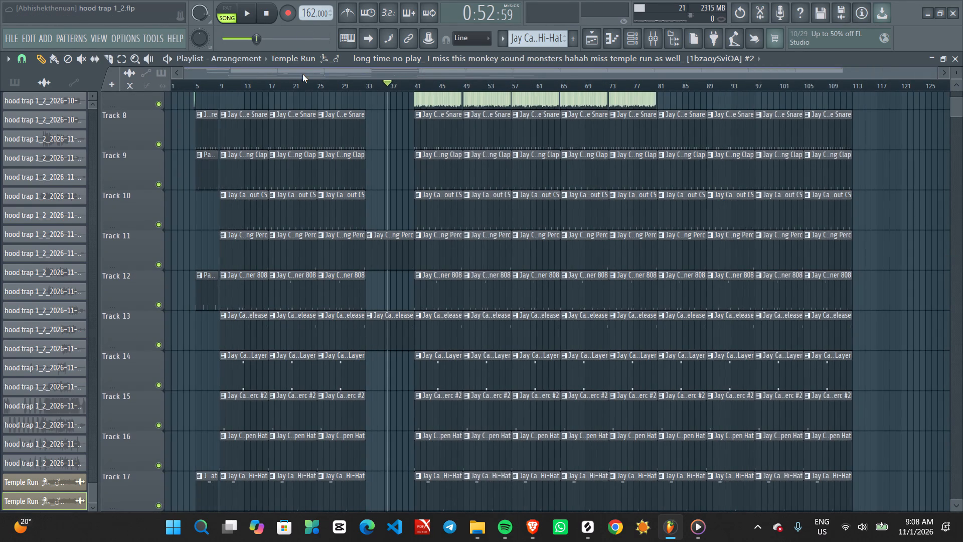
drag(302, 74, 178, 99)
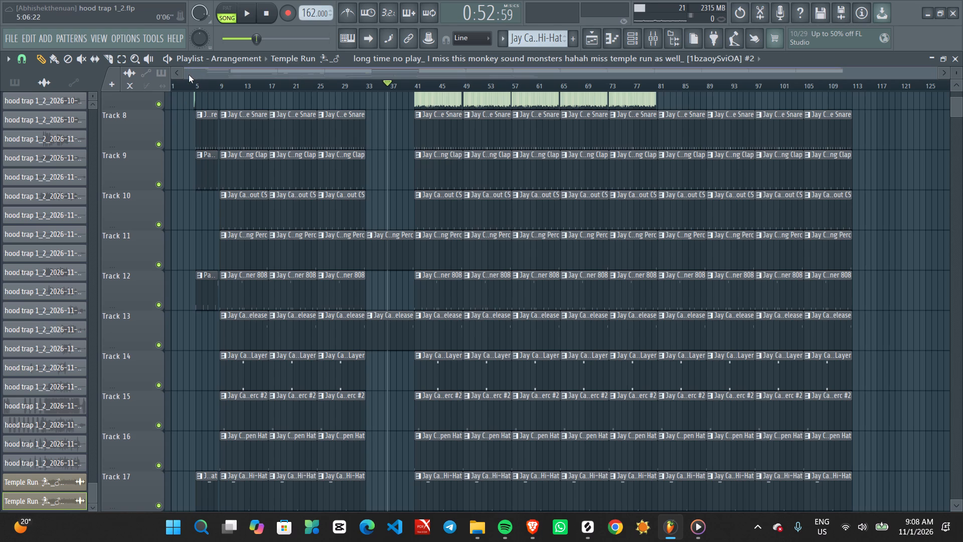
drag(183, 70, 176, 73)
drag(181, 85, 0, 162)
key(space)
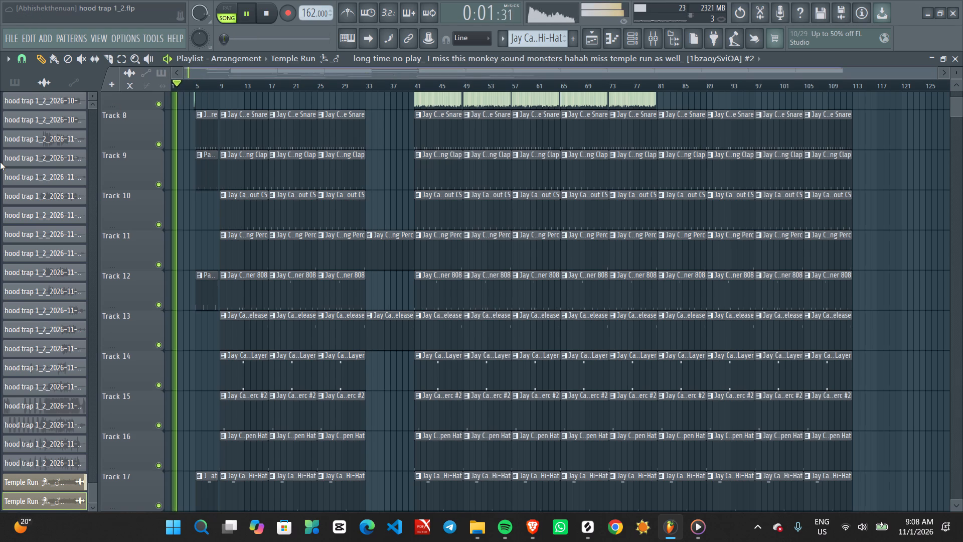
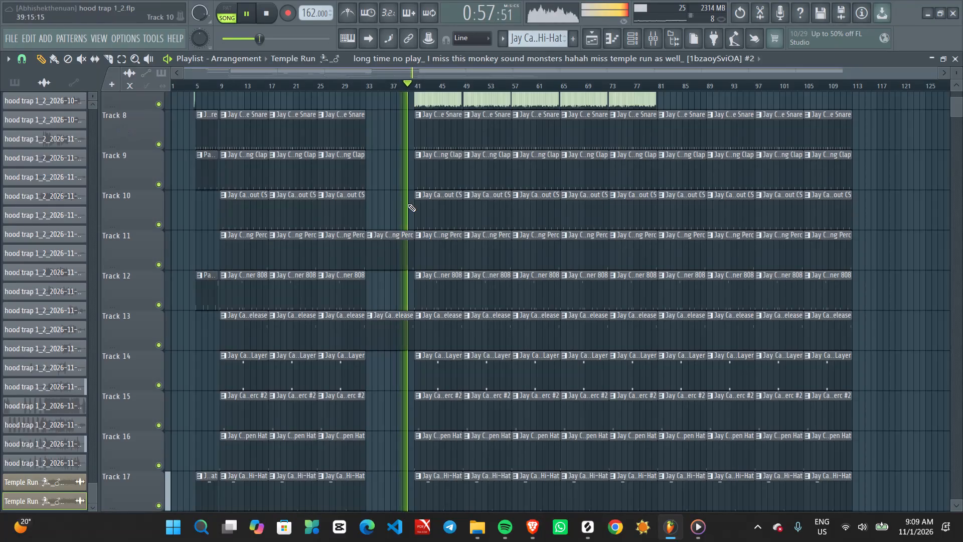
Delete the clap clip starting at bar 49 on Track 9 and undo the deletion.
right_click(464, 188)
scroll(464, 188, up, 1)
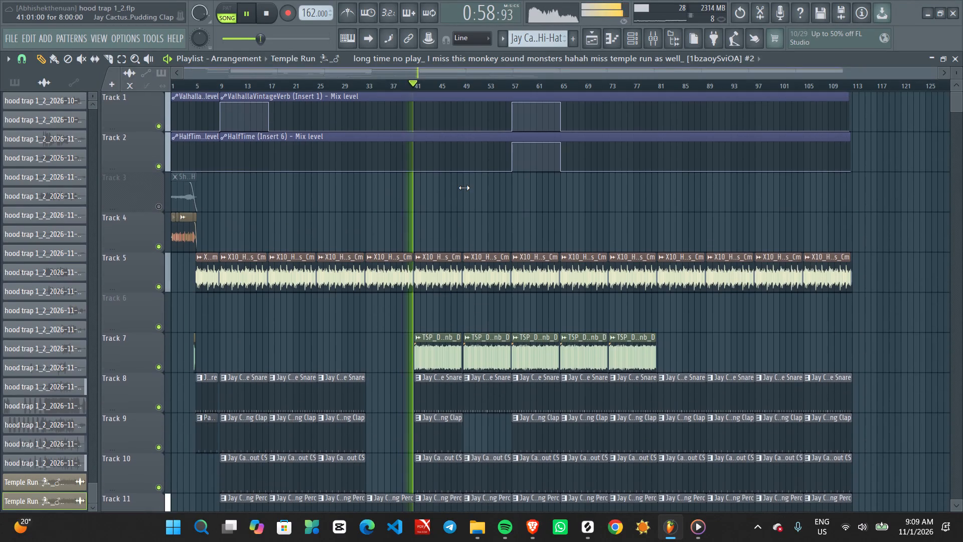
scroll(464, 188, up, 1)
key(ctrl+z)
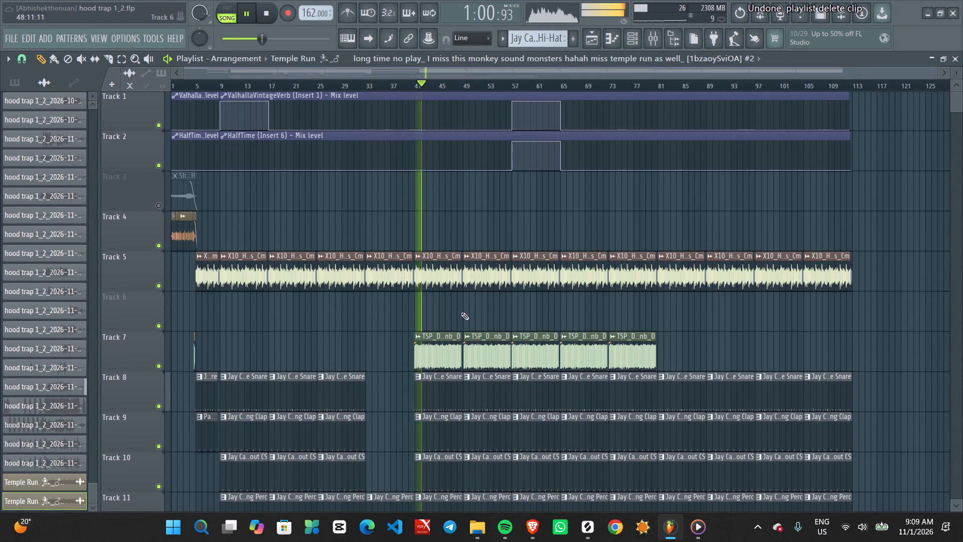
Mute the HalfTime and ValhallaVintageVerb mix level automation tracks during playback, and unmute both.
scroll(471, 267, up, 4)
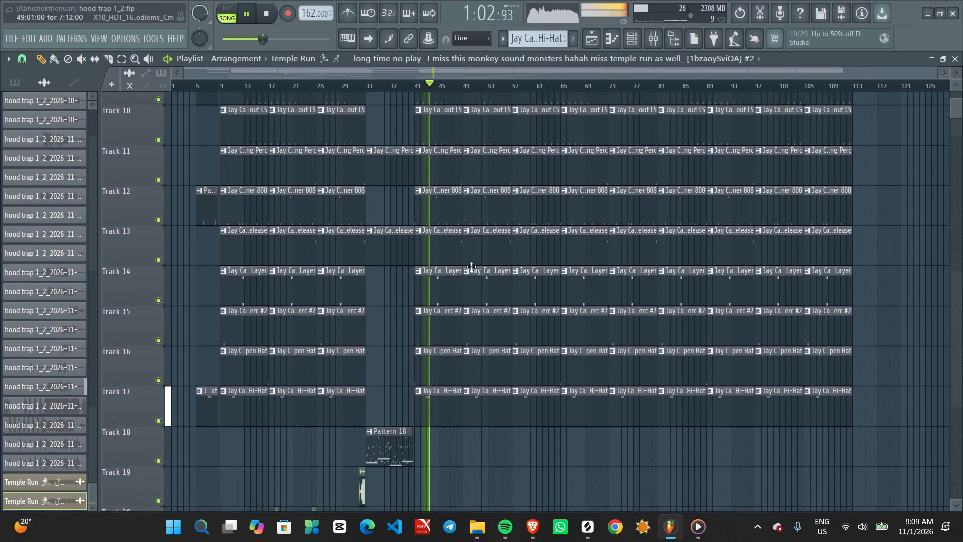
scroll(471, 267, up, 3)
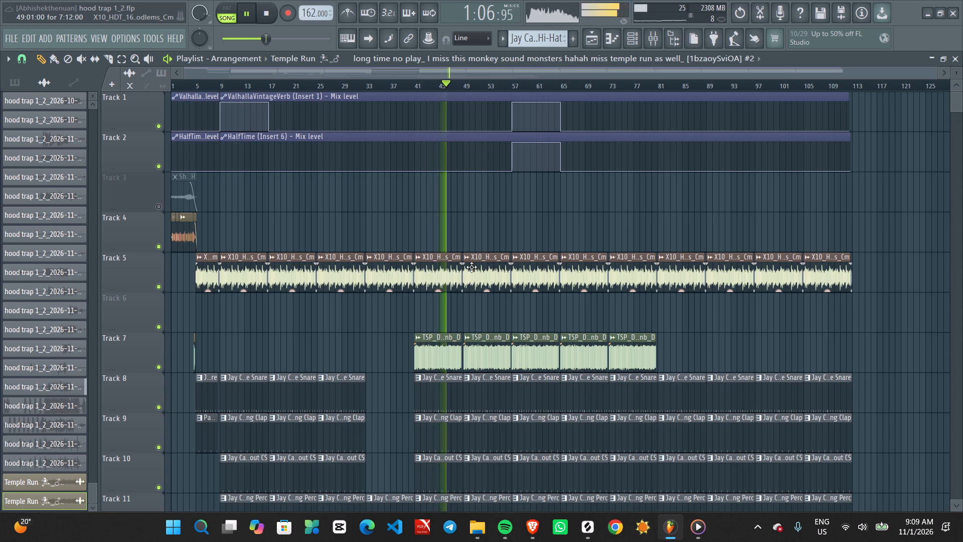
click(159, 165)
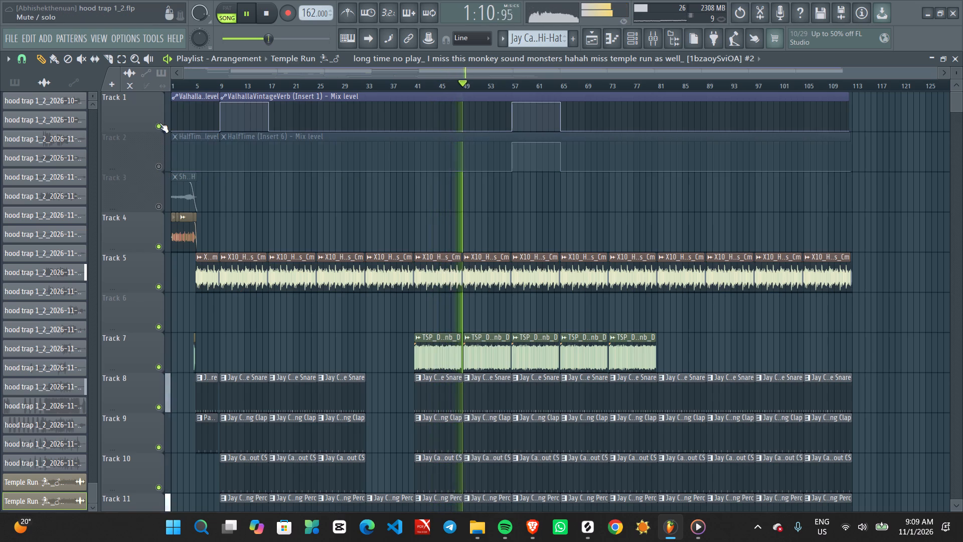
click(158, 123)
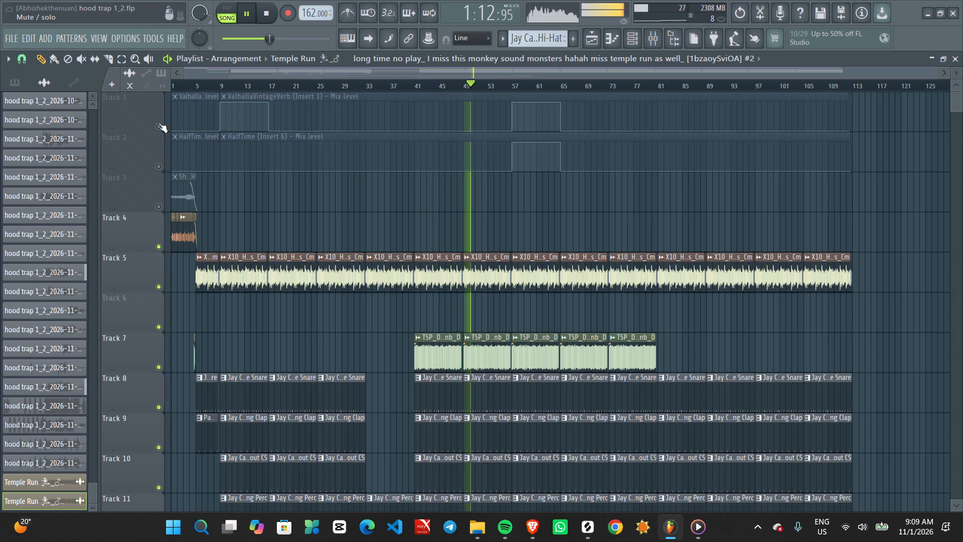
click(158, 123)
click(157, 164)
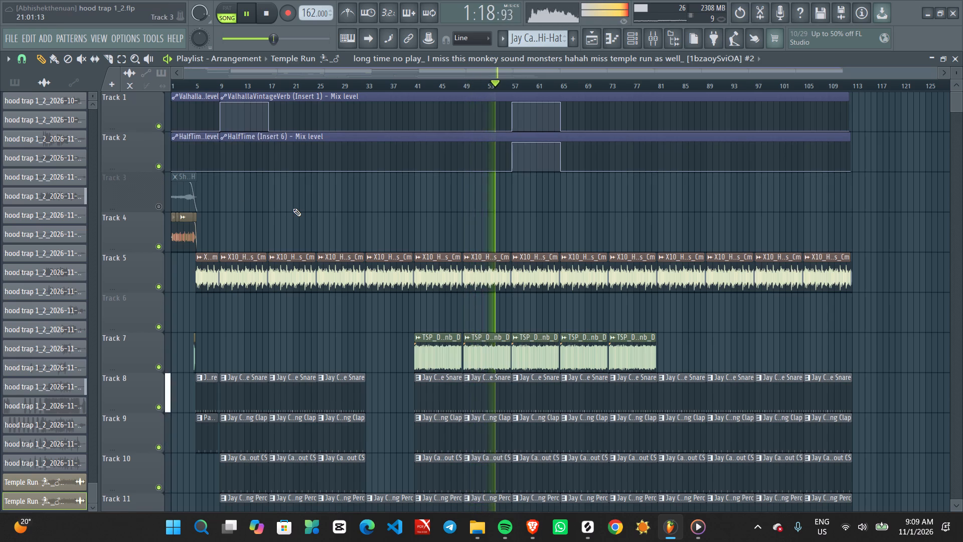
Examine the arrangement from the drum tracks down to the Insert 71 vocal clips while the song plays, and stop playback.
scroll(293, 208, down, 1)
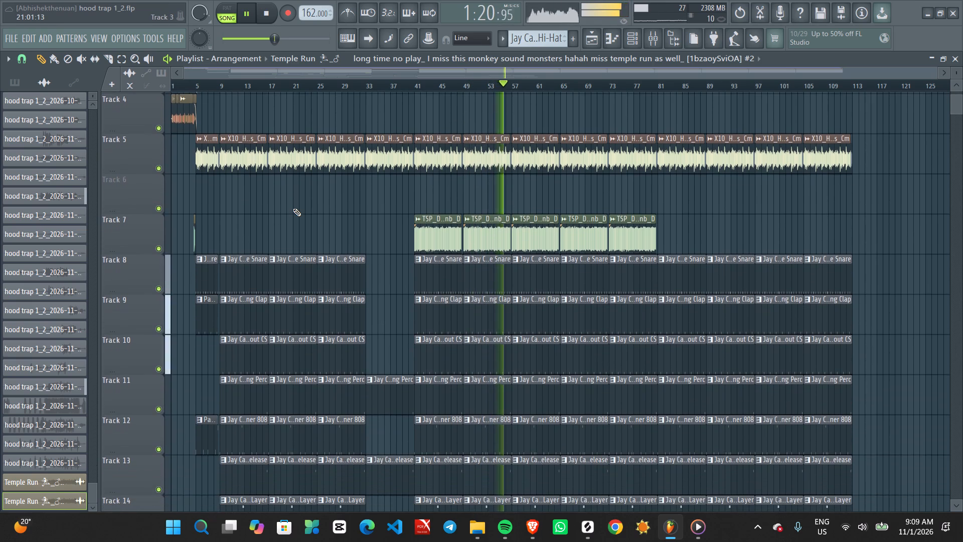
scroll(293, 208, down, 3)
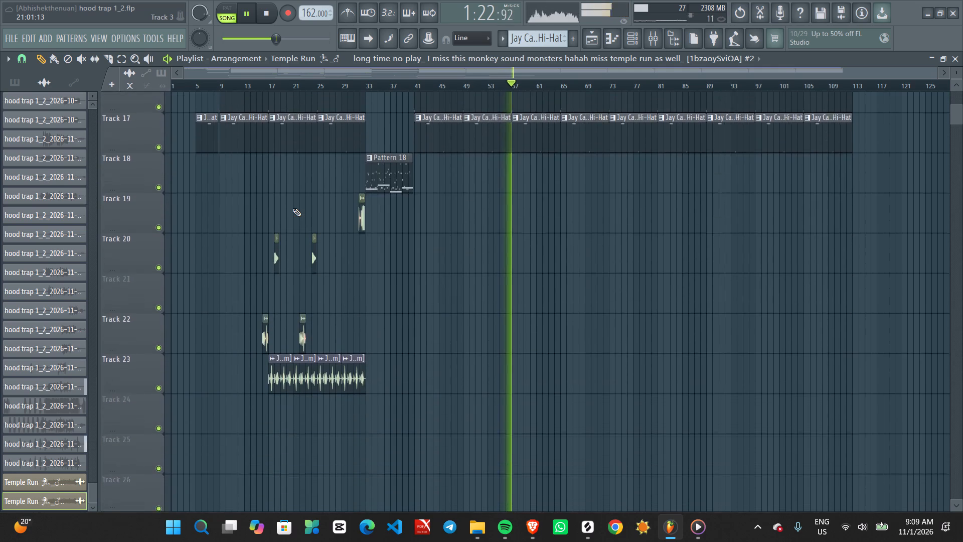
scroll(293, 208, down, 2)
scroll(293, 208, up, 1)
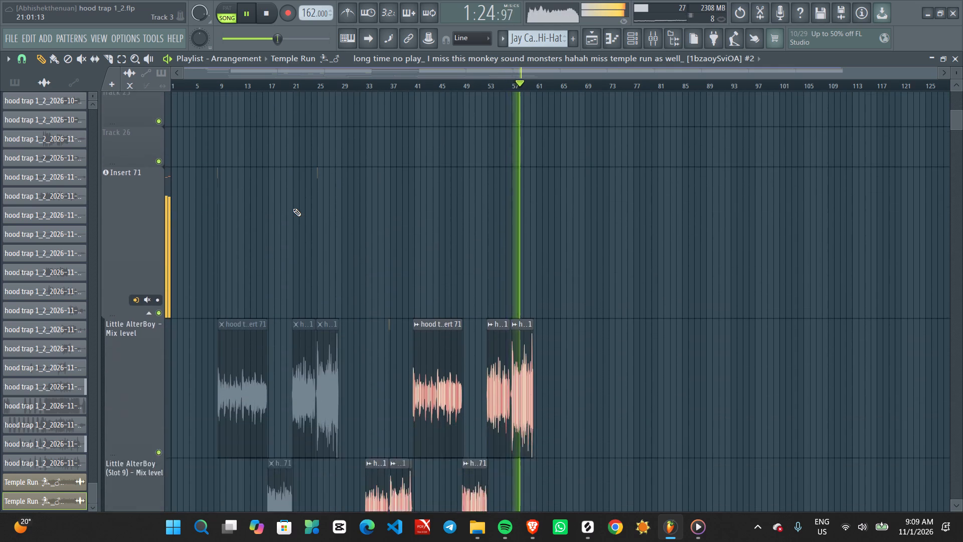
scroll(293, 208, up, 1)
scroll(293, 208, down, 3)
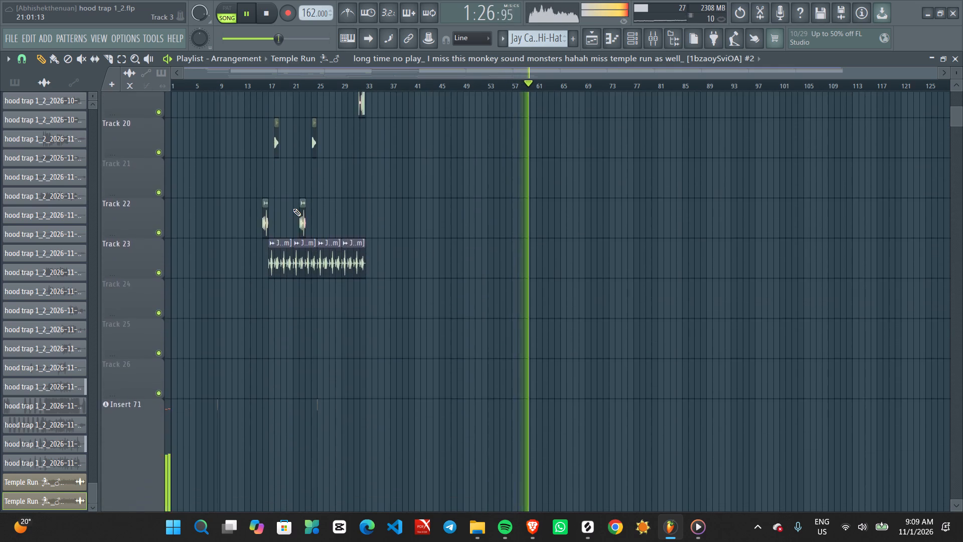
scroll(293, 208, down, 3)
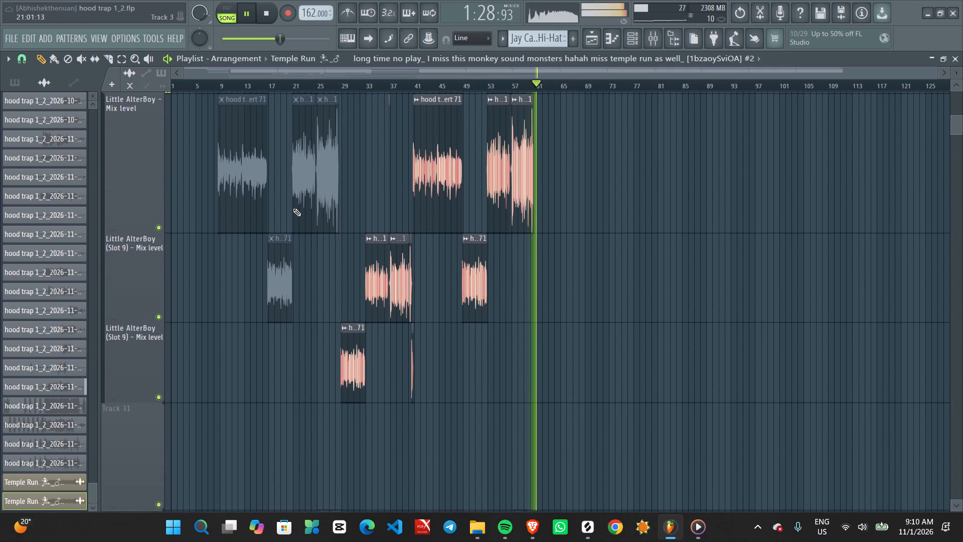
key(space)
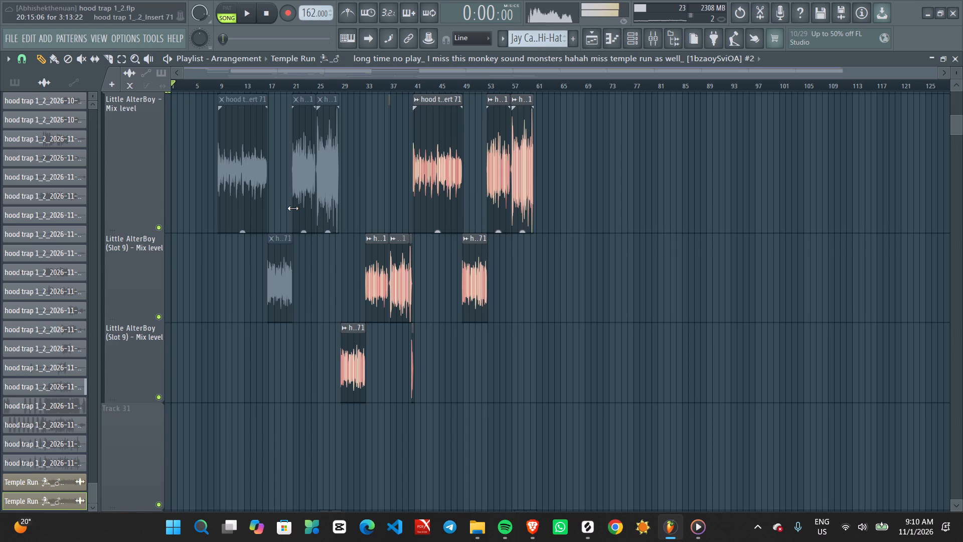
key(space)
key(space)
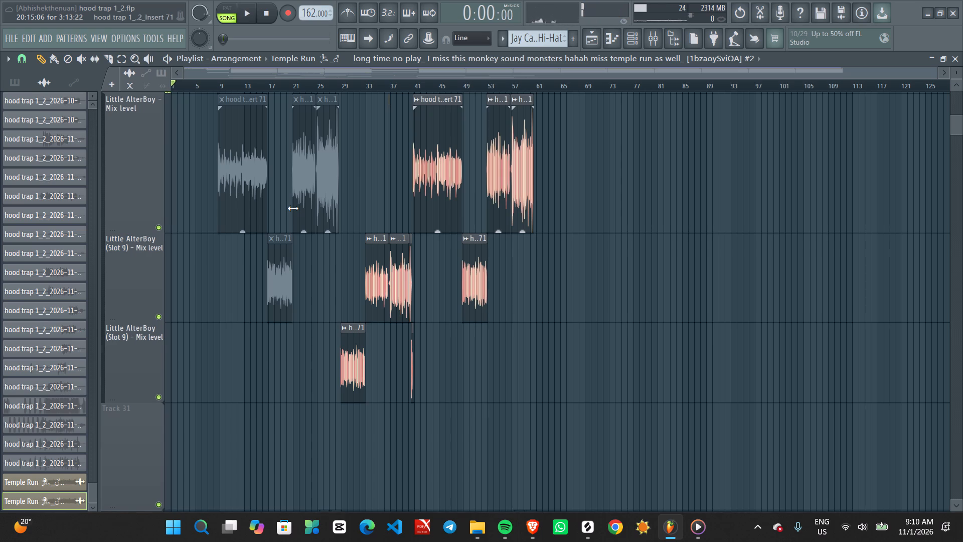
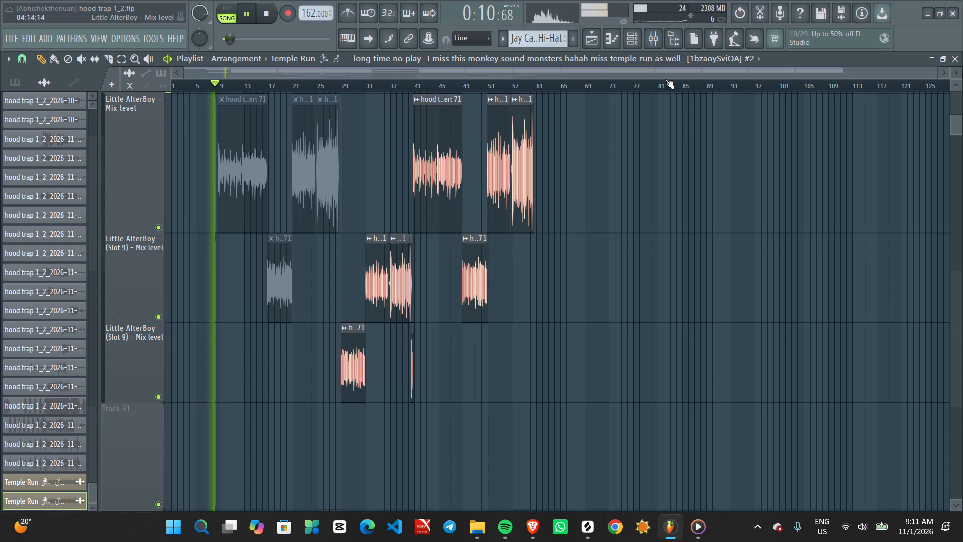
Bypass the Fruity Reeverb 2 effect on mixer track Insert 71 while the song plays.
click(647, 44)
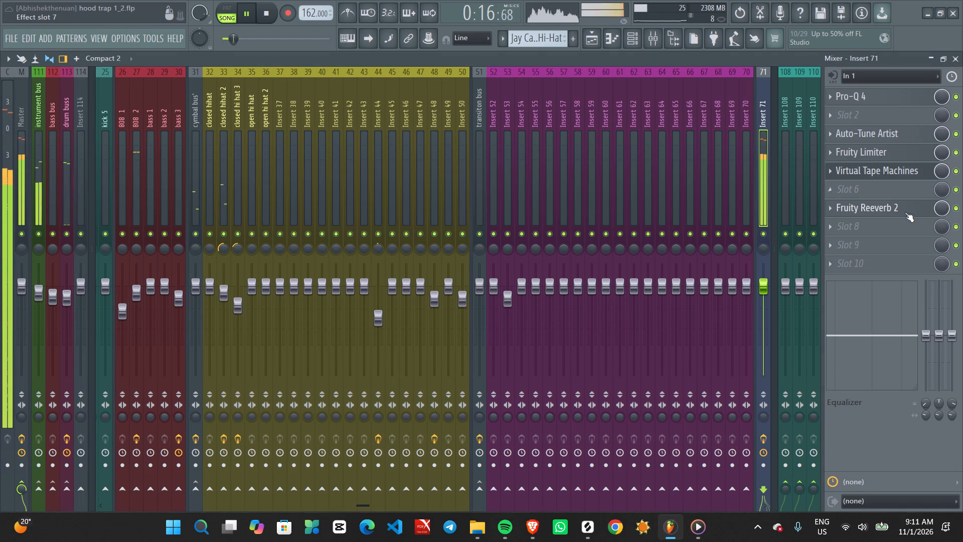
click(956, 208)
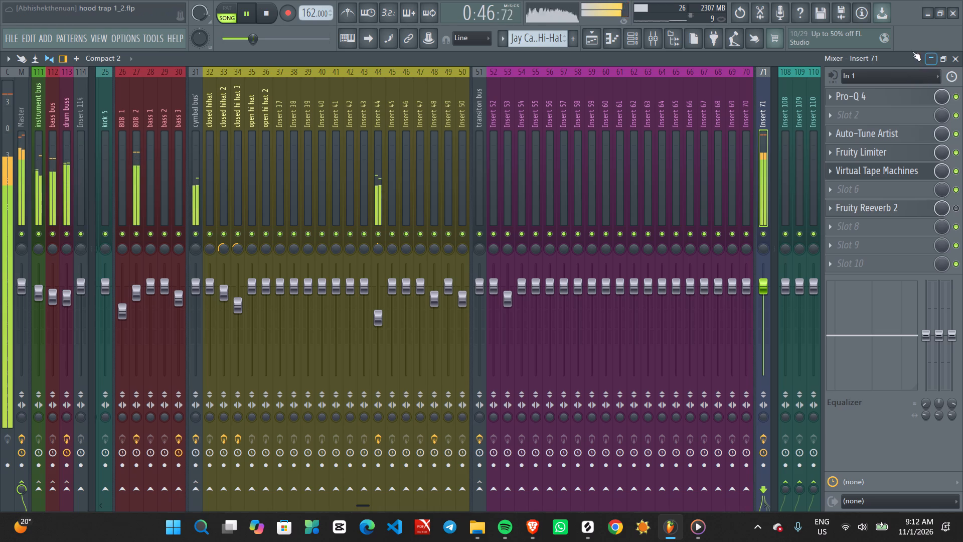
Examine the audio clip settings of the Insert 71 vocals around bars 33, 41 and 53, and on Track 32, during playback.
click(594, 41)
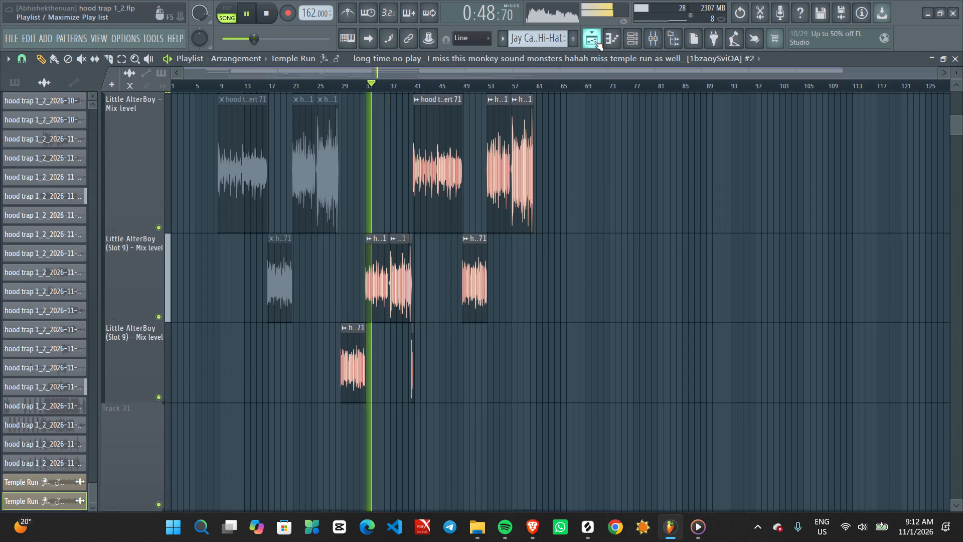
double_click(381, 287)
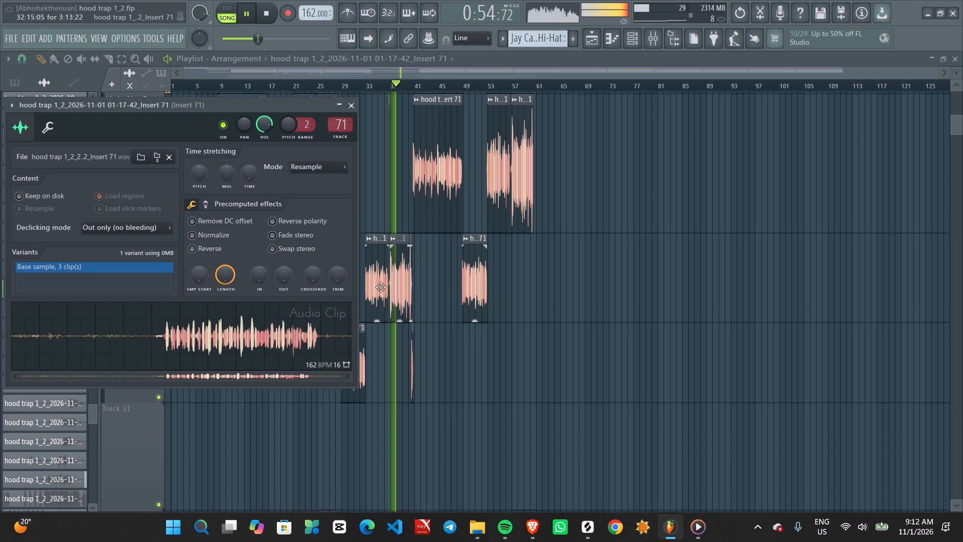
double_click(438, 174)
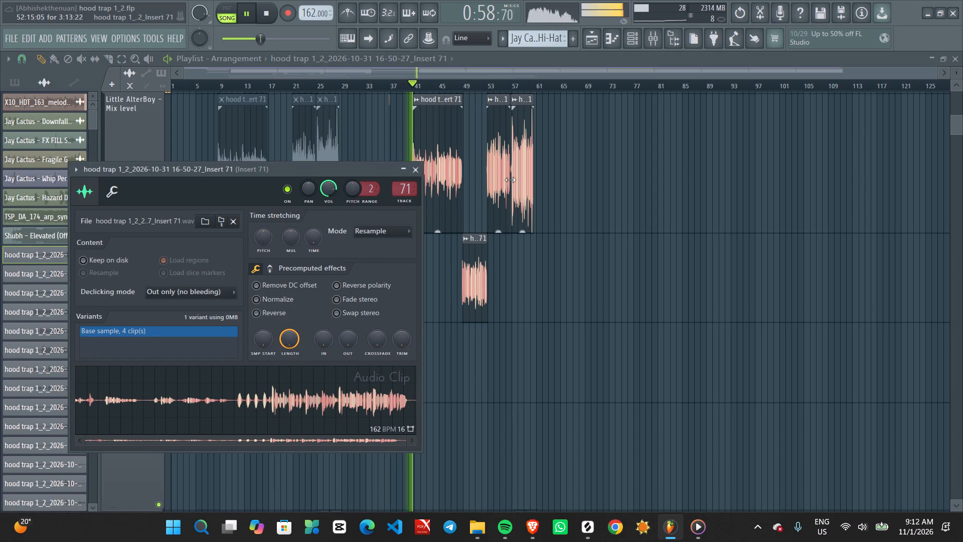
double_click(510, 180)
click(510, 180)
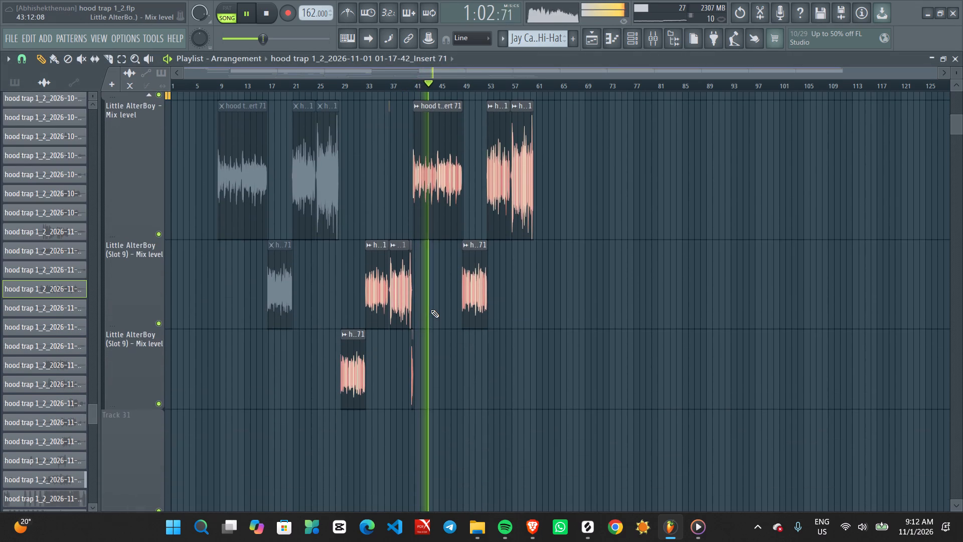
scroll(431, 310, down, 2)
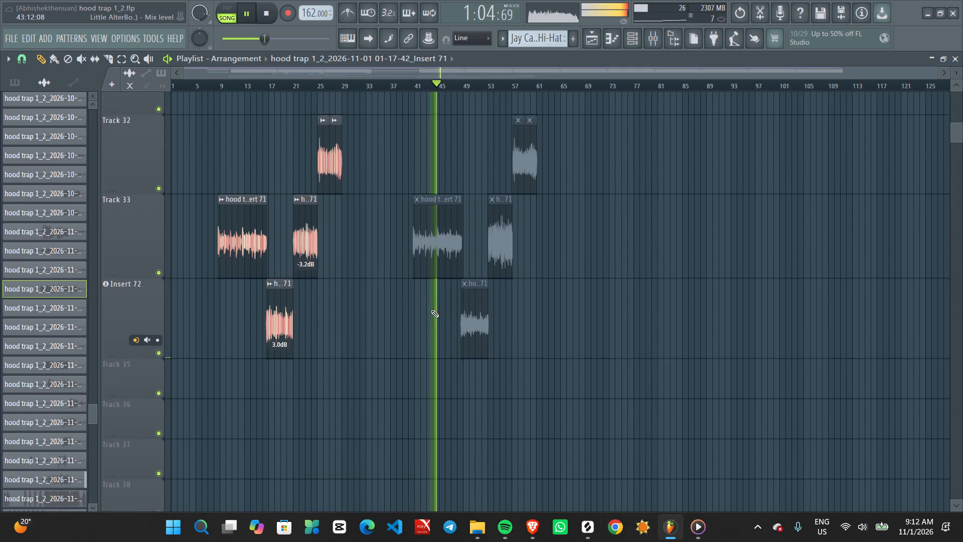
double_click(328, 166)
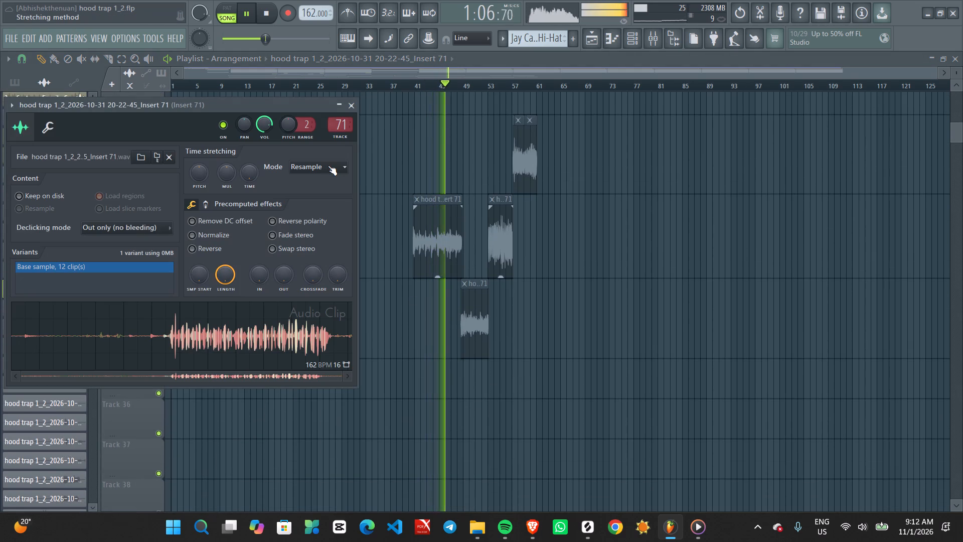
click(387, 170)
key(ctrl+z)
ctrl+click(387, 170)
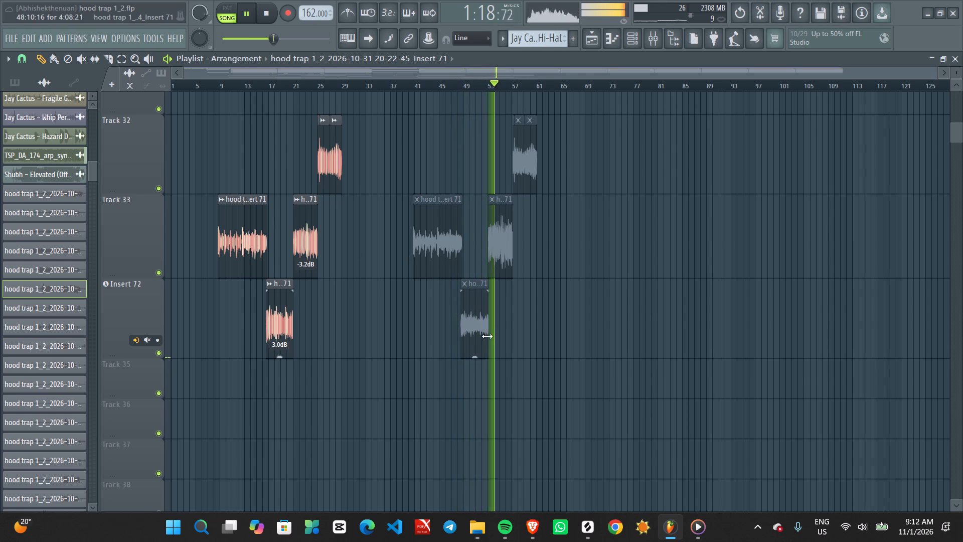
Check the audio clip settings of the vocal at bar 49, and listen to the song again from the start.
scroll(487, 336, up, 2)
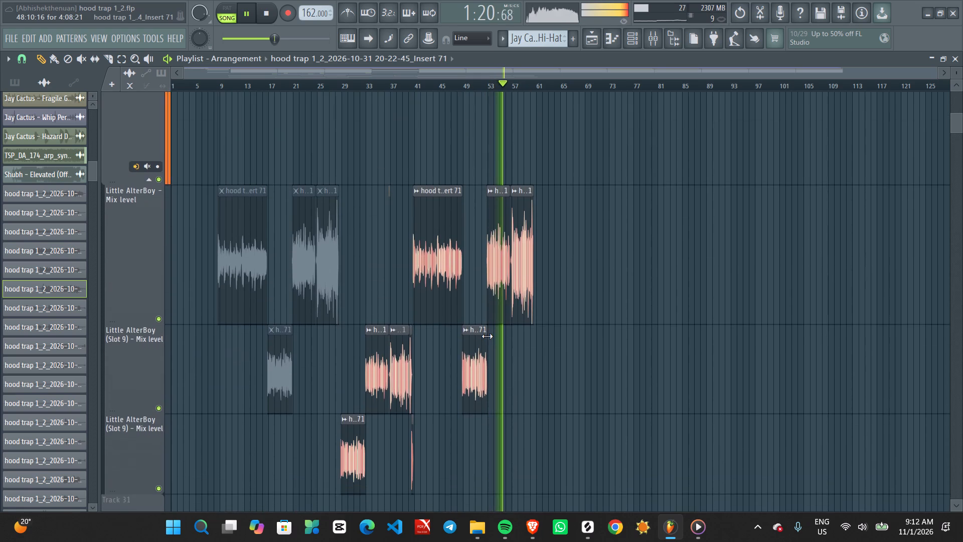
double_click(472, 369)
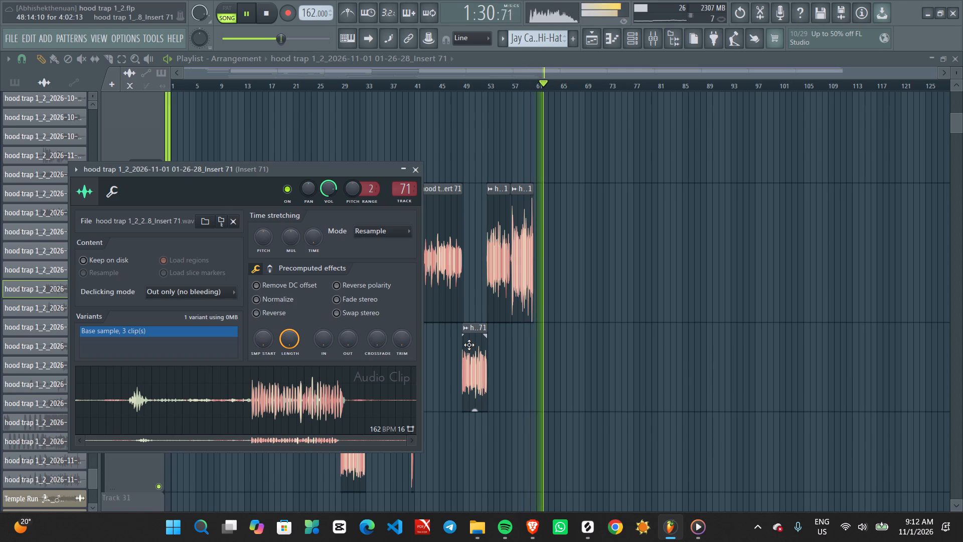
key(space)
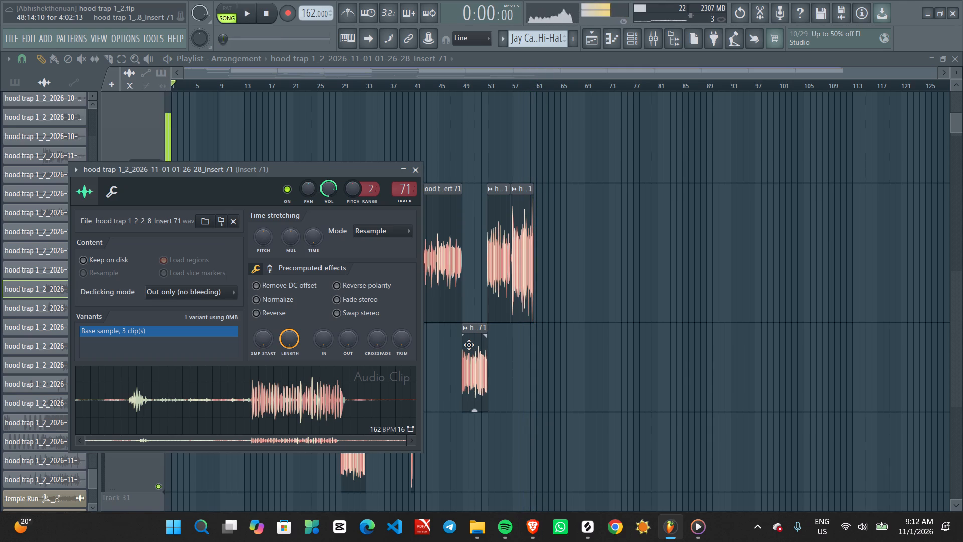
key(space)
key(space)
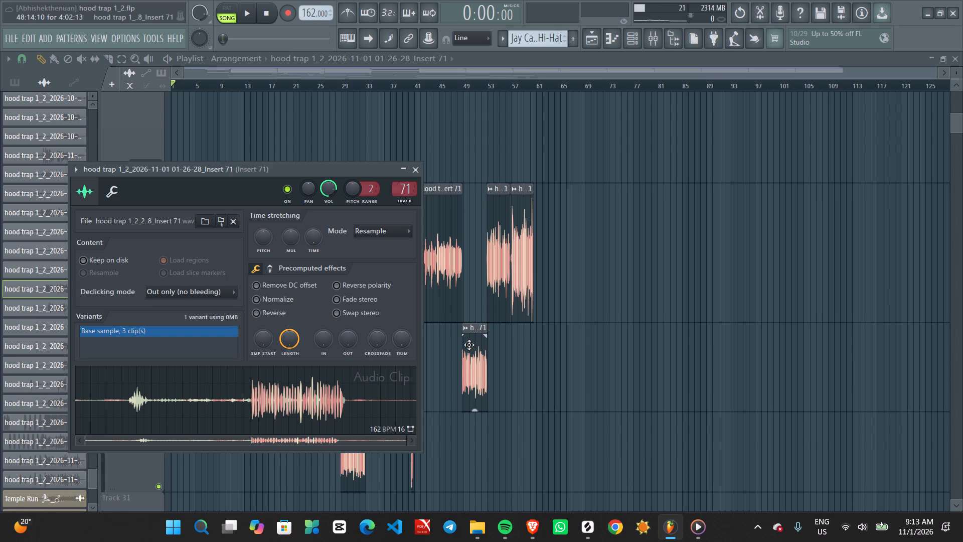
click(417, 170)
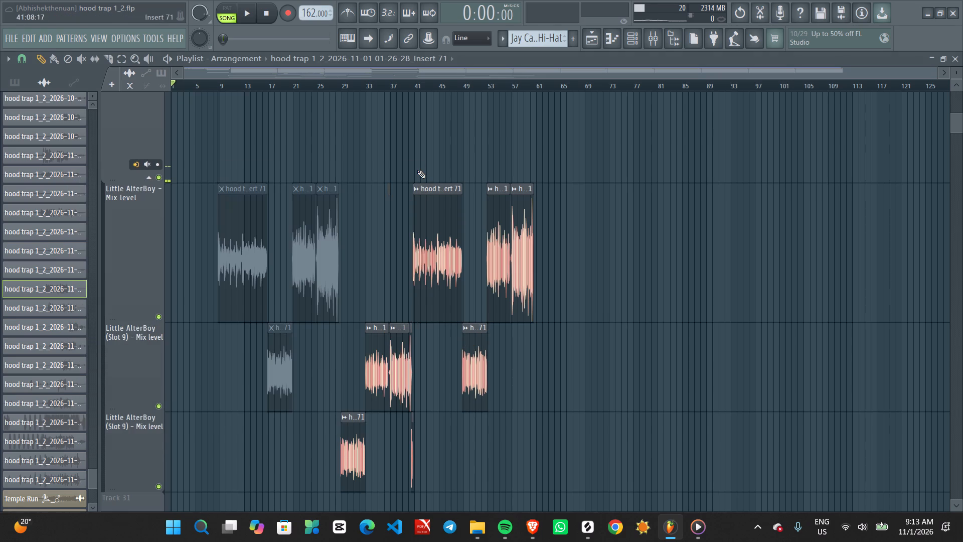
Check the audio clip settings of the vocal at bar 37 and of the Track 33 vocal at bar 21.
double_click(397, 379)
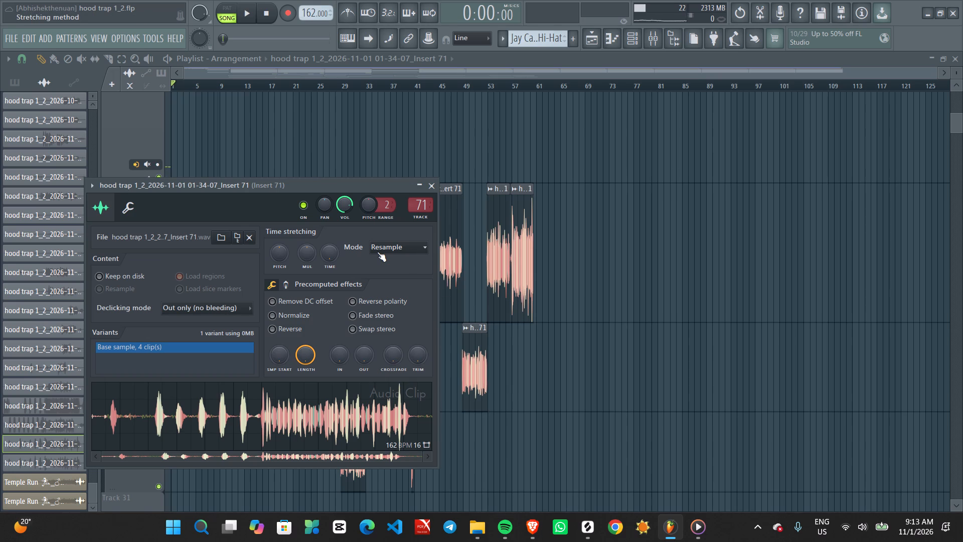
click(433, 188)
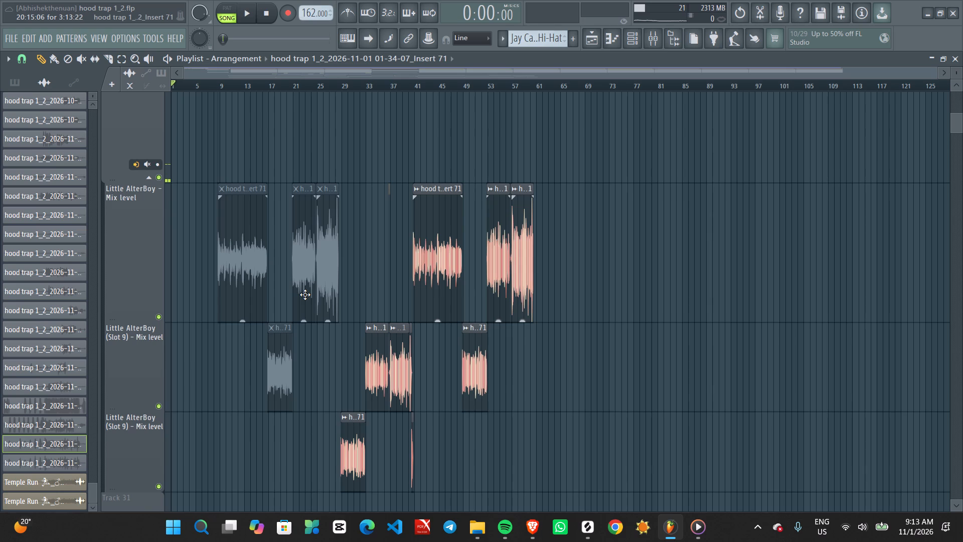
scroll(305, 295, down, 3)
scroll(305, 295, up, 1)
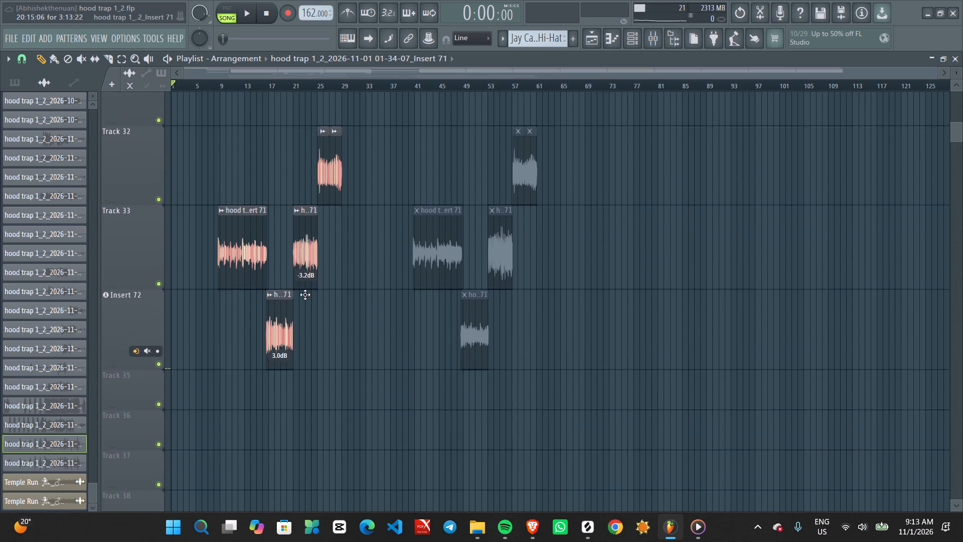
scroll(305, 295, up, 1)
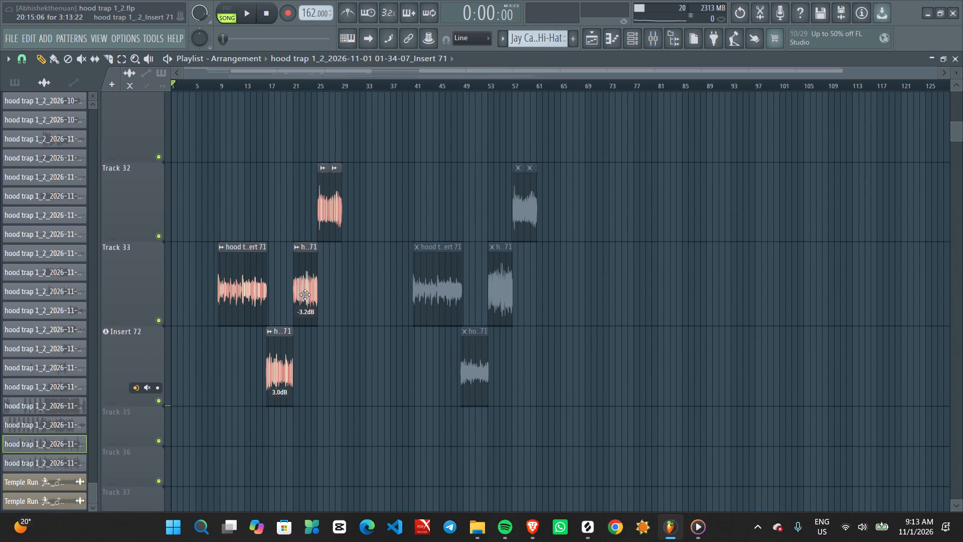
double_click(305, 295)
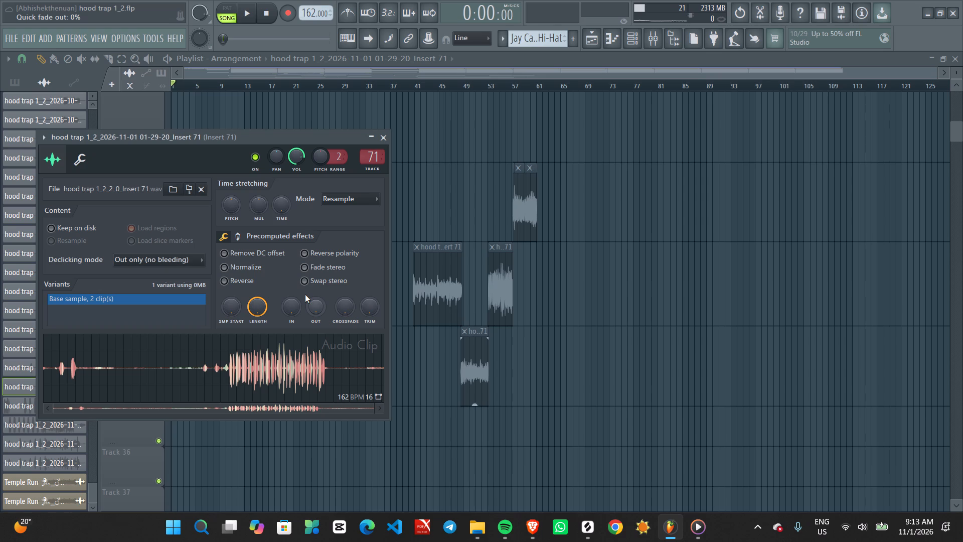
click(386, 134)
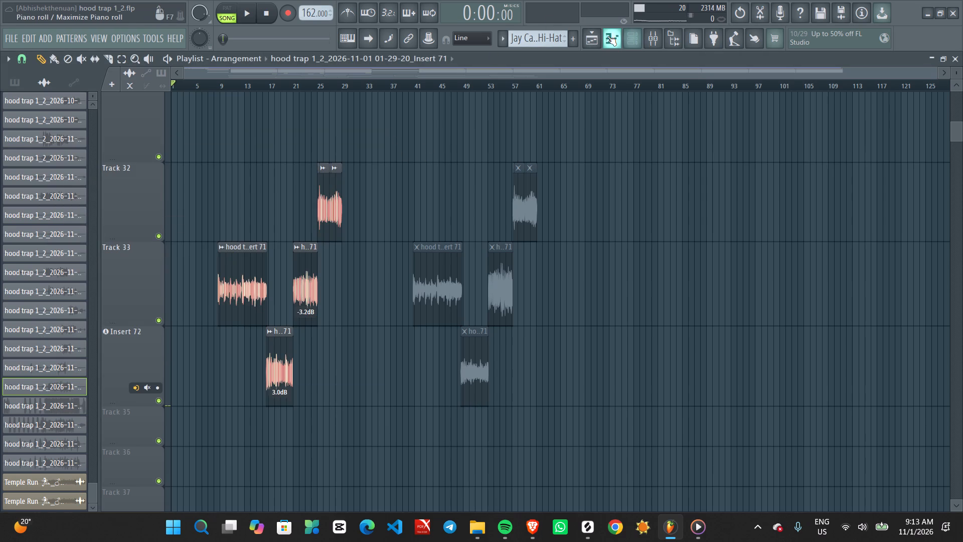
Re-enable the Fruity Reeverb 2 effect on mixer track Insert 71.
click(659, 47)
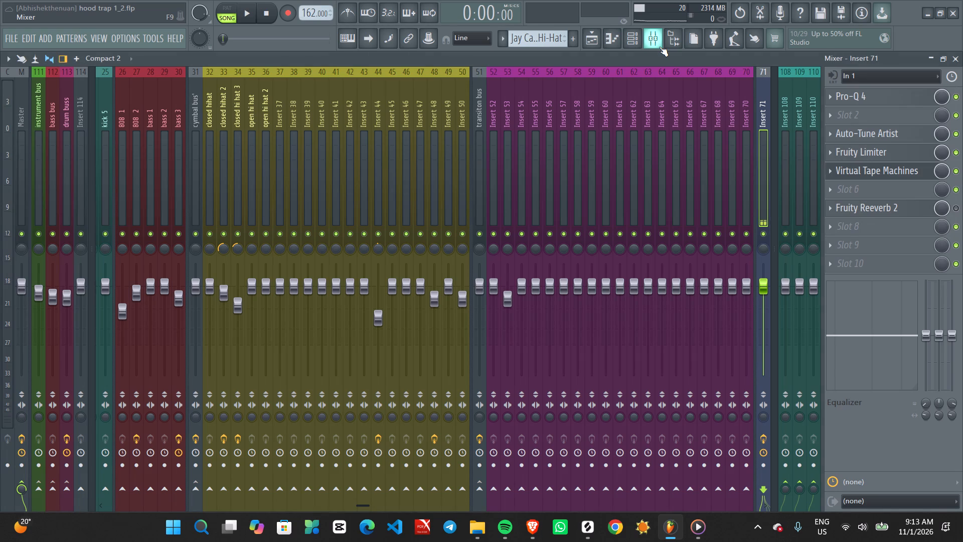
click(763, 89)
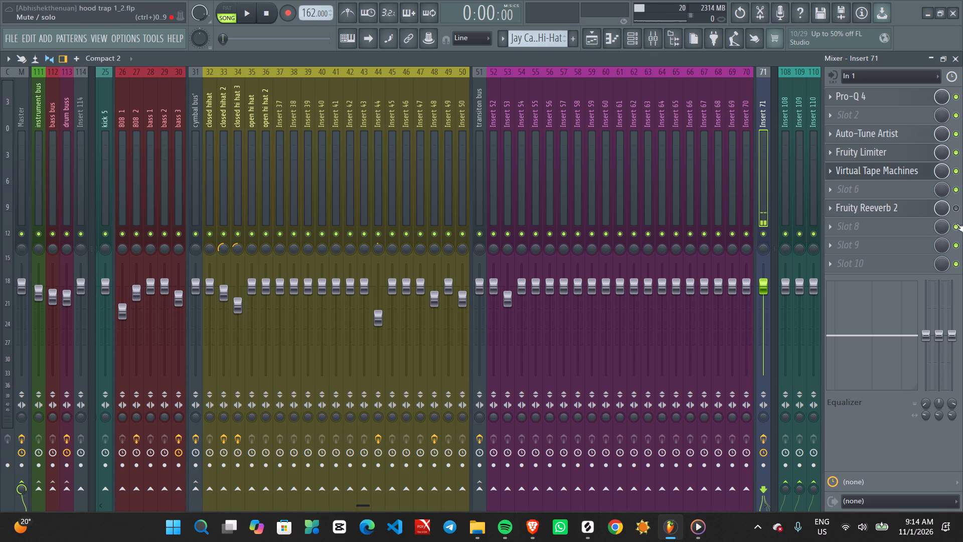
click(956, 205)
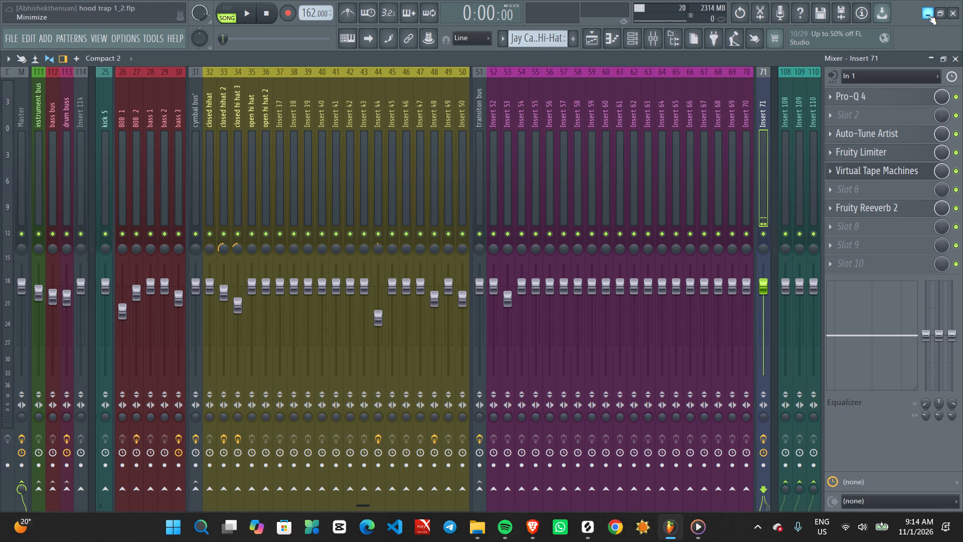
Play the song from the beginning in the playlist with the Little AlterBoy vocal tracks in view.
click(583, 39)
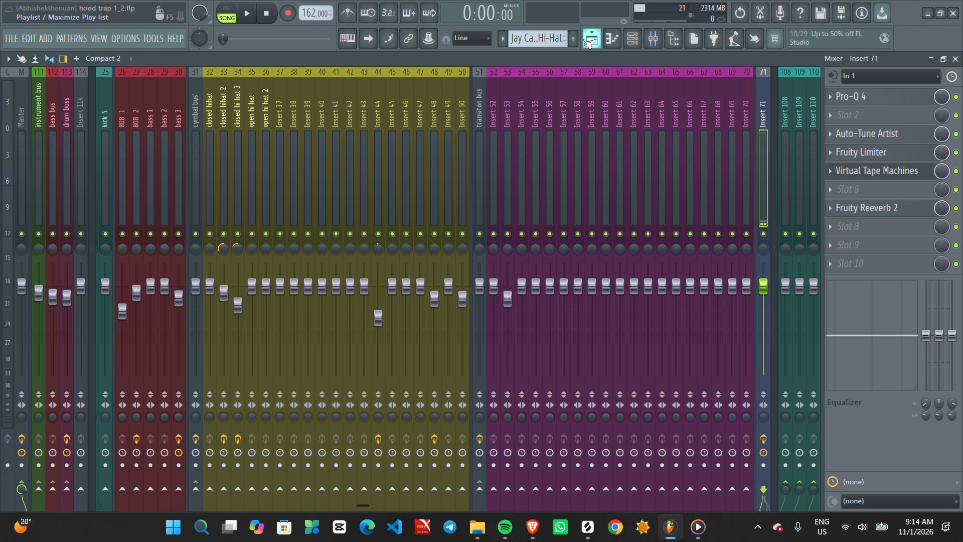
scroll(445, 321, up, 1)
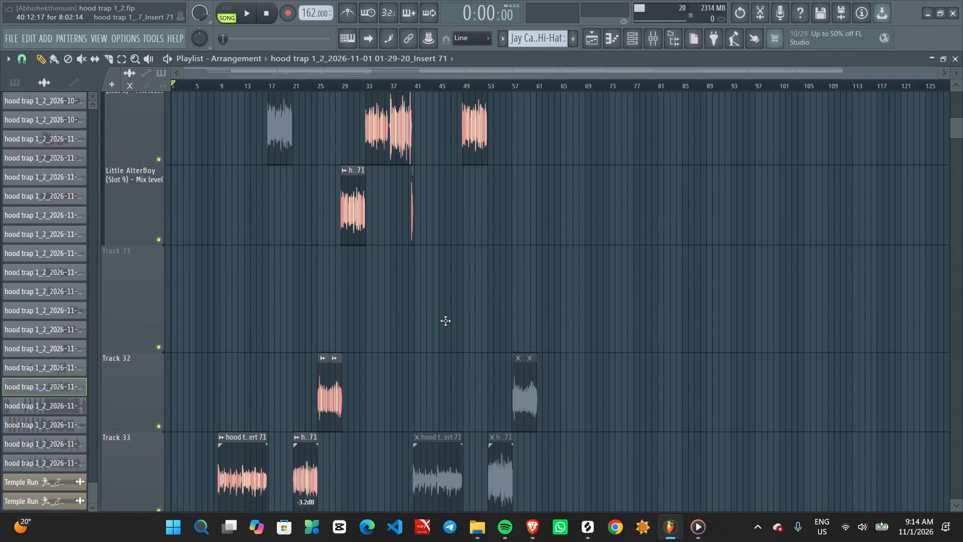
scroll(445, 321, up, 1)
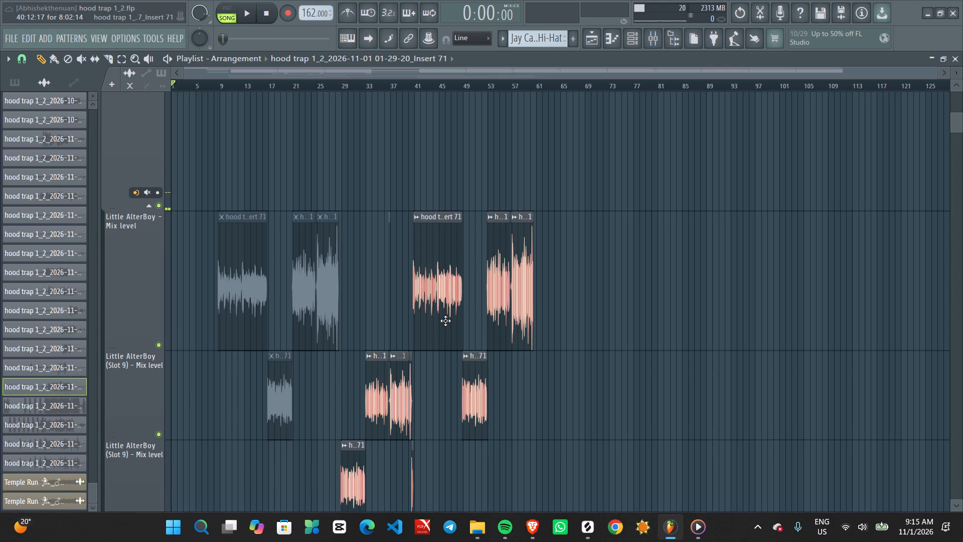
key(space)
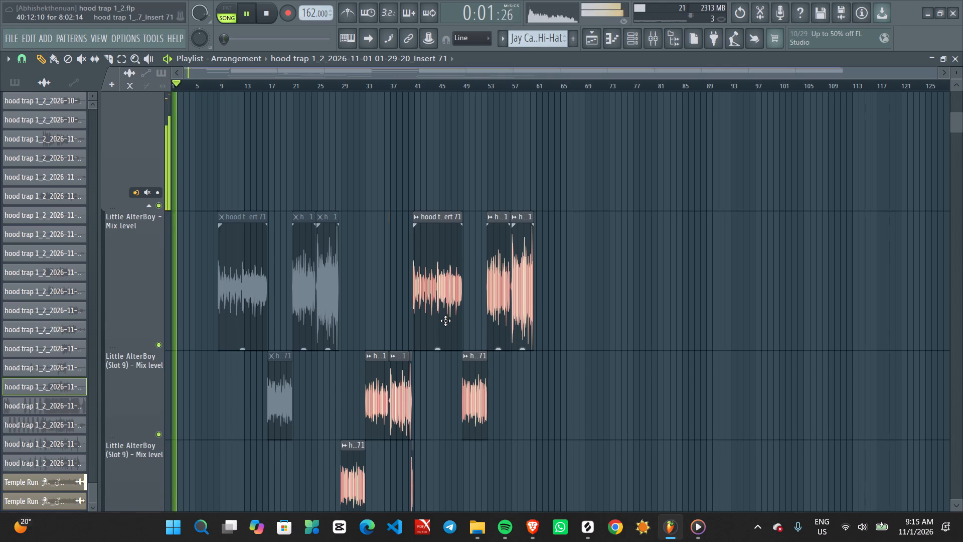
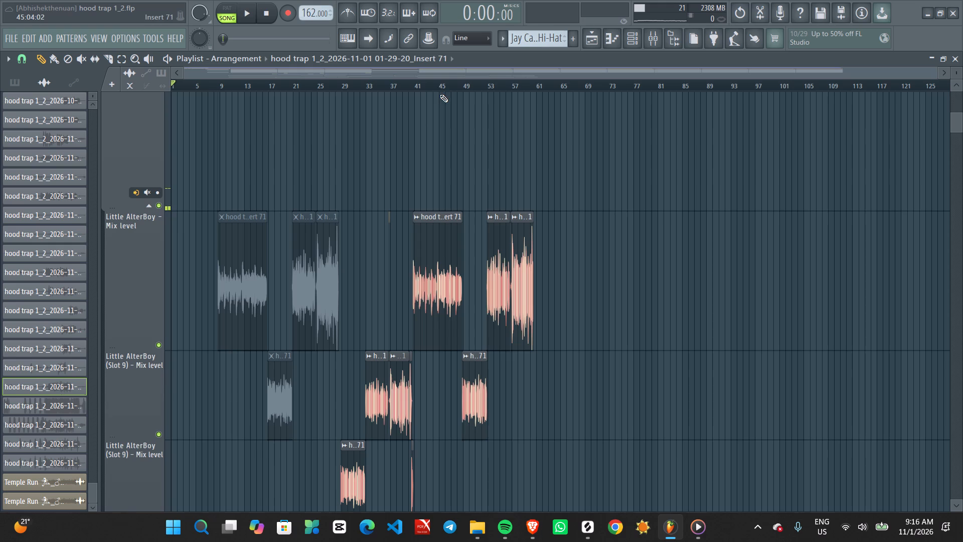
Listen to the song from about bar 42, bar 50 and bar 20 in turn to compare the vocal sections.
click(423, 80)
key(space)
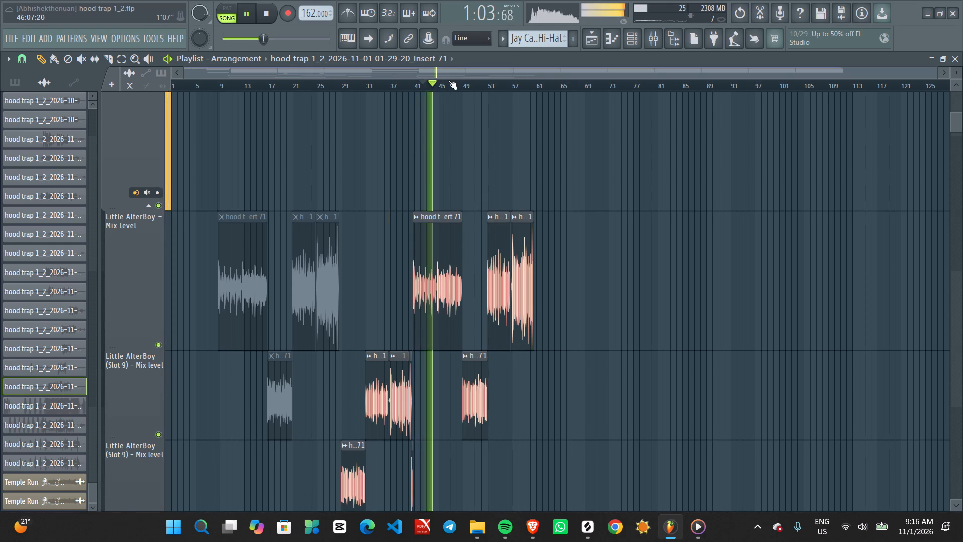
click(472, 83)
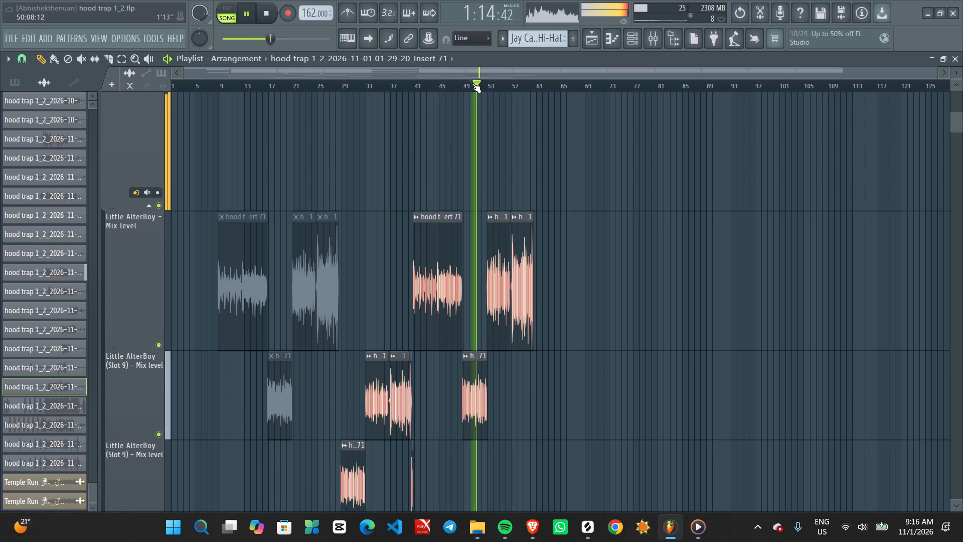
key(space)
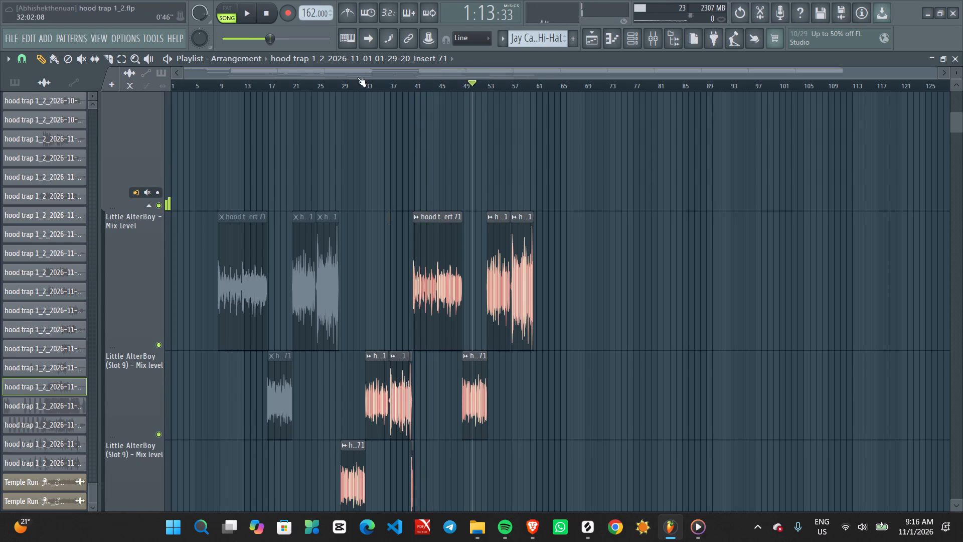
click(290, 90)
key(space)
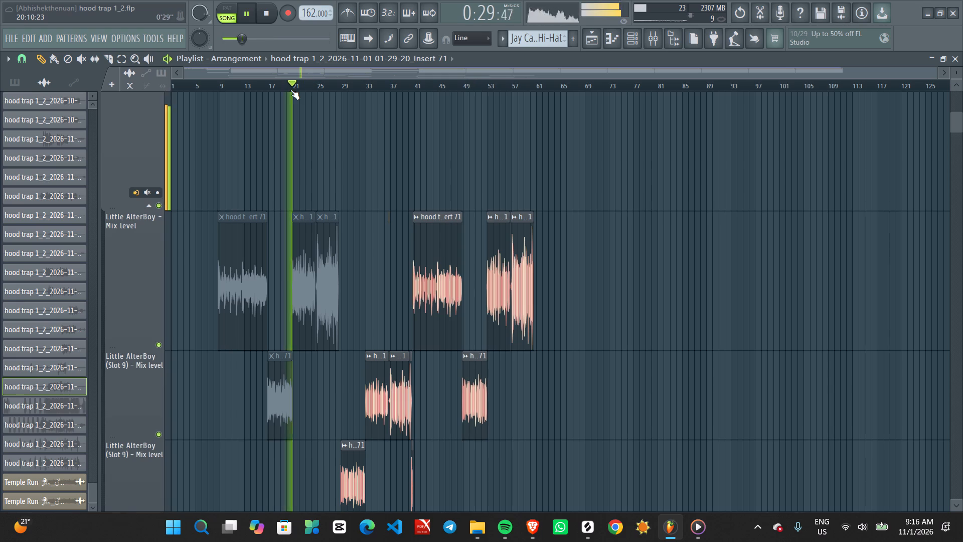
key(space)
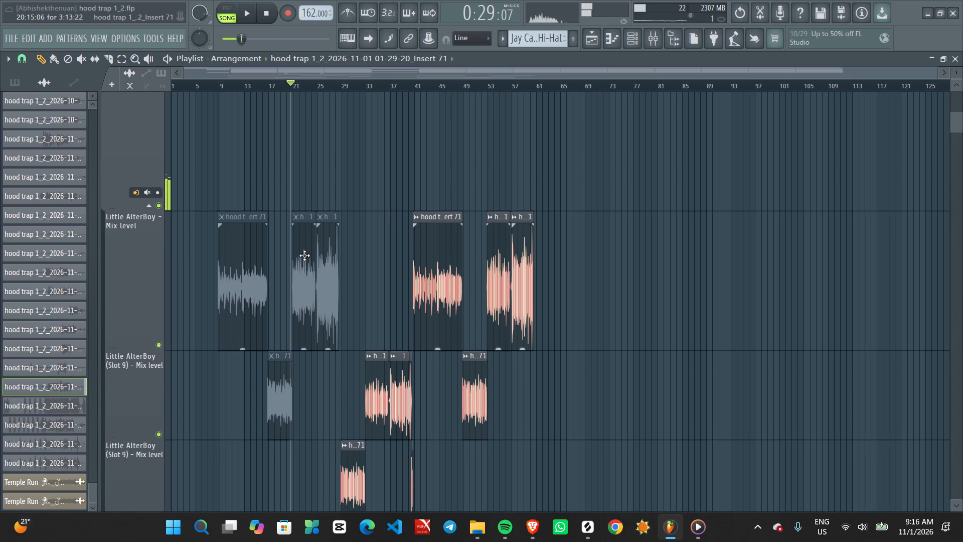
Mute the Insert 71 track in the playlist and listen to the song from bar 20 without it.
scroll(339, 242, down, 1)
scroll(339, 242, up, 1)
scroll(339, 242, down, 1)
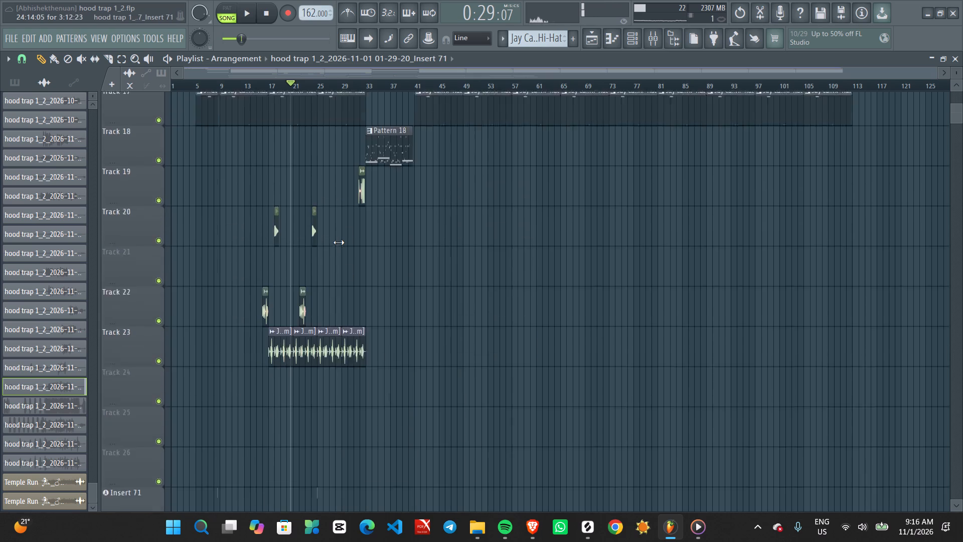
scroll(339, 242, down, 1)
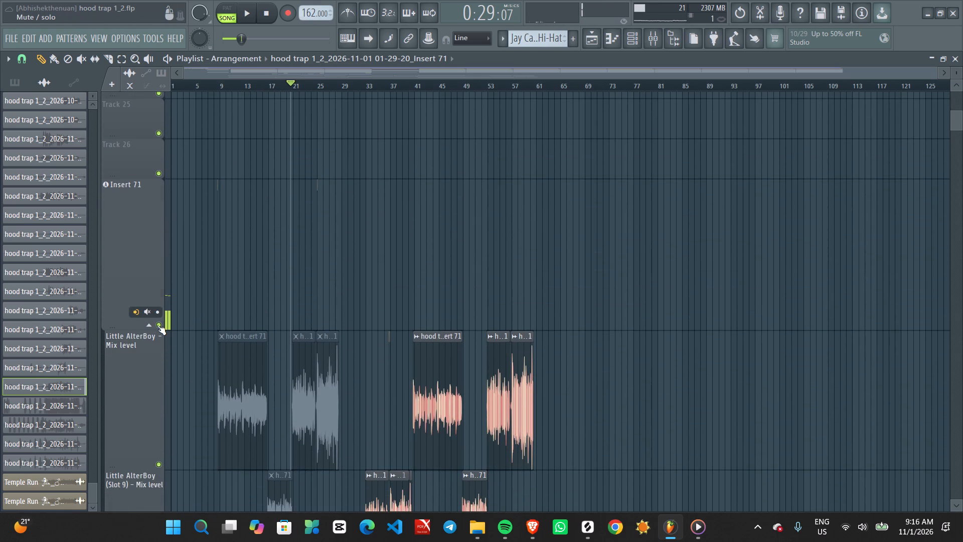
click(157, 325)
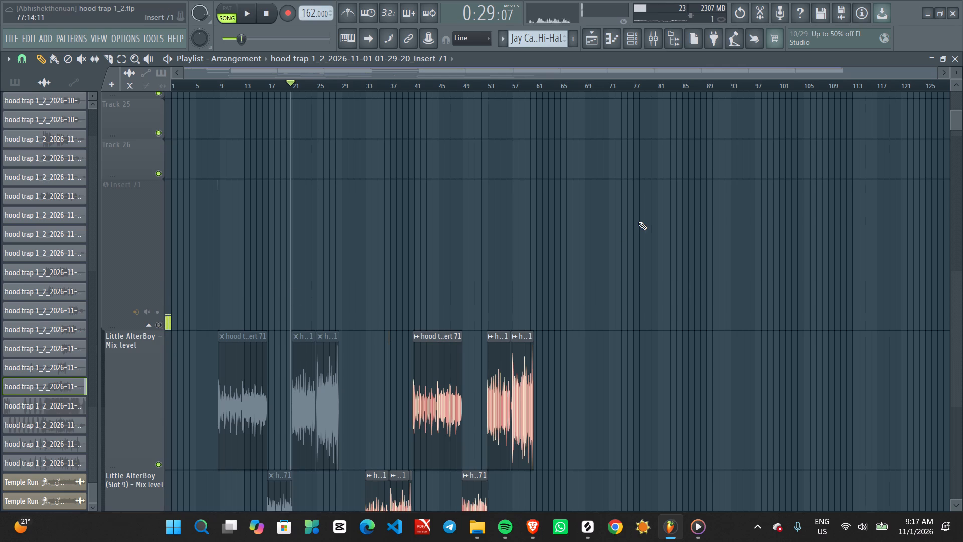
key(space)
key(space)
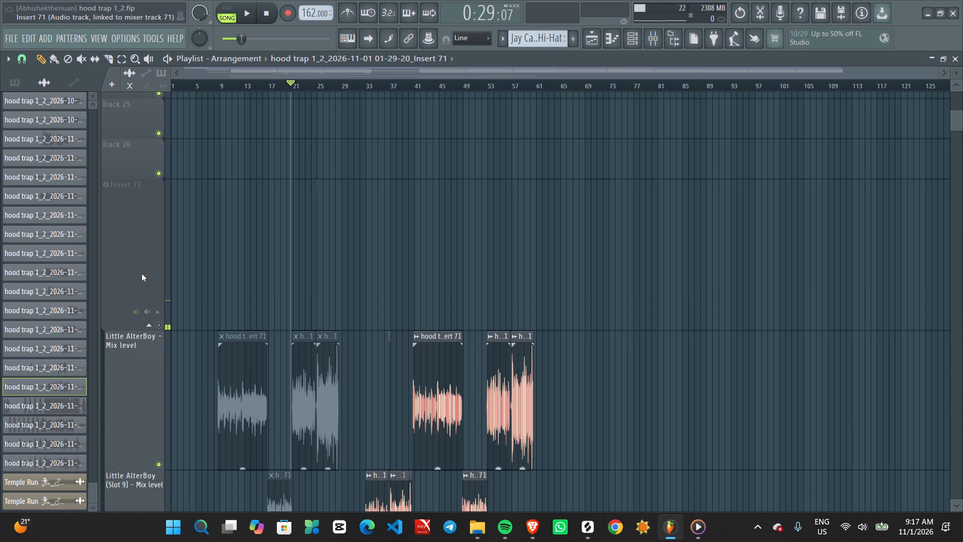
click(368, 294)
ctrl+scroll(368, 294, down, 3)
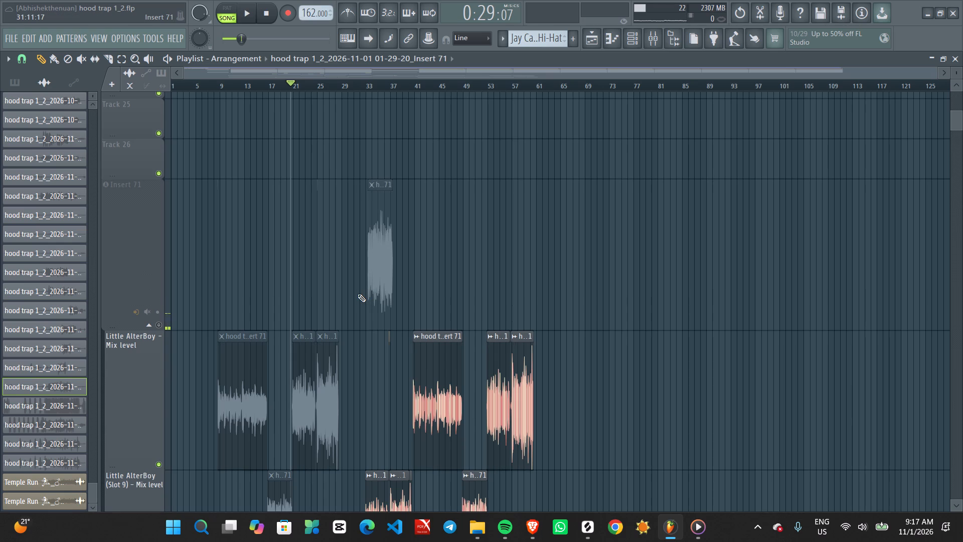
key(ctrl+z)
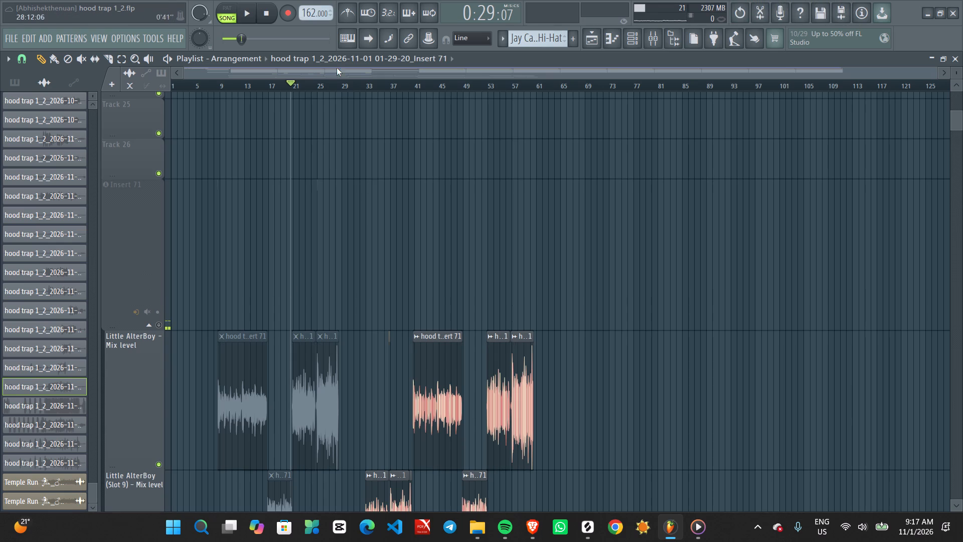
Play the song from the beginning with the Insert 71 playlist track muted.
drag(290, 83, 15, 122)
key(space)
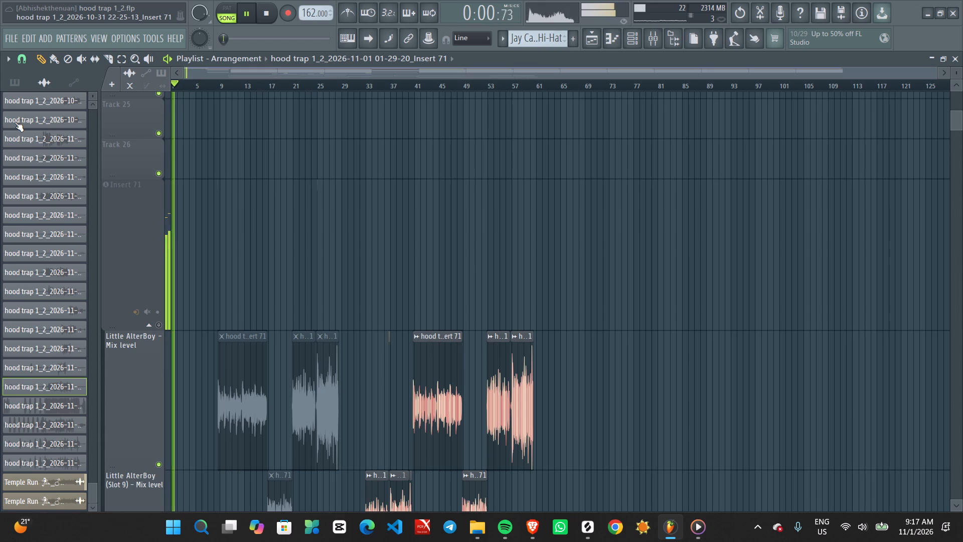
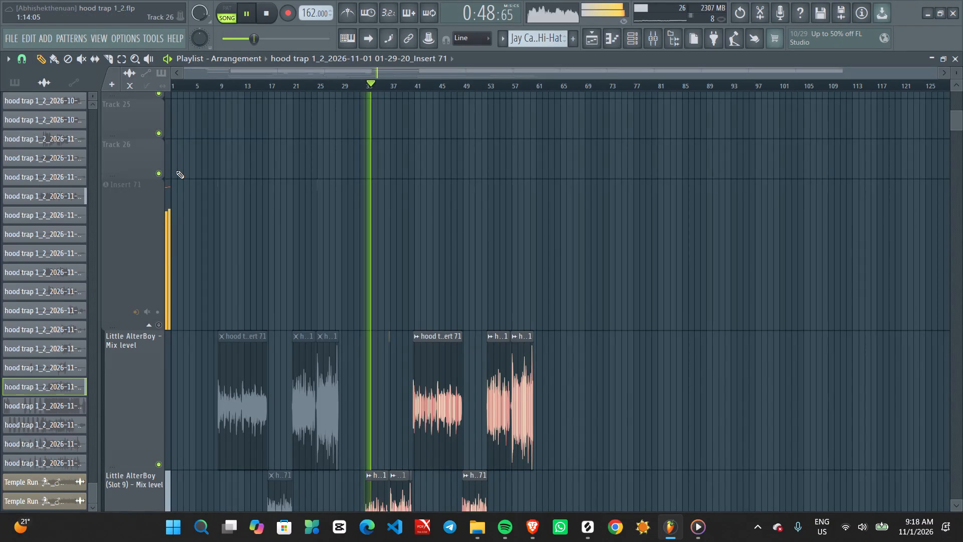
Stop the playback and look over the playlist tracks from the top down past the vocal clips.
scroll(176, 171, up, 9)
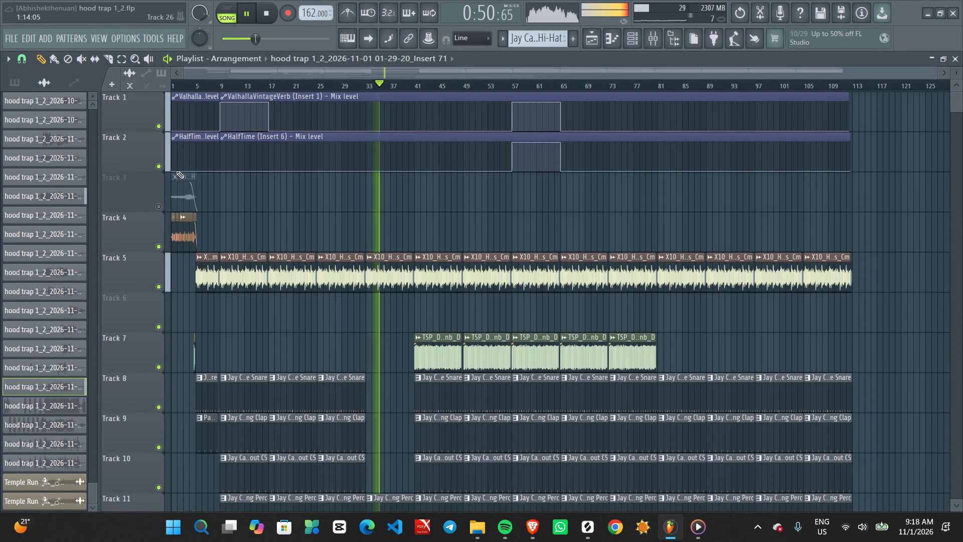
key(space)
scroll(176, 171, down, 3)
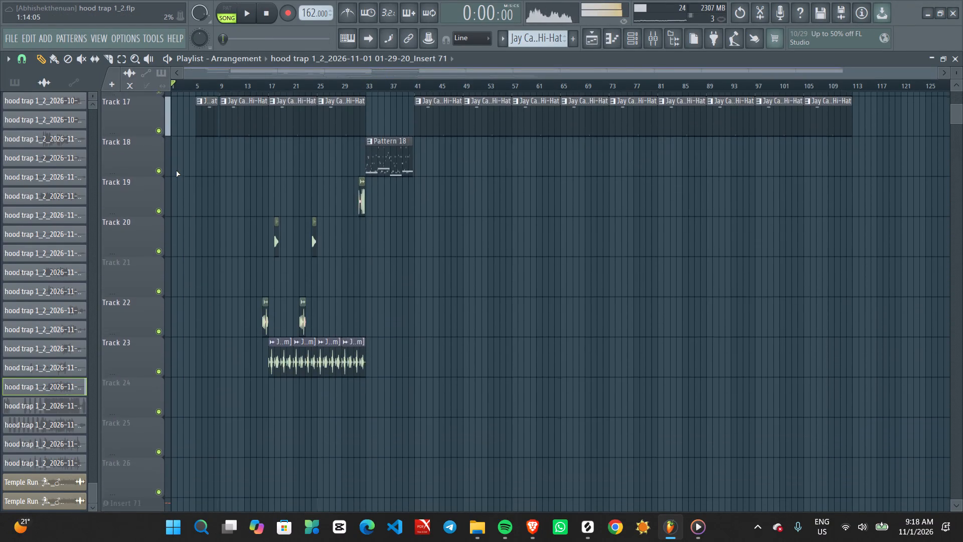
scroll(176, 171, down, 4)
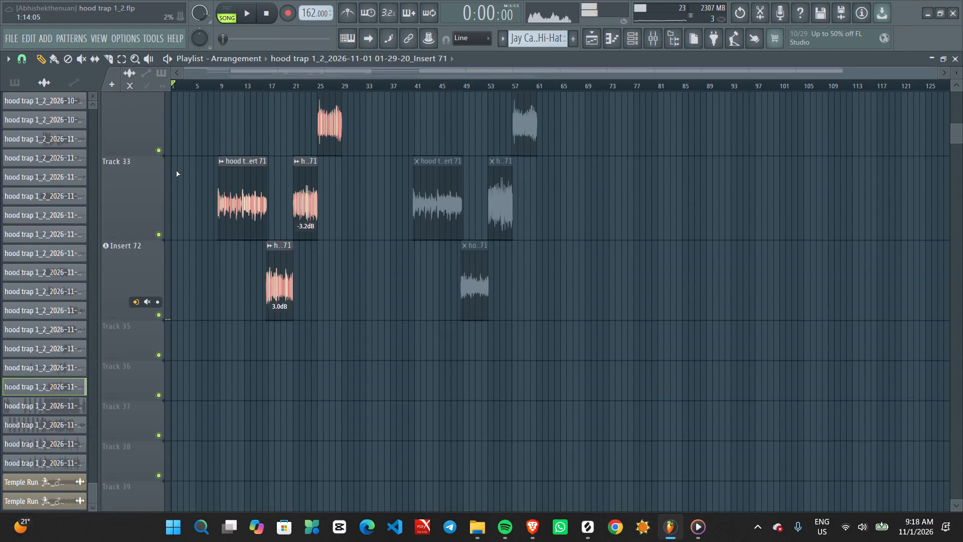
scroll(176, 171, down, 8)
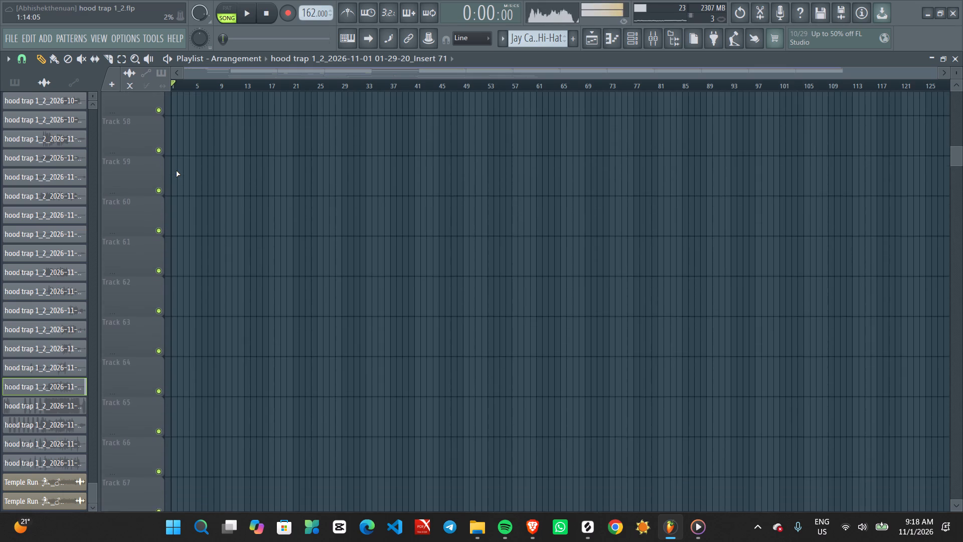
scroll(176, 171, down, 5)
scroll(176, 171, up, 20)
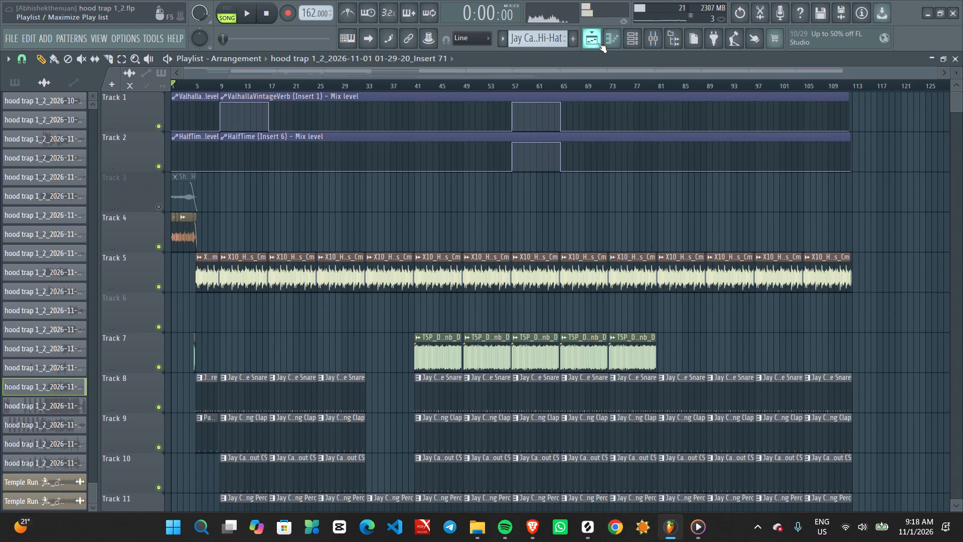
Switch off the Fruity Reeverb 2 effect on the Insert 71 mixer track.
click(598, 43)
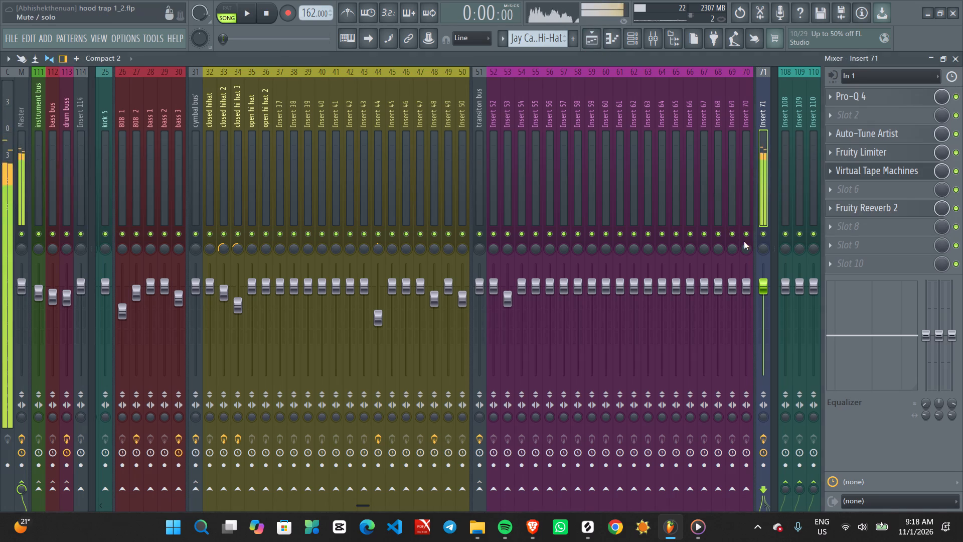
scroll(200, 313, right, 1)
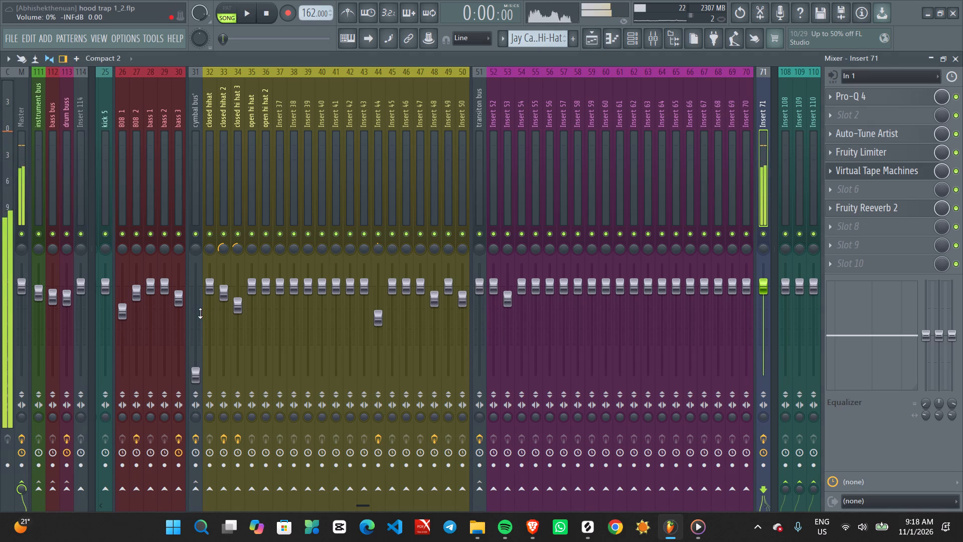
scroll(200, 313, right, 1)
key(ctrl+z)
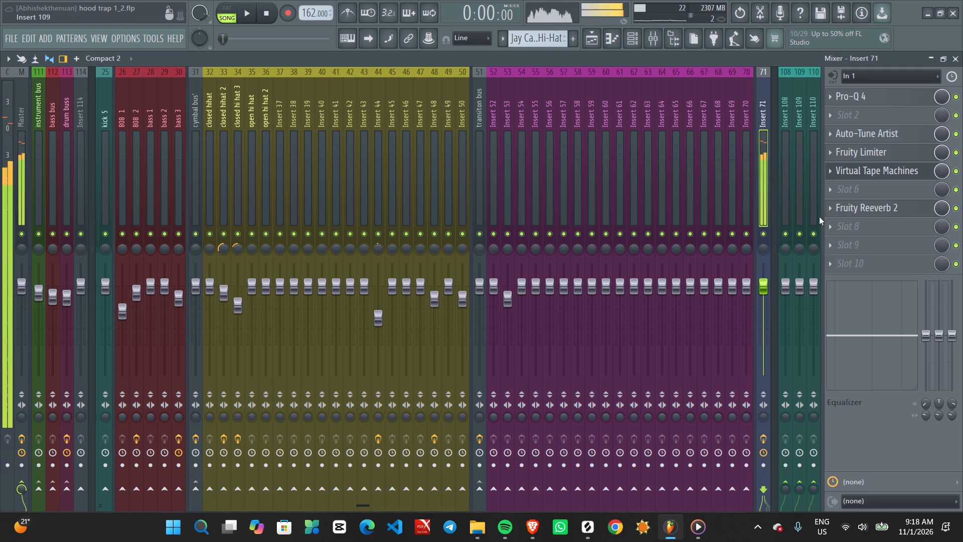
click(956, 206)
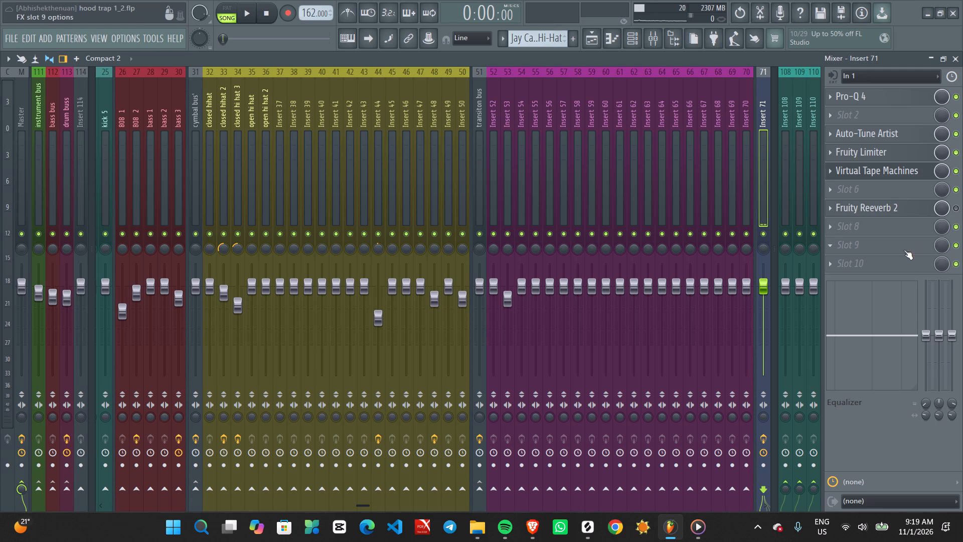
Move Pro-Q 4 from slot 1 to slot 10 in the Insert 71 effects chain.
scroll(904, 250, down, 1)
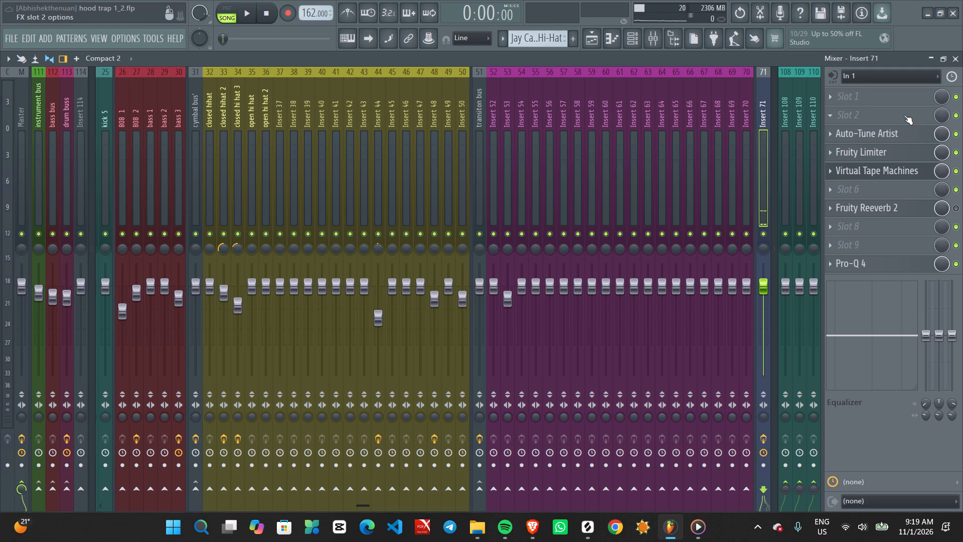
key(ctrl+z)
ctrl+click(904, 115)
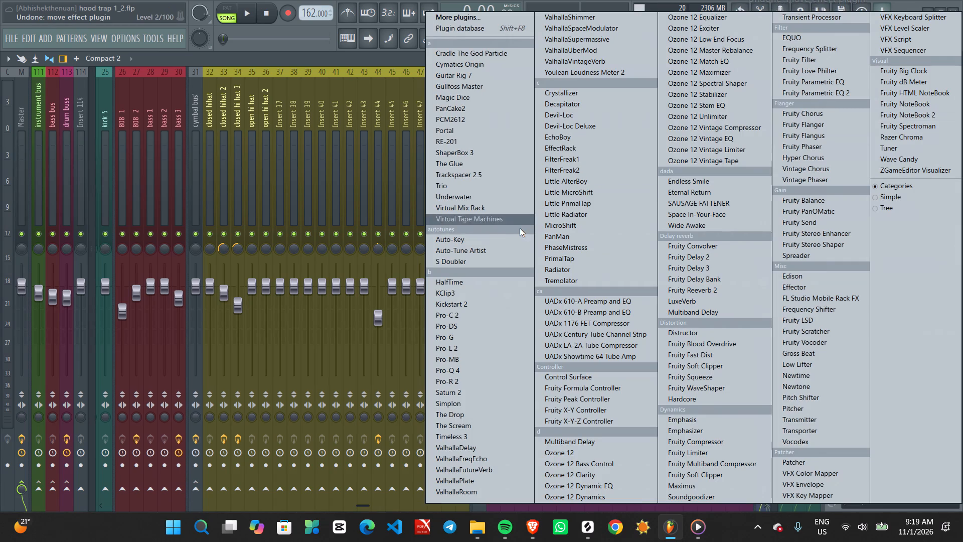
click(392, 86)
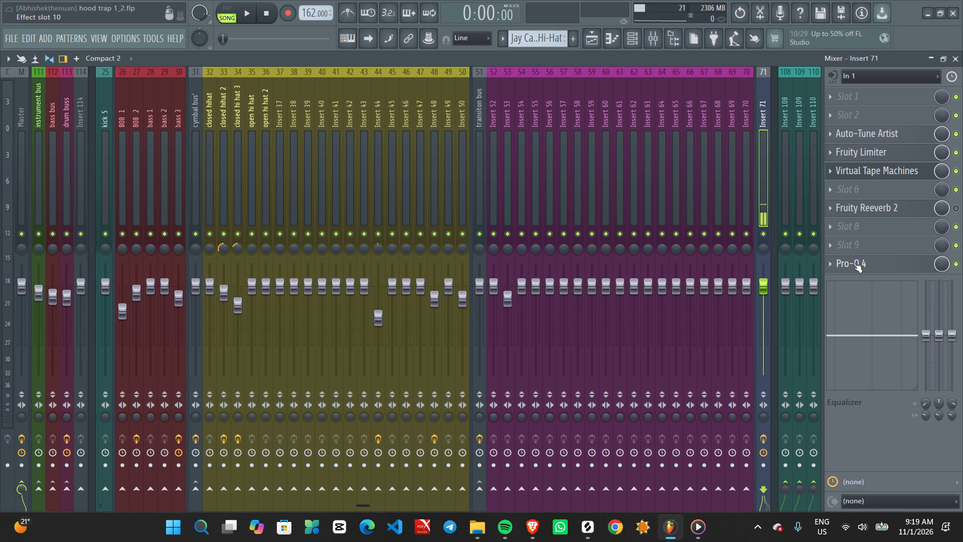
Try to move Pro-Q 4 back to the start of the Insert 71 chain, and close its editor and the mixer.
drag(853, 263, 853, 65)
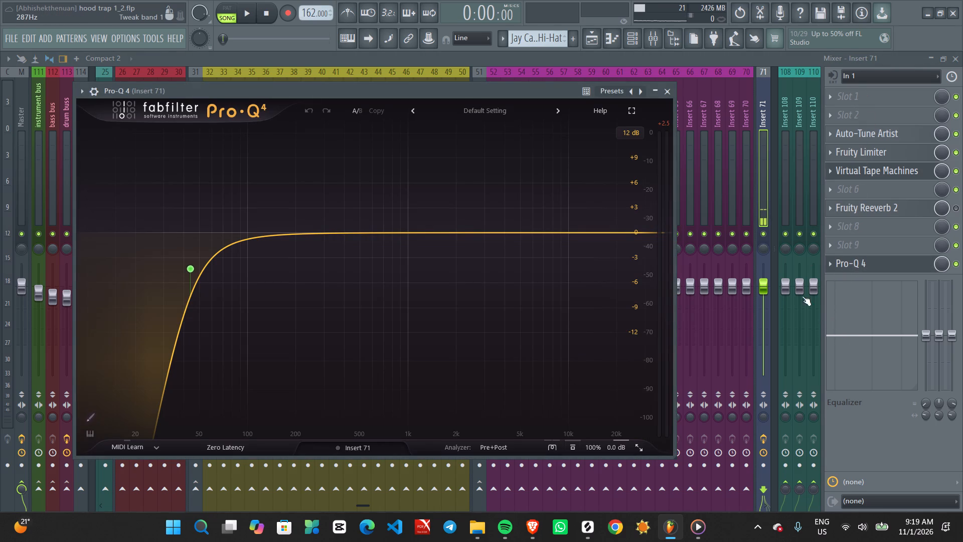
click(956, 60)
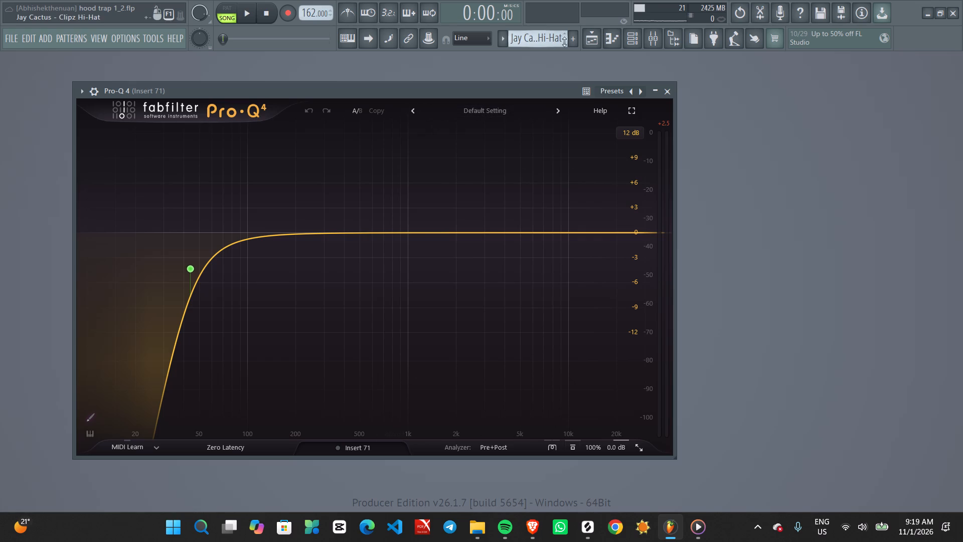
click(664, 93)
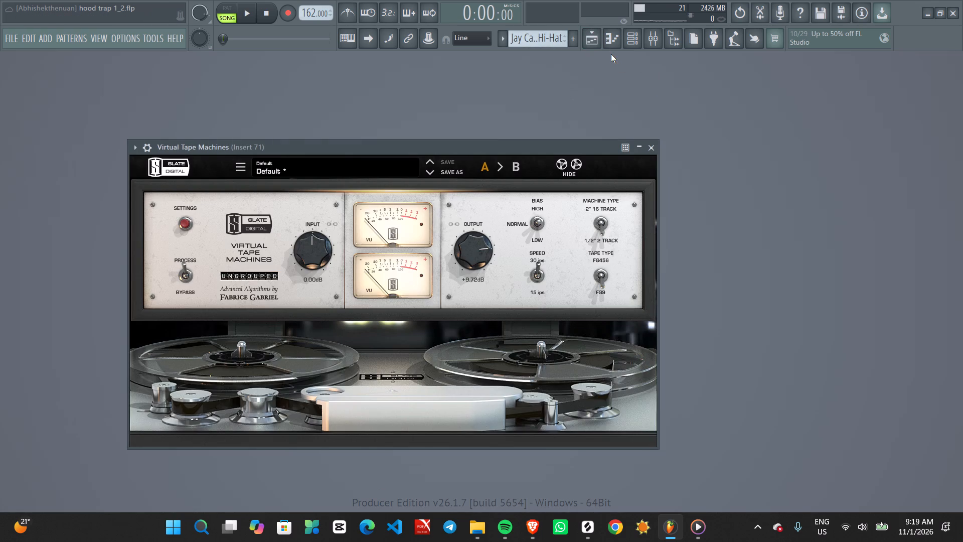
Listen to the song from about bar 17, bar 9 and bar 57 in turn with the reverb off.
click(595, 41)
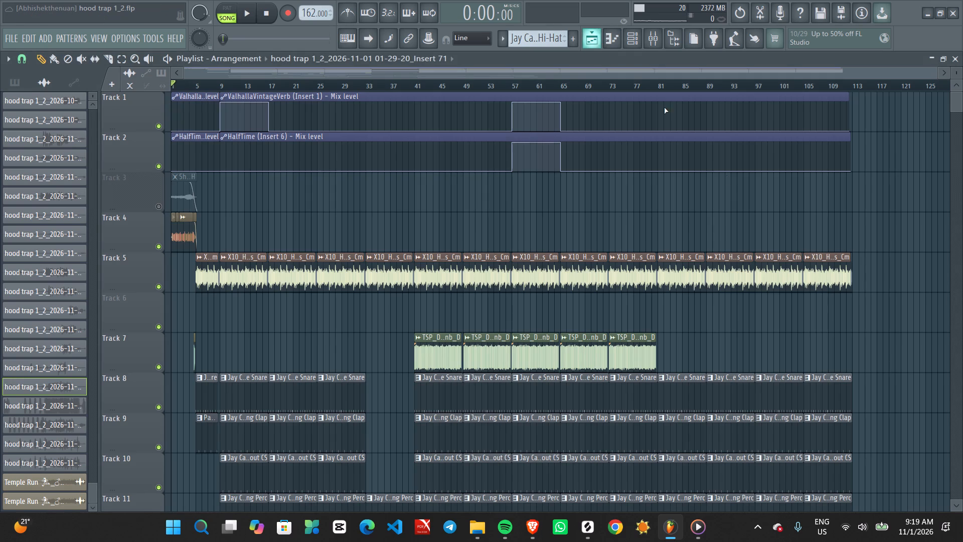
ctrl+scroll(687, 219, down, 4)
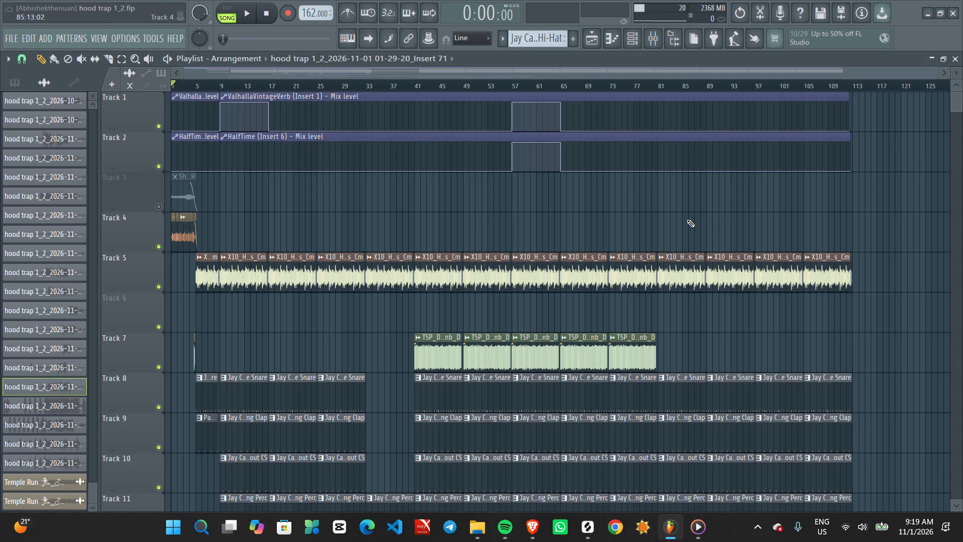
ctrl+scroll(687, 219, up, 5)
scroll(687, 219, right, 12)
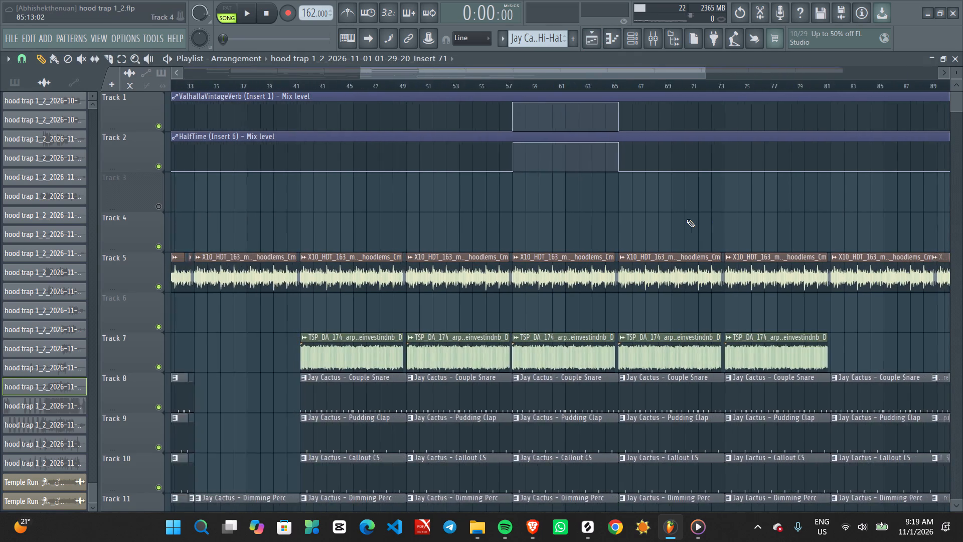
scroll(687, 219, right, 11)
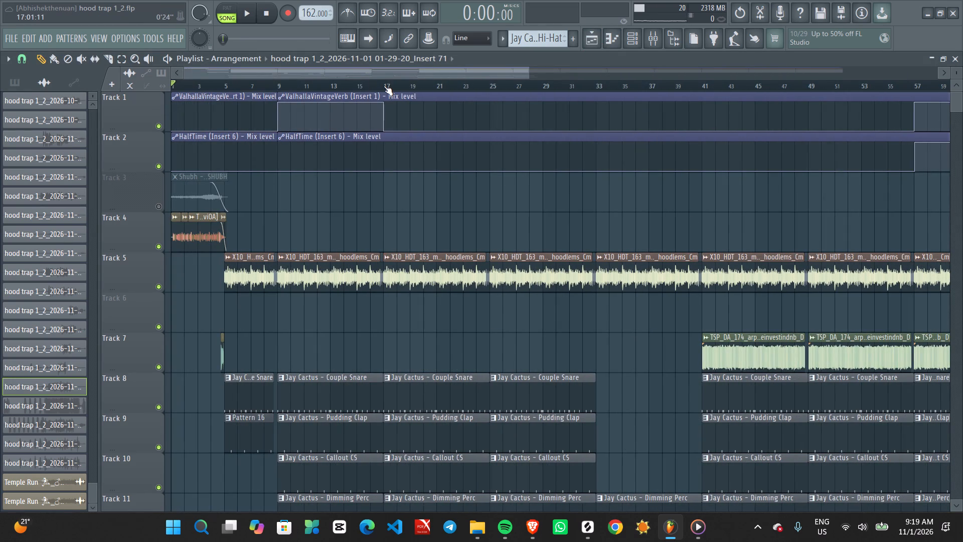
click(384, 86)
key(space)
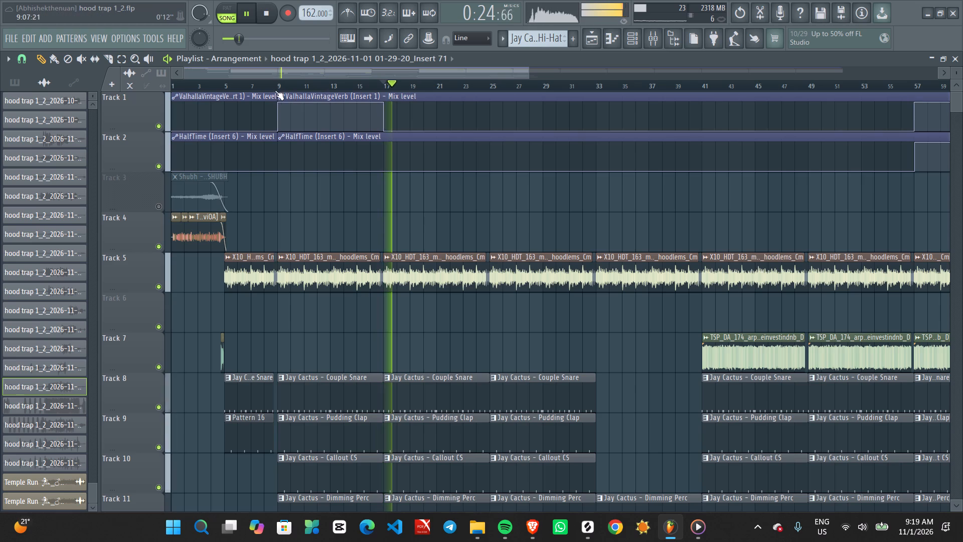
click(280, 79)
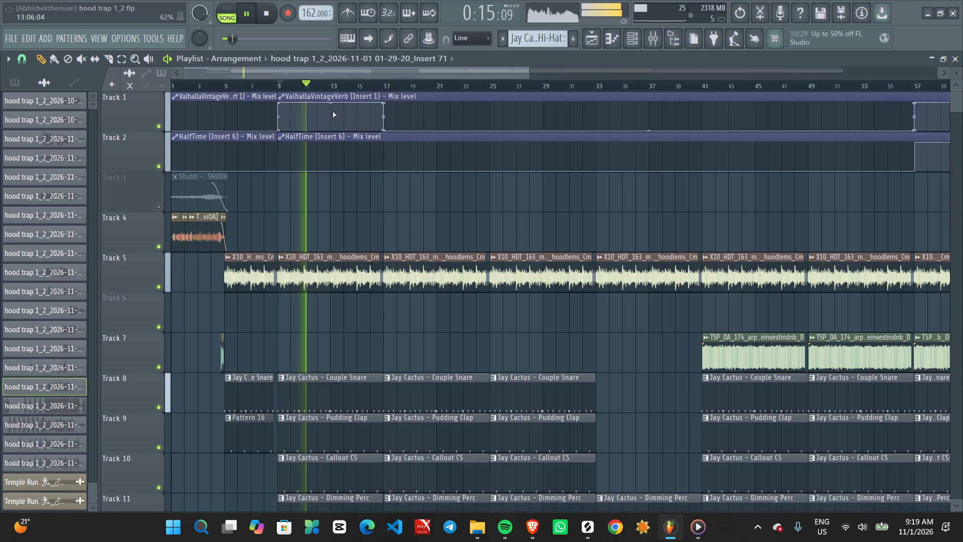
ctrl+scroll(399, 168, down, 5)
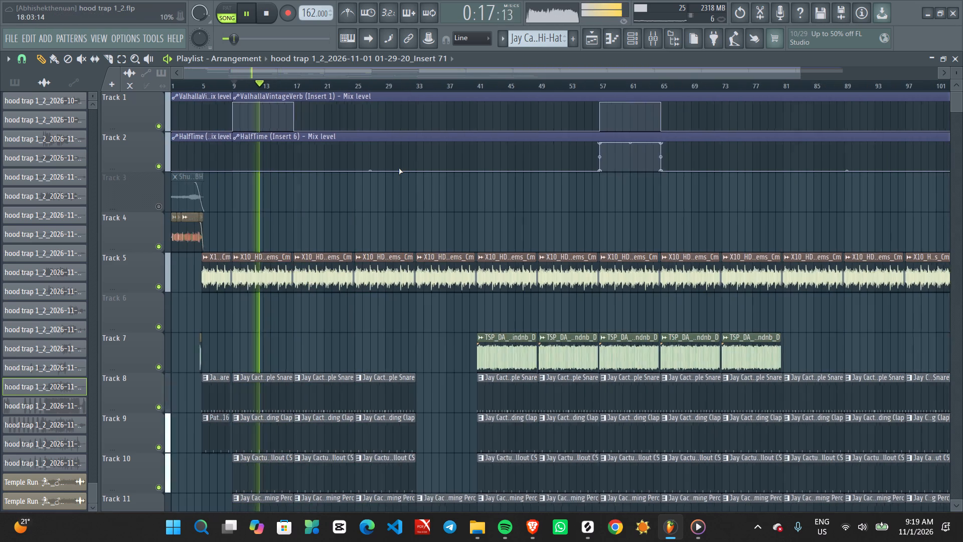
ctrl+scroll(399, 168, down, 1)
click(540, 81)
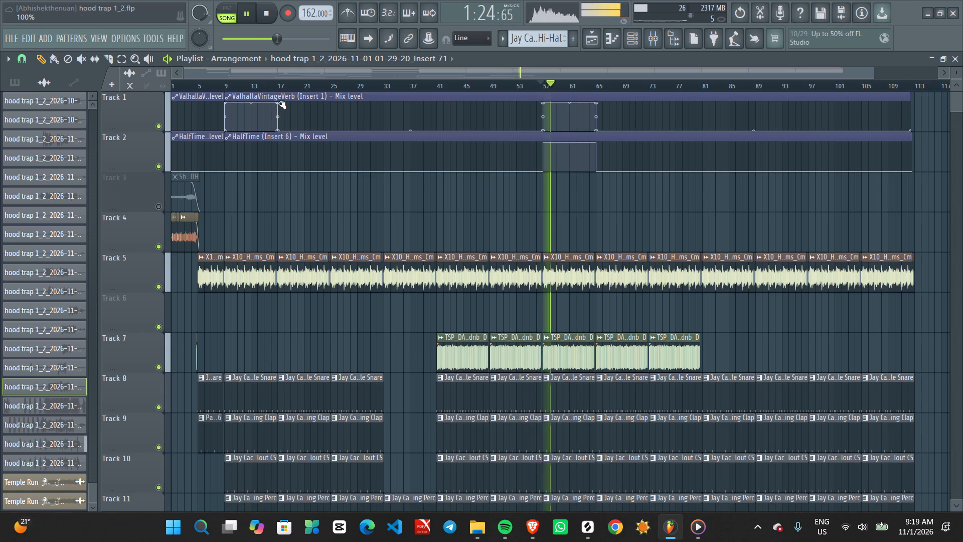
Play the song from about bar 17 and look over the vocal clips on Track 33 and Insert 72.
click(280, 90)
scroll(280, 90, down, 1)
scroll(293, 316, down, 1)
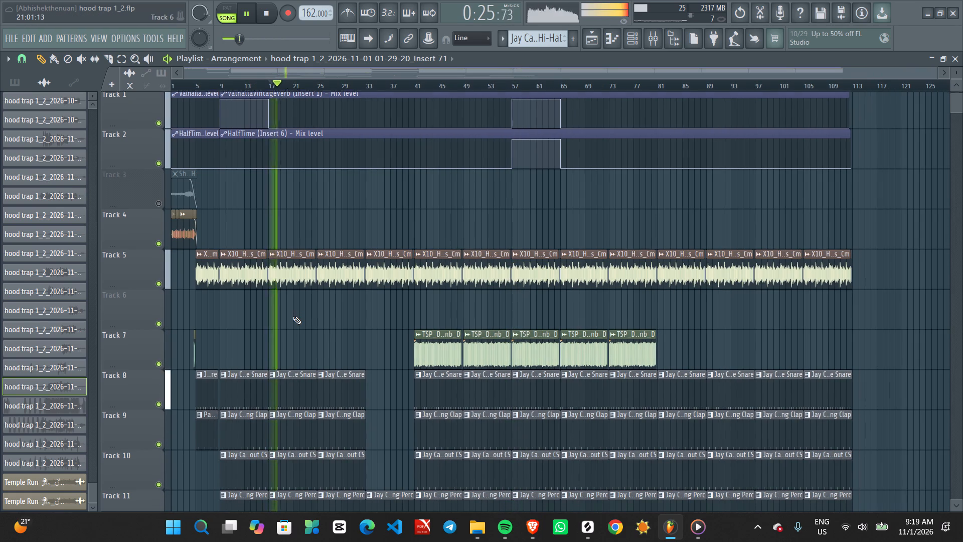
scroll(293, 316, down, 1)
ctrl+scroll(293, 316, up, 5)
scroll(293, 316, down, 2)
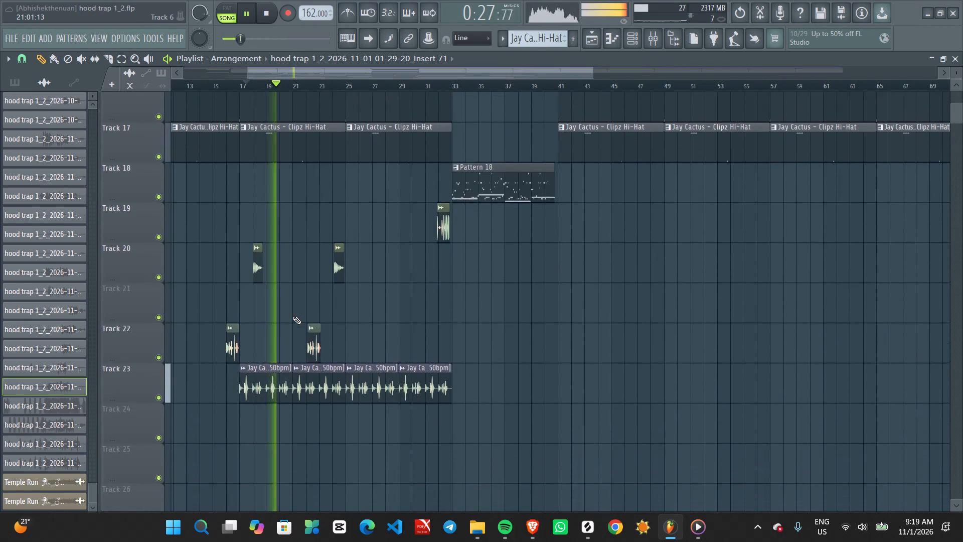
scroll(310, 321, down, 5)
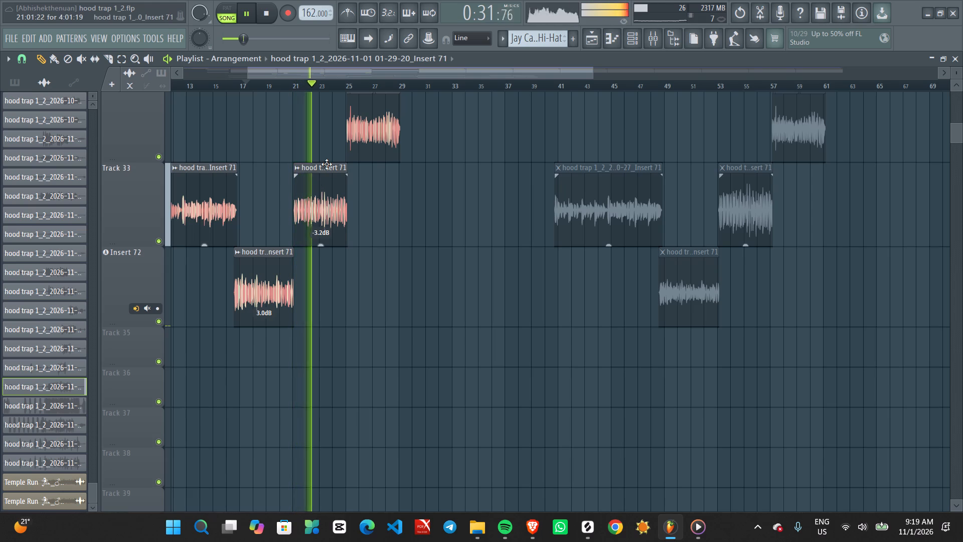
Stop playback and select all base-sample clips of Track 33's bar 21 vocal through its audio clip settings.
double_click(323, 195)
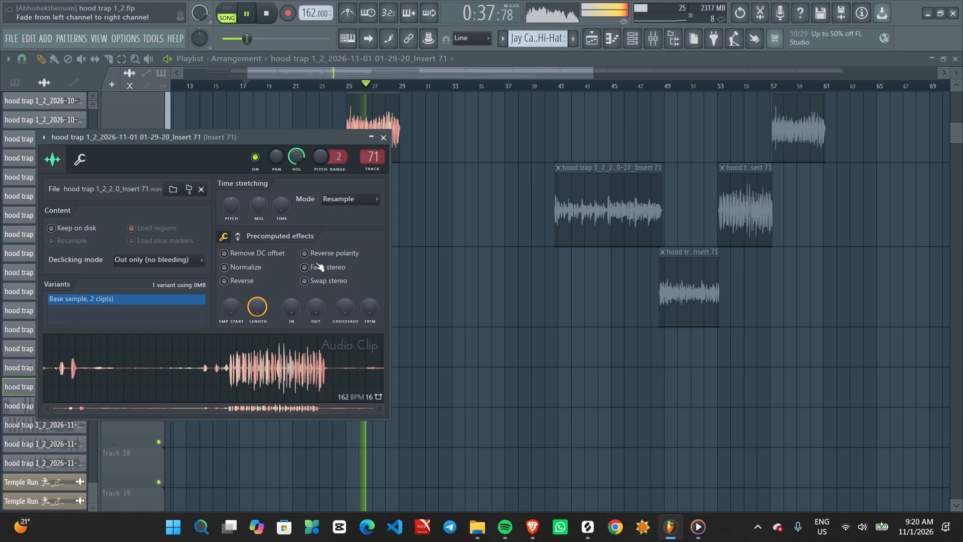
key(space)
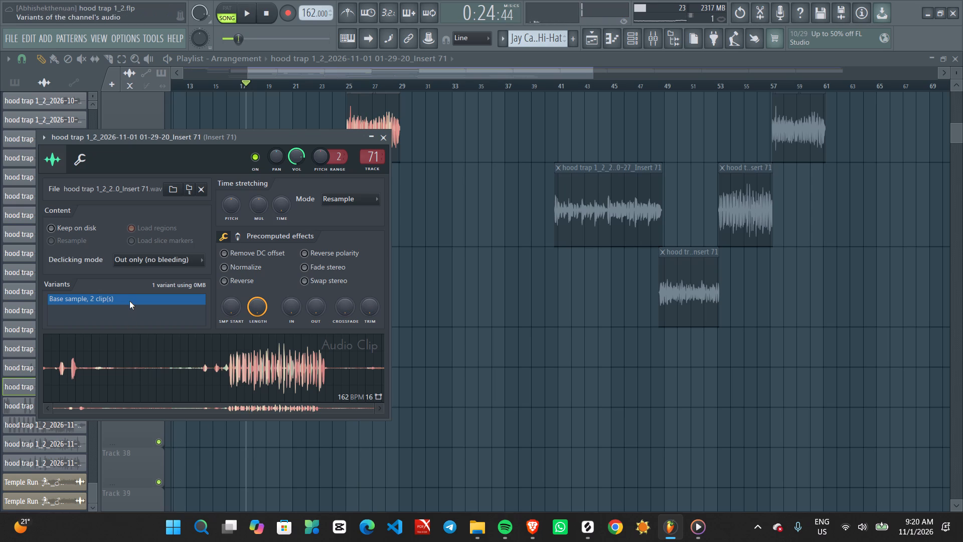
click(129, 301)
right_click(129, 301)
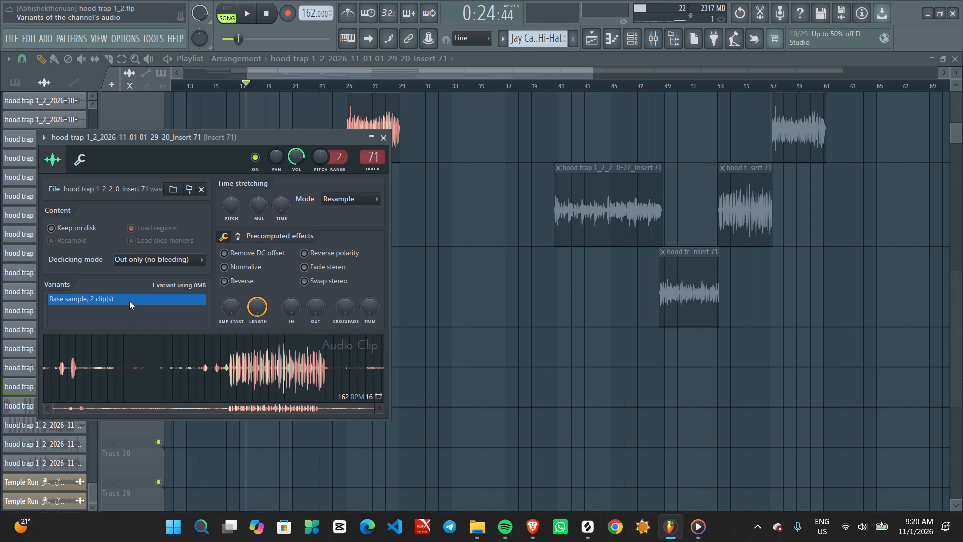
double_click(129, 301)
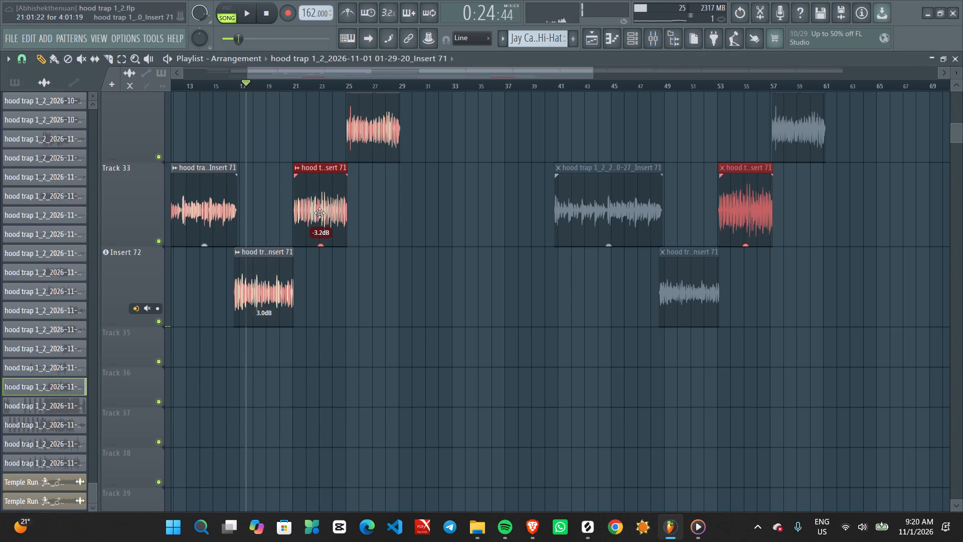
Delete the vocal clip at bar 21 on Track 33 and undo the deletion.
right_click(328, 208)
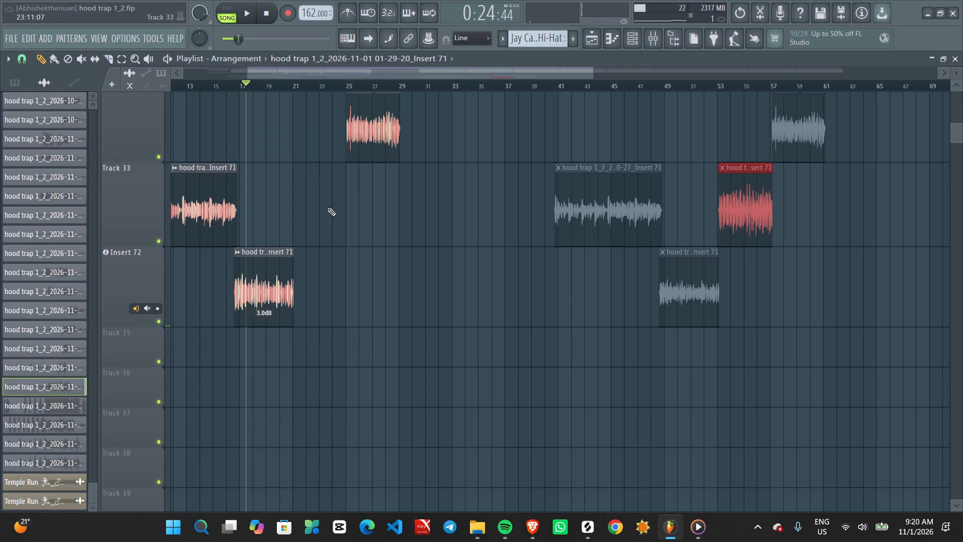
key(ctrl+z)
Reopen the settings of the bar 21 vocal clip, check its waveform and variants, and select its base-sample clips again.
double_click(328, 208)
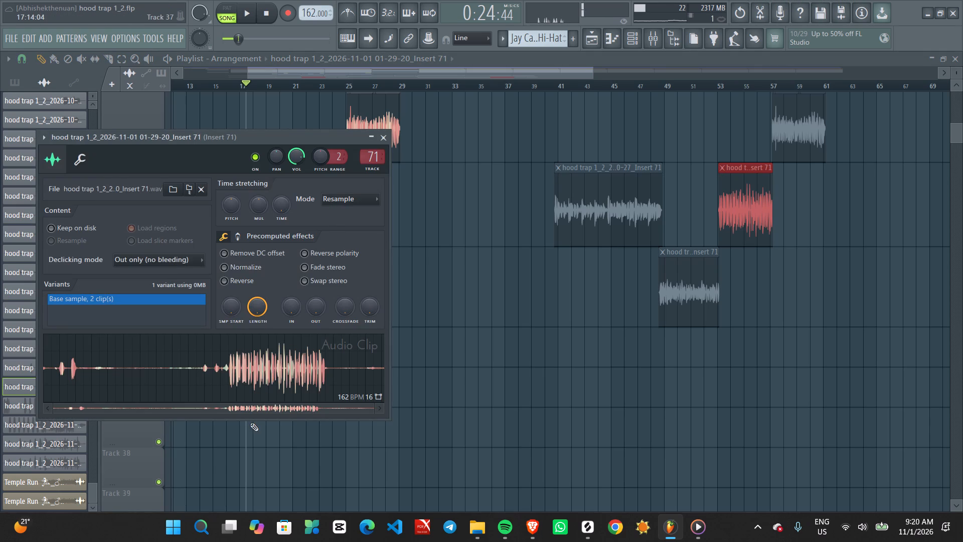
click(248, 399)
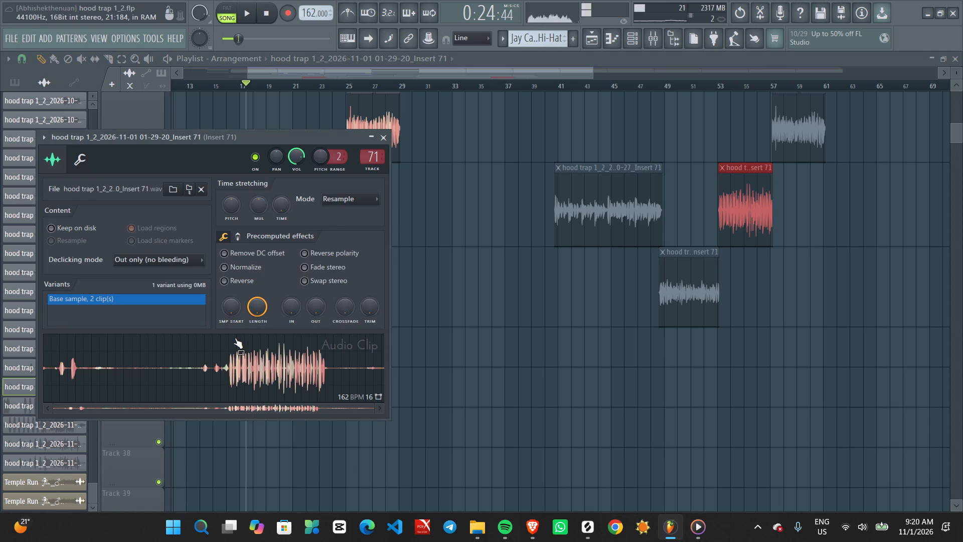
click(180, 287)
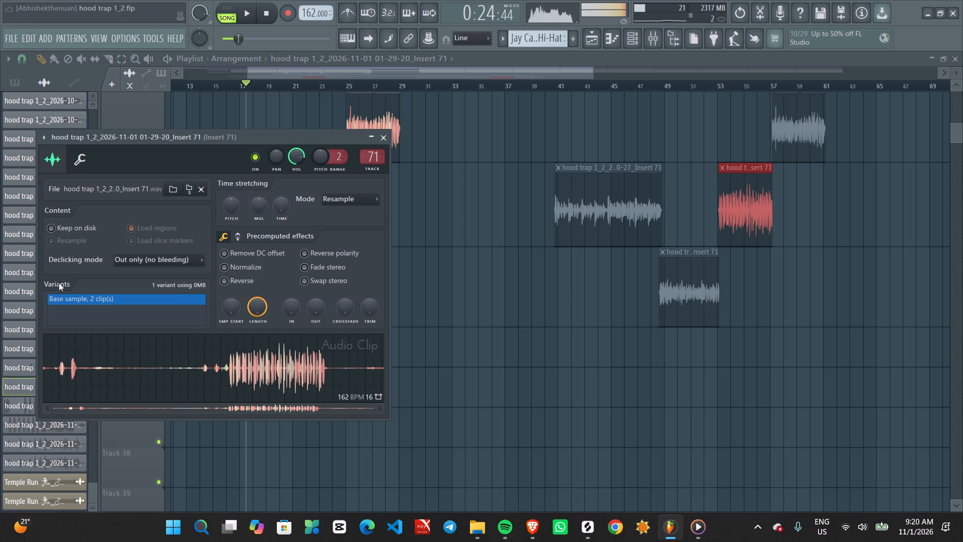
click(60, 282)
double_click(68, 299)
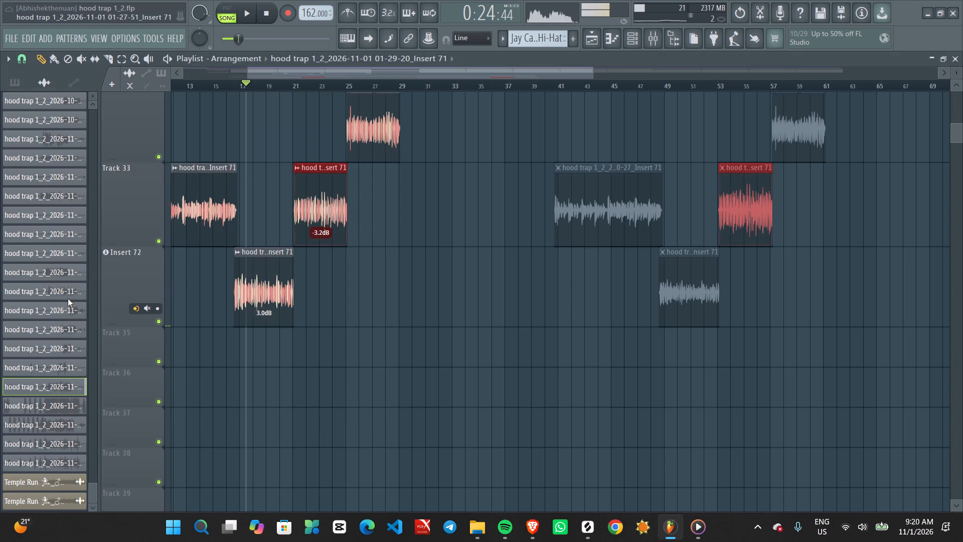
Play the song from about bar 20 to hear the bar 21 vocal on Track 33.
click(286, 87)
key(space)
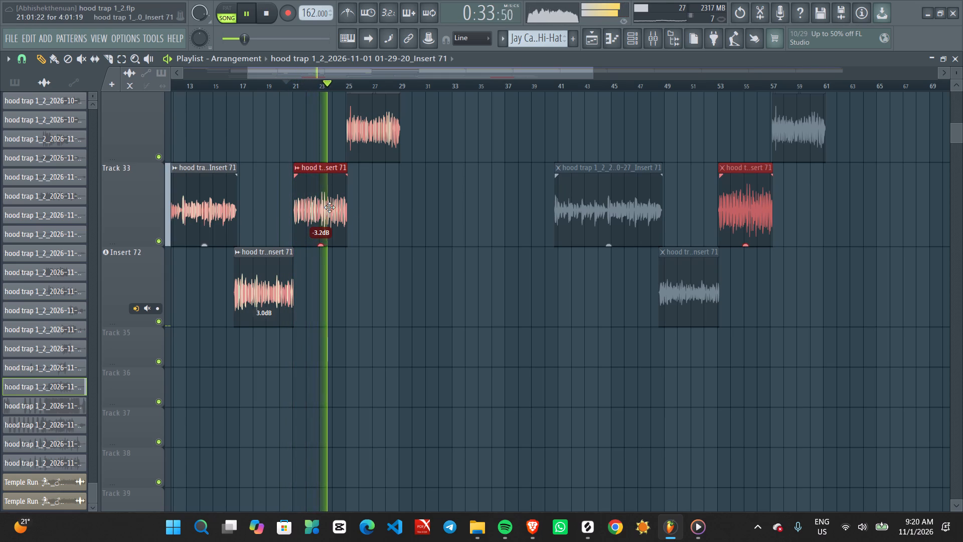
key(space)
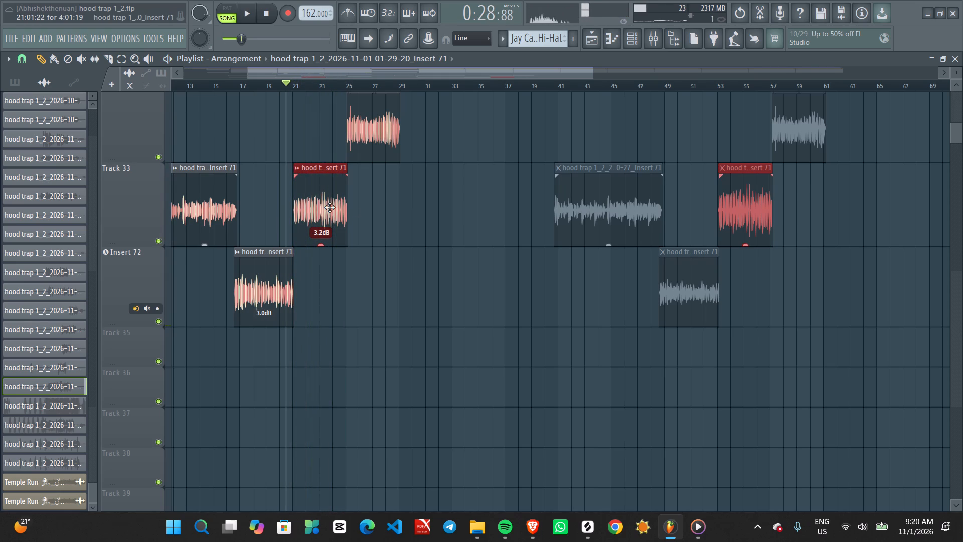
Examine the bar 21 vocal clip's sample and miscellaneous settings, and look over the Insert 71 effects in the mixer.
double_click(330, 207)
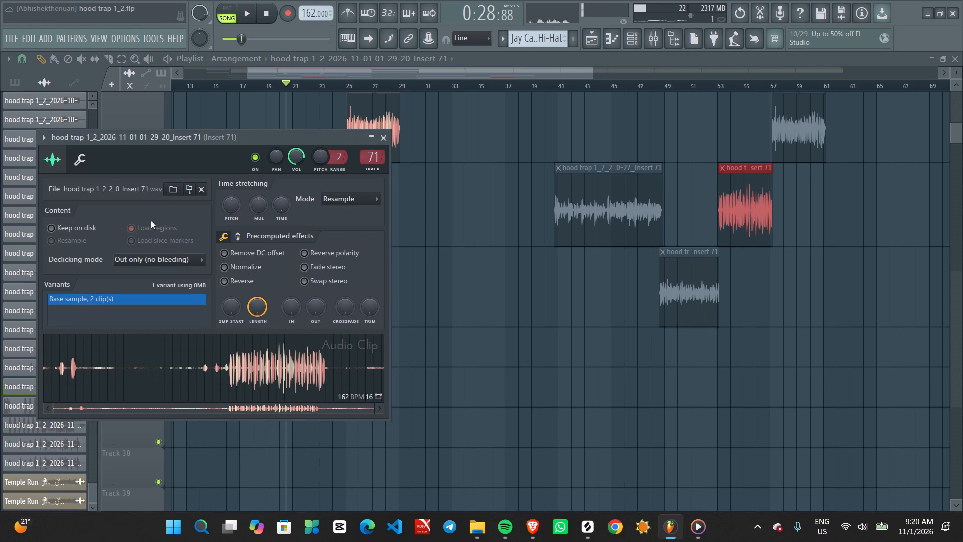
click(79, 161)
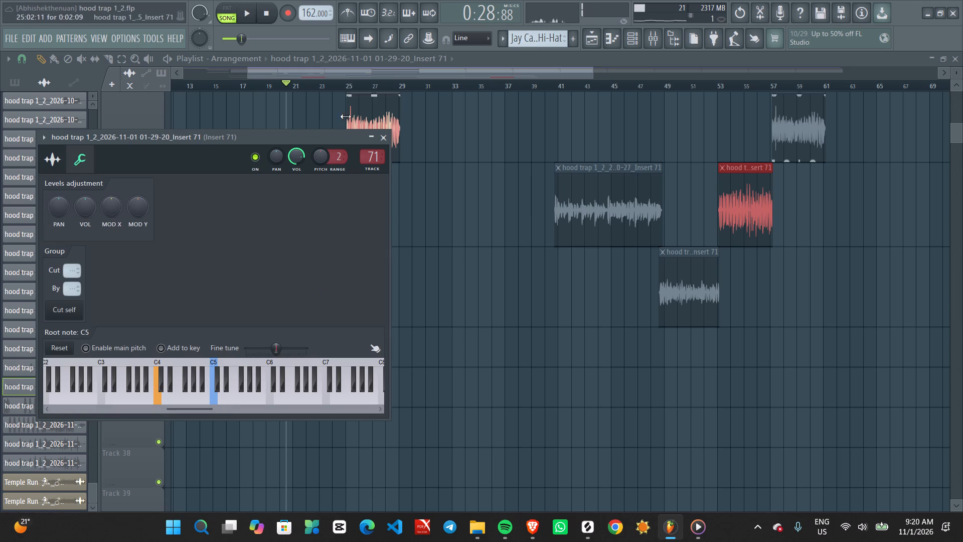
click(381, 135)
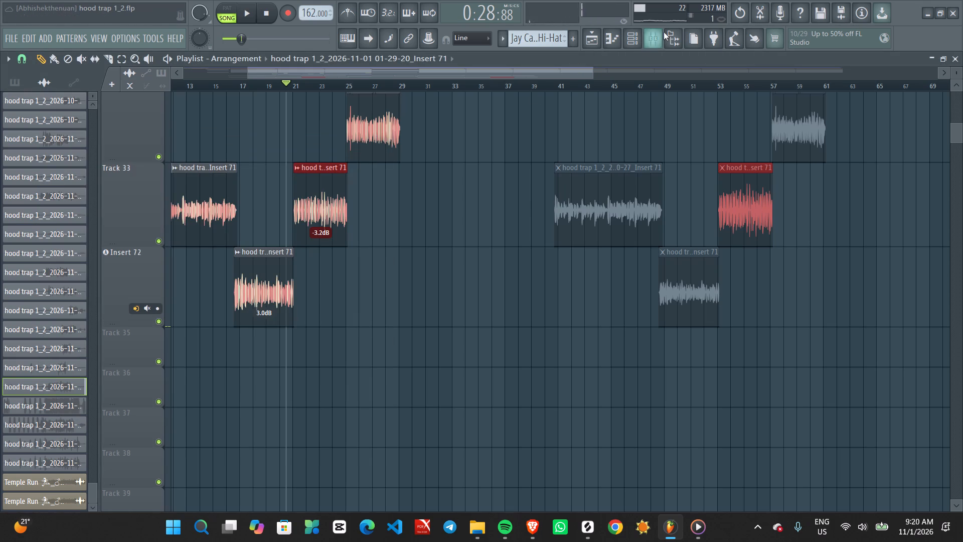
click(654, 34)
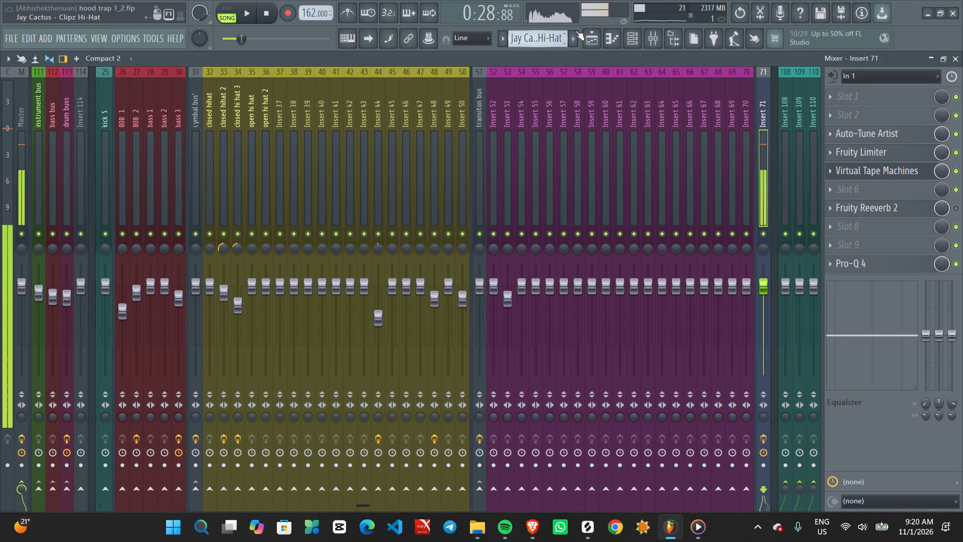
click(593, 36)
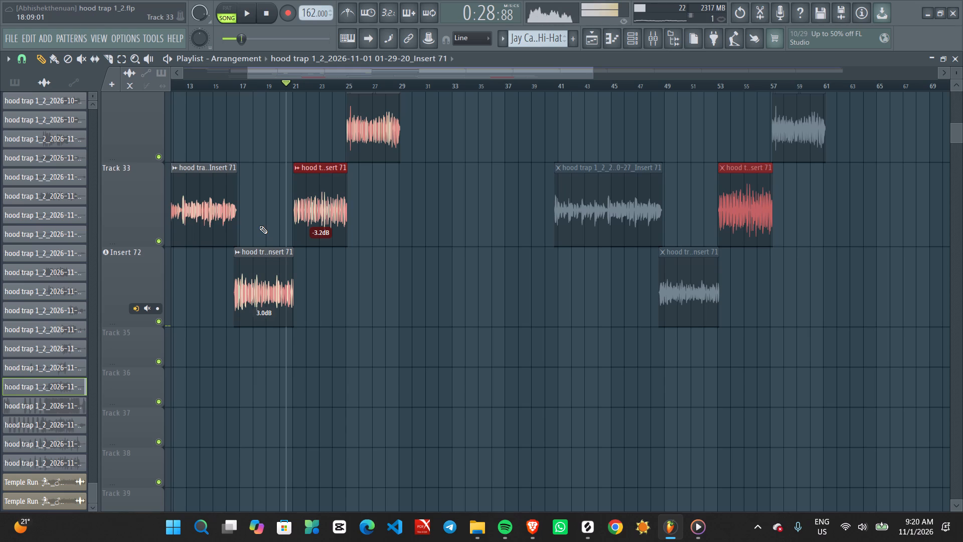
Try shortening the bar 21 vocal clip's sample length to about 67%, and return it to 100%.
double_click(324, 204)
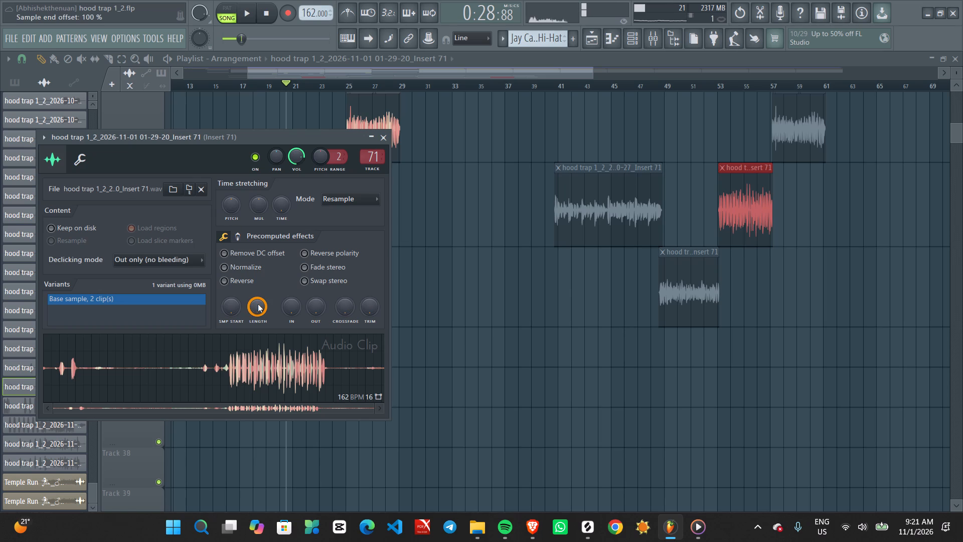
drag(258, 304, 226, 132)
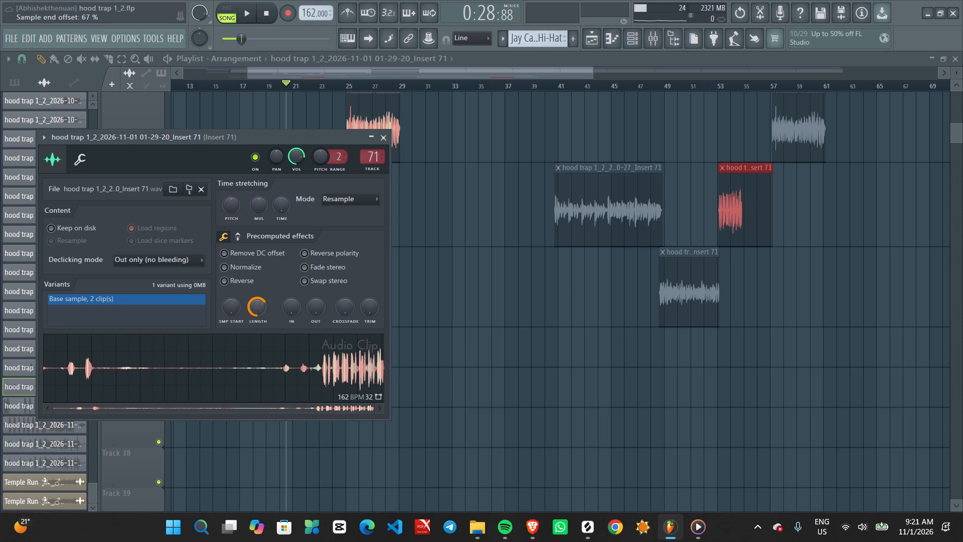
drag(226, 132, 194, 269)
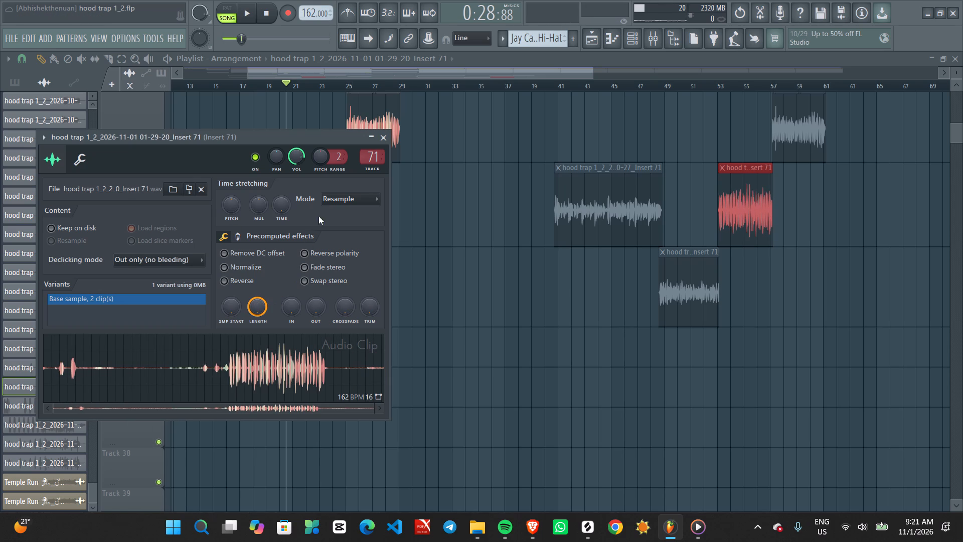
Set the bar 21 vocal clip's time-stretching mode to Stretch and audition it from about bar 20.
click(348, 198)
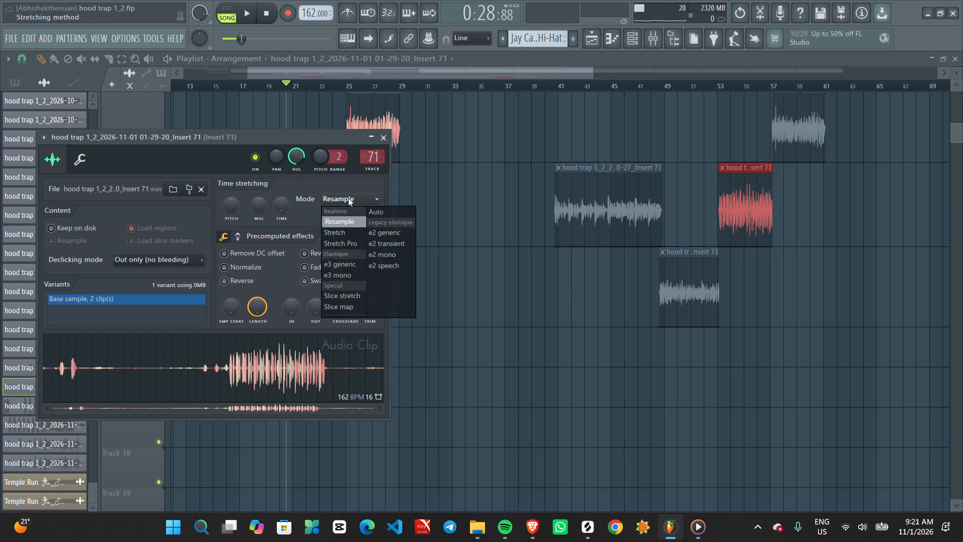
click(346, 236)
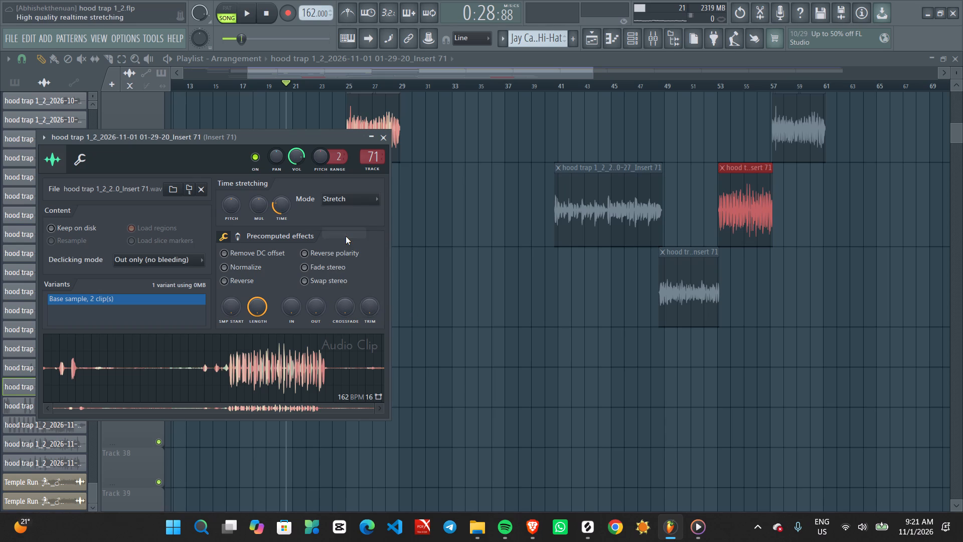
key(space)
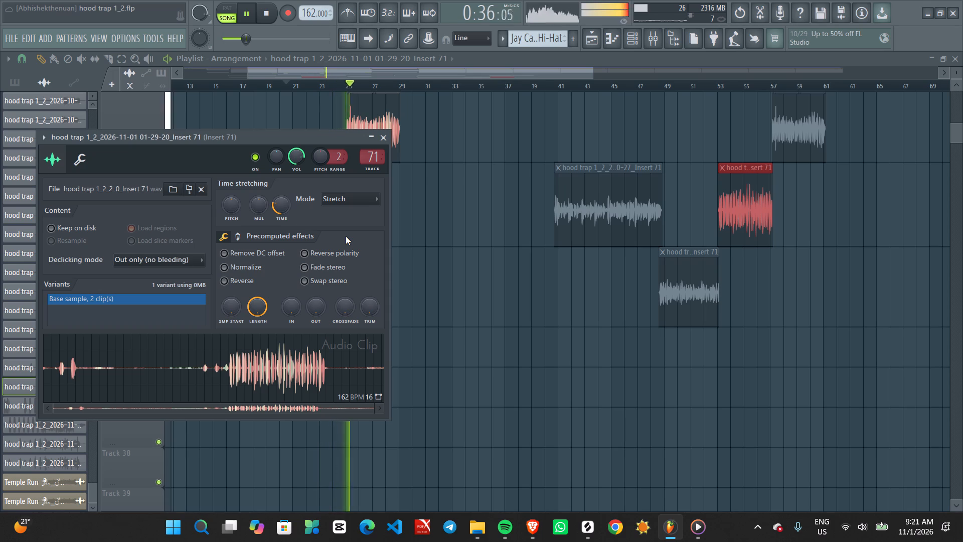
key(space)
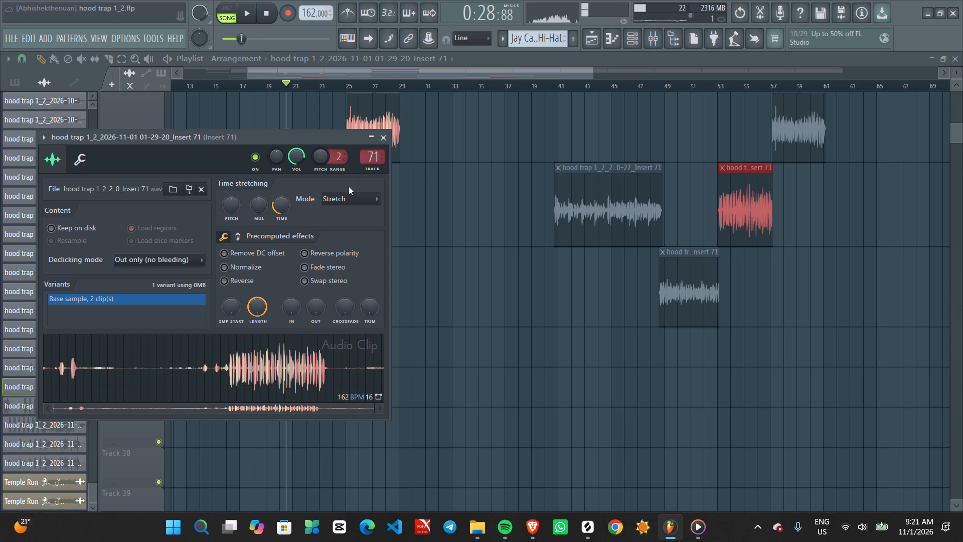
Check the audio settings of the bar 25 vocal clip on the track above Track 33.
click(338, 155)
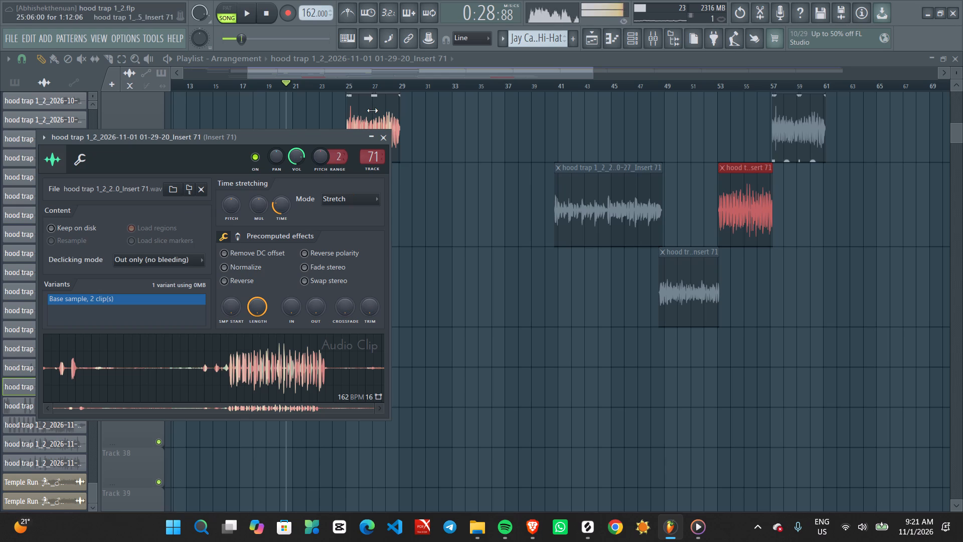
double_click(372, 110)
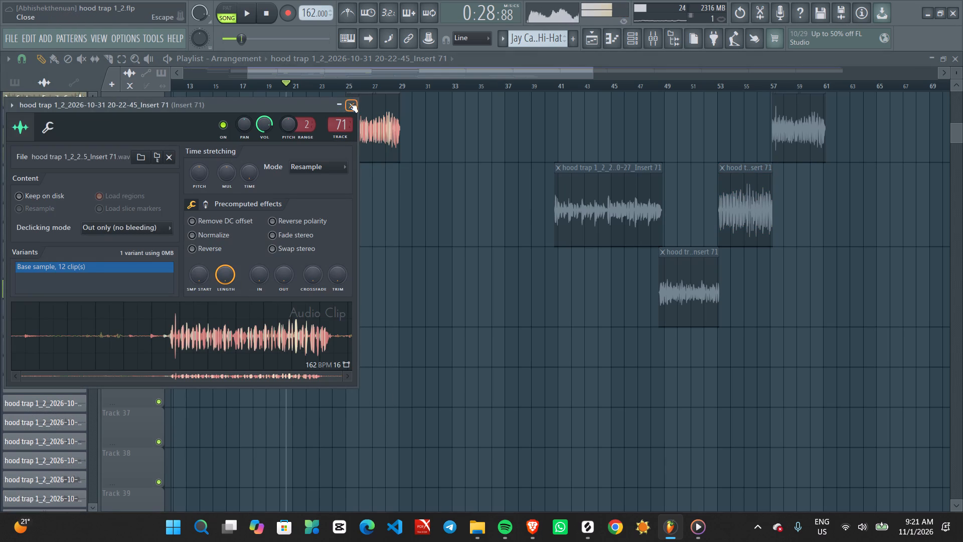
click(349, 103)
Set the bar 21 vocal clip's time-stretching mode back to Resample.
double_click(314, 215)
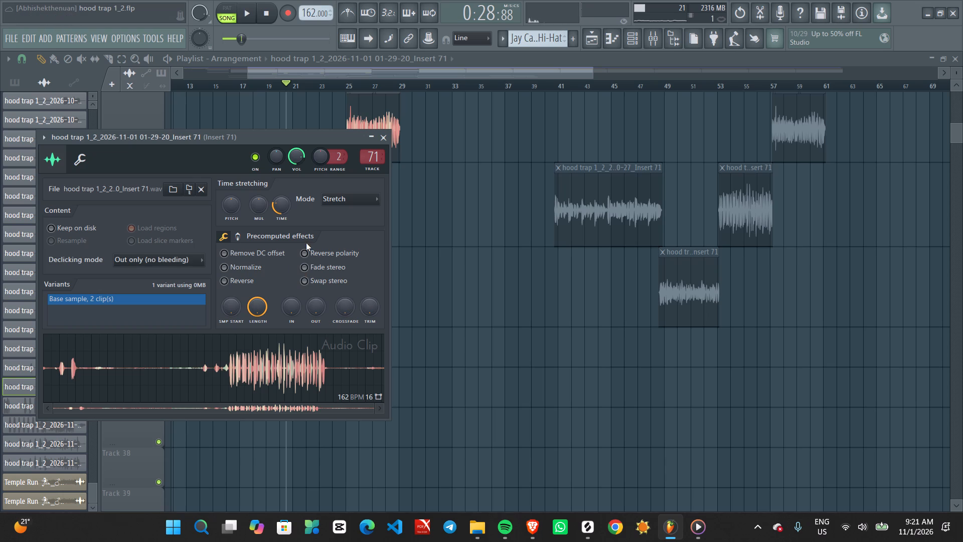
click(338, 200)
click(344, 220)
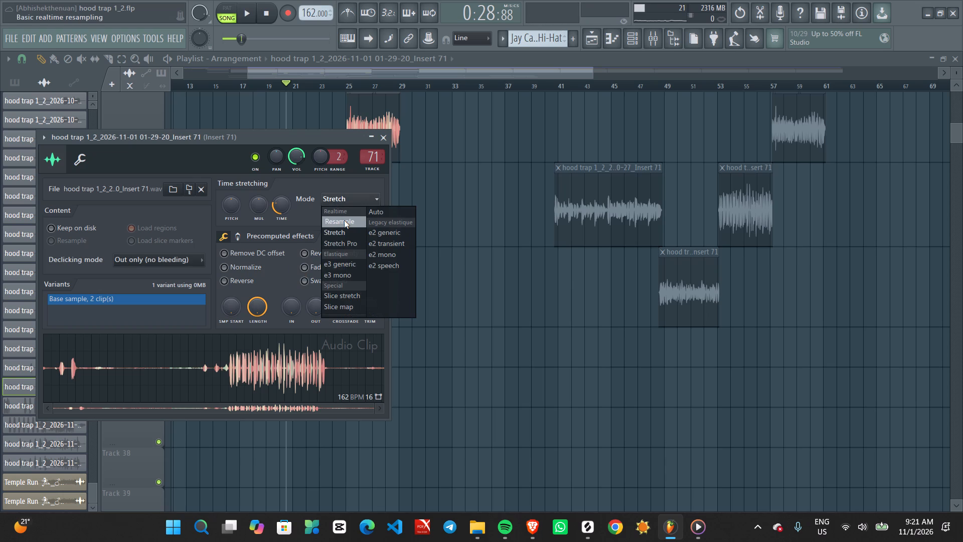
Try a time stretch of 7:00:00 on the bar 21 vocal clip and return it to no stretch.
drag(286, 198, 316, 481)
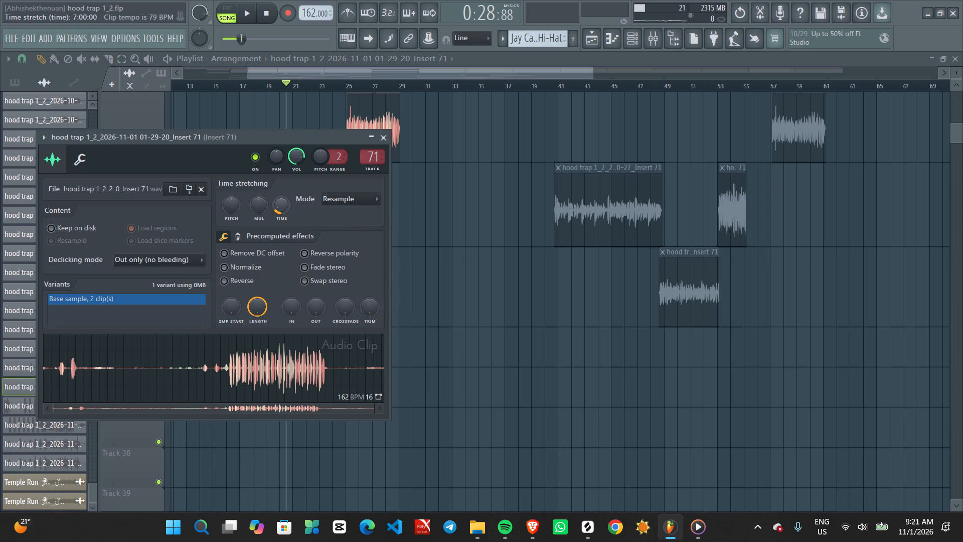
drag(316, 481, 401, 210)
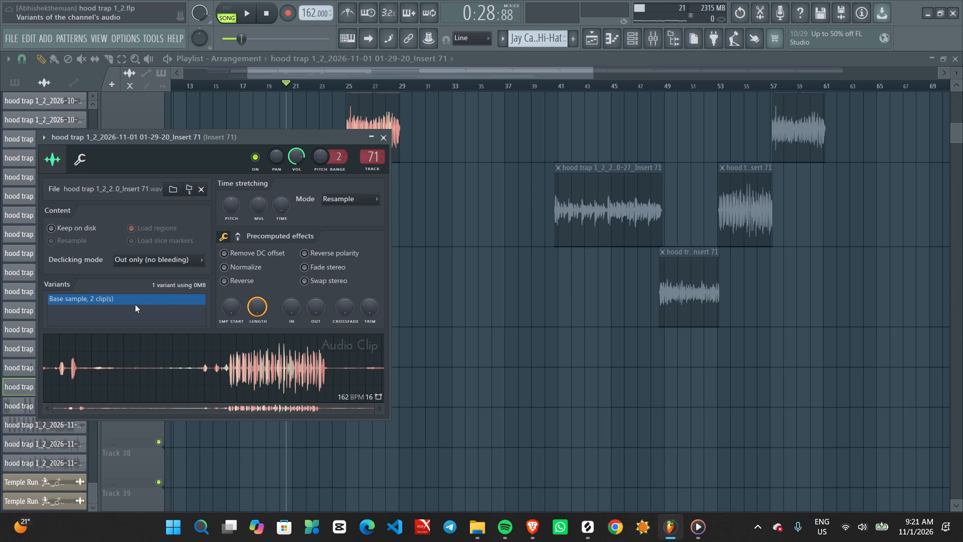
Check the bar 21 vocal clip's sample waveform and replay the section from about bar 20.
double_click(216, 372)
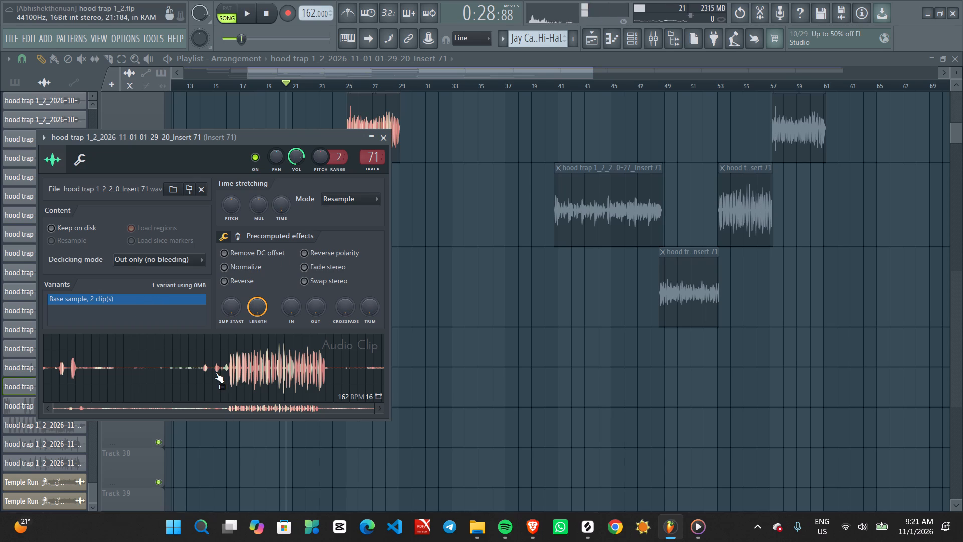
double_click(216, 372)
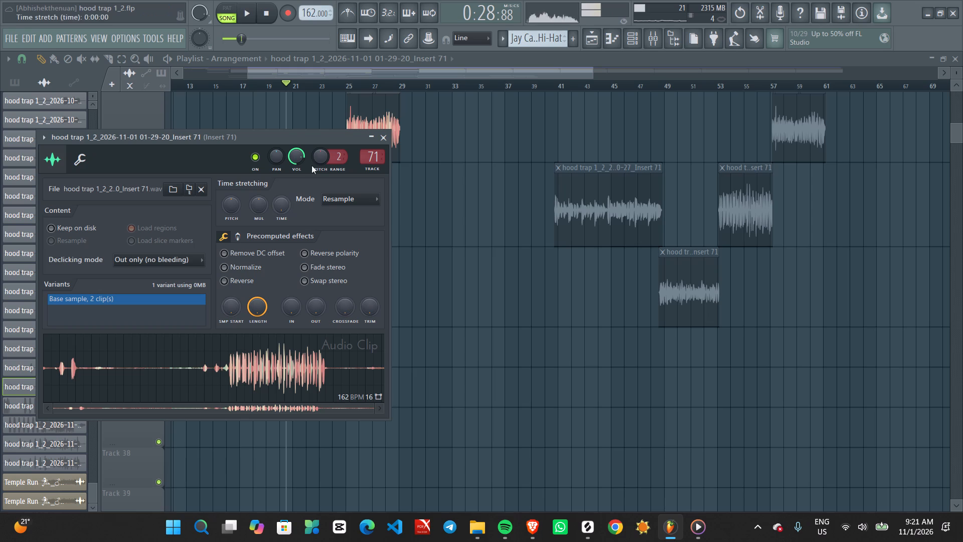
click(383, 140)
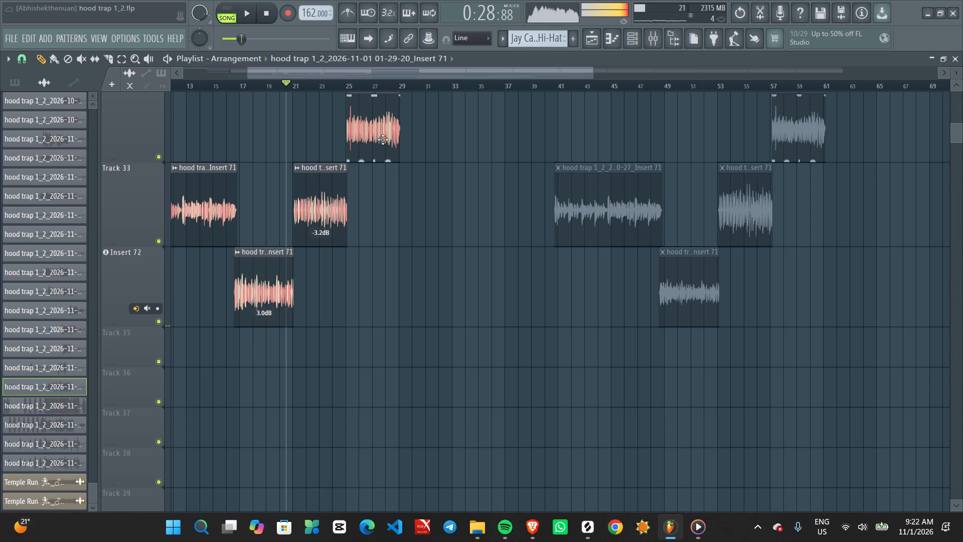
key(space)
key(space)
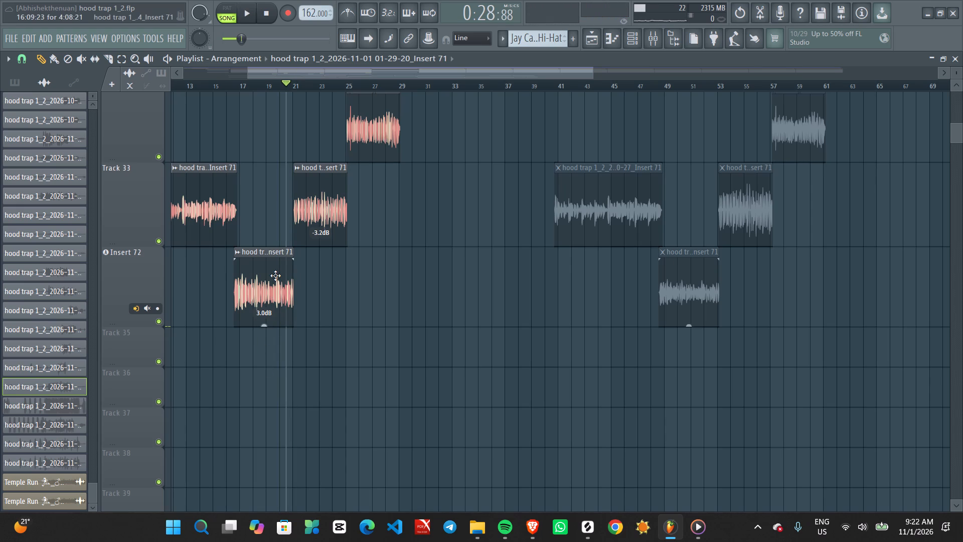
key(space)
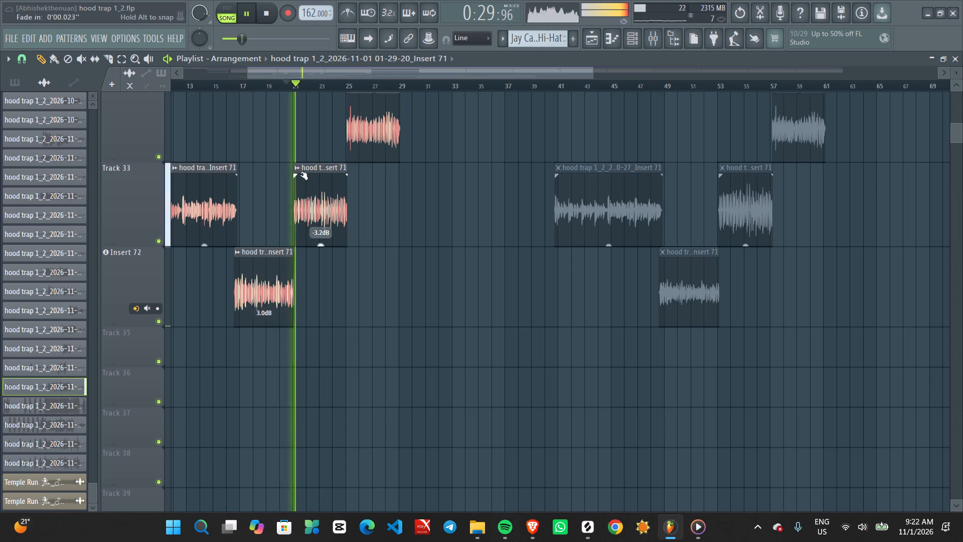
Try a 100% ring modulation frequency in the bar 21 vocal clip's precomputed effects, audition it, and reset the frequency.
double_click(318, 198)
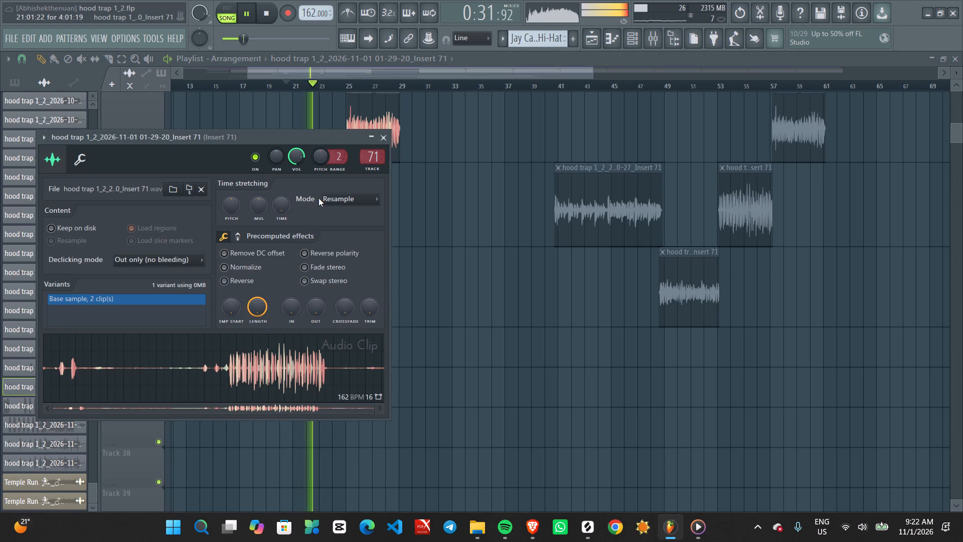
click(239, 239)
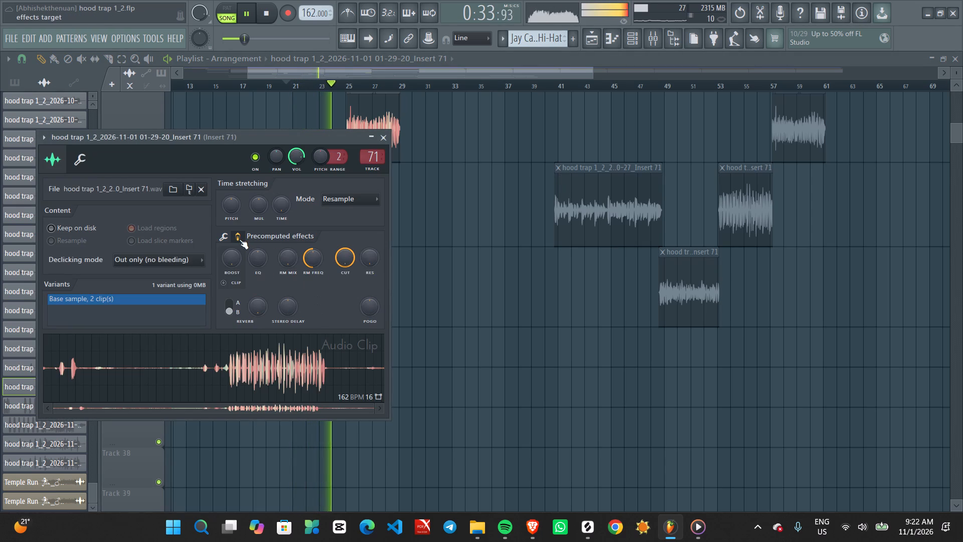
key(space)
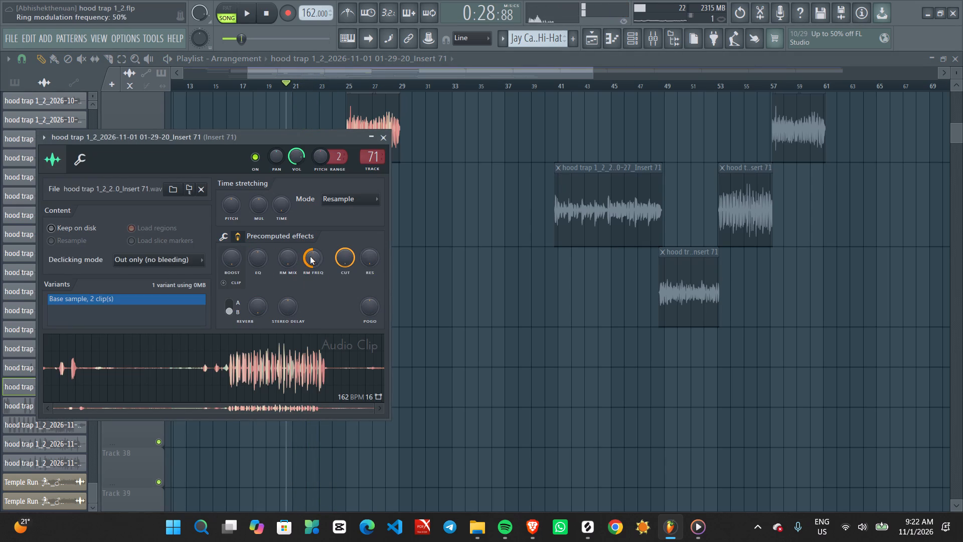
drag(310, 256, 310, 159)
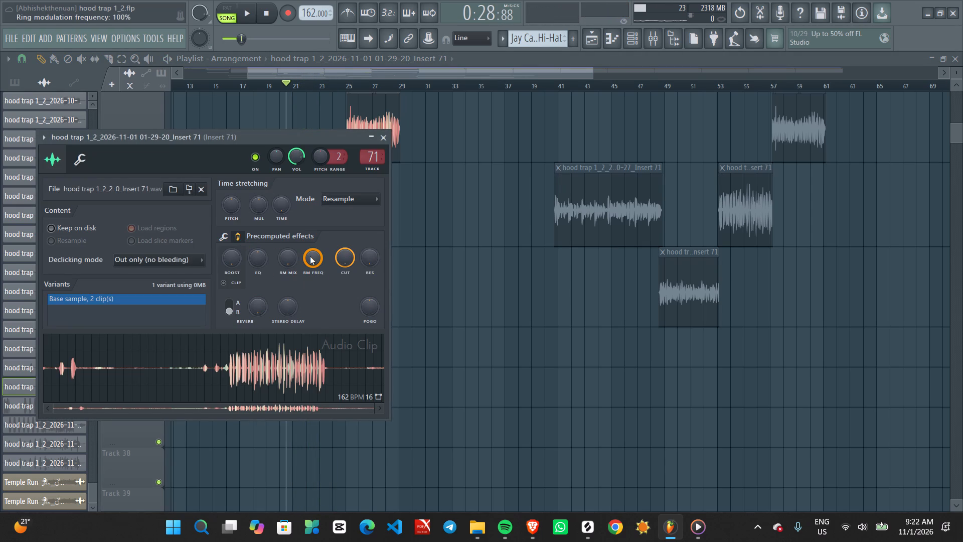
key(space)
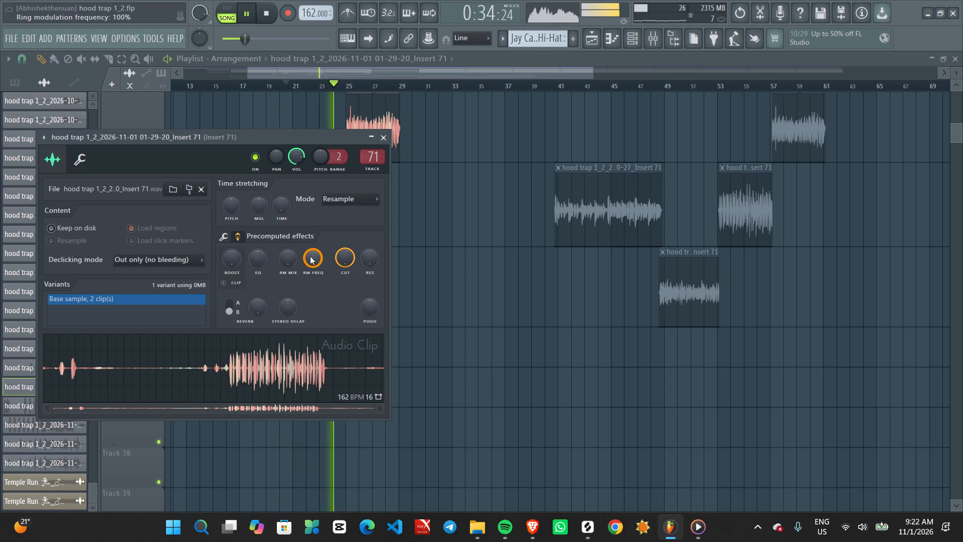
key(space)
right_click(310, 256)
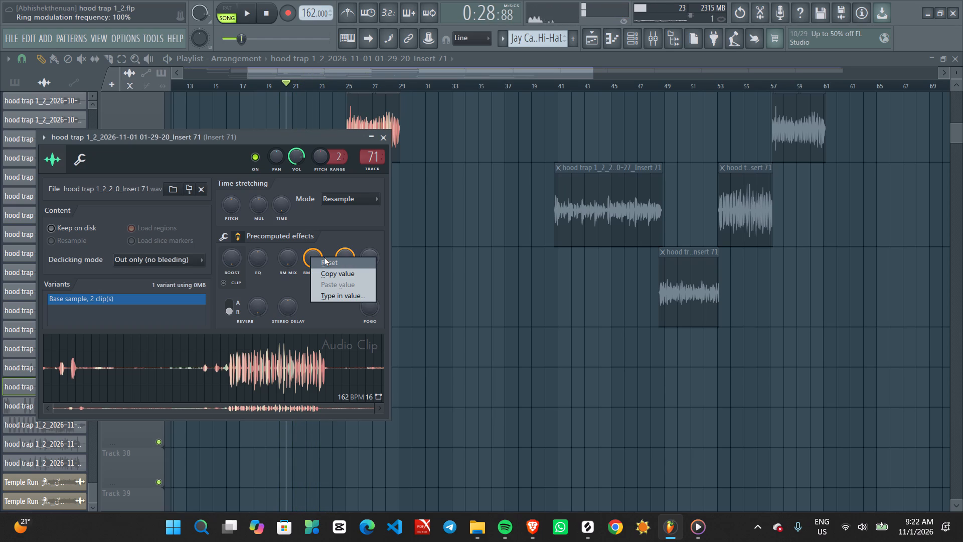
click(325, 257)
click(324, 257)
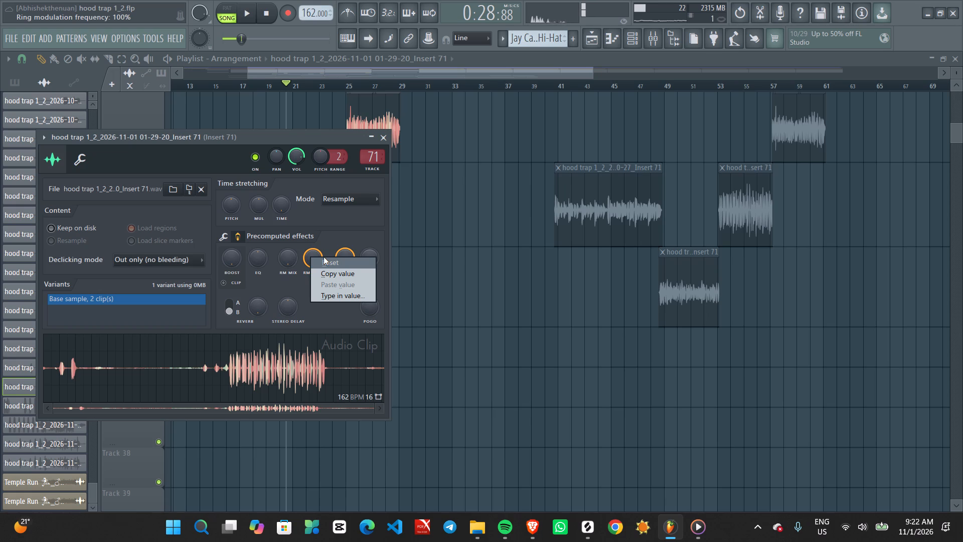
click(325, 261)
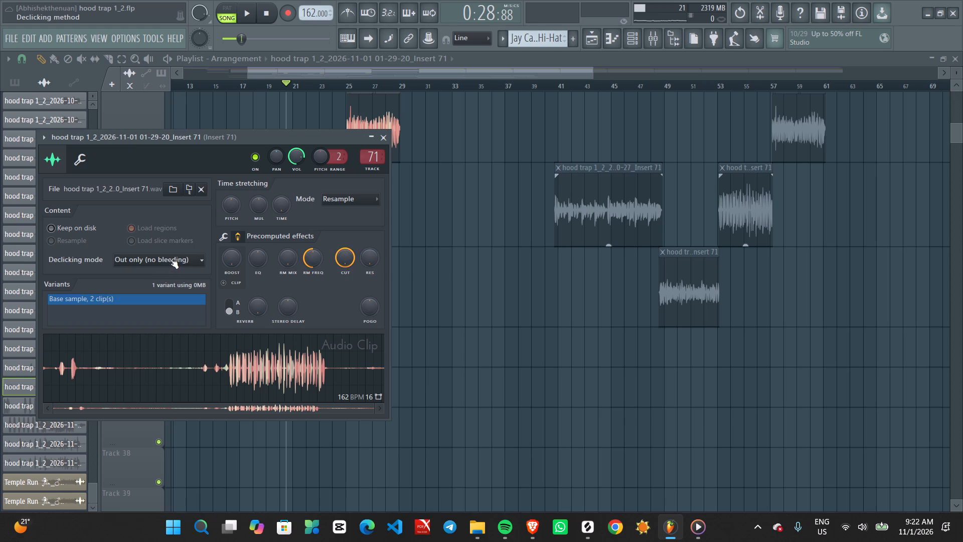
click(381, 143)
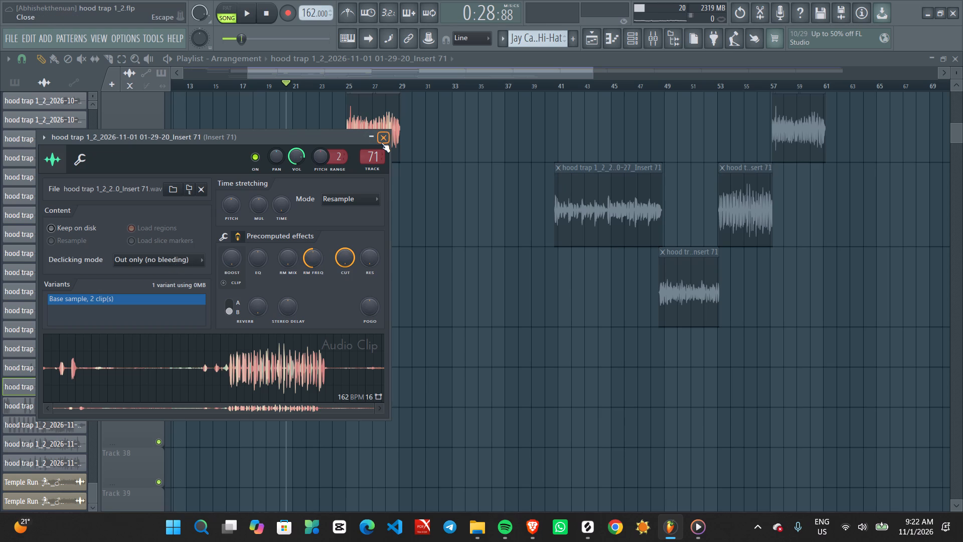
Look over the upper playlist tracks and play the song's intro from the beginning up to about bar 5.
scroll(398, 290, up, 6)
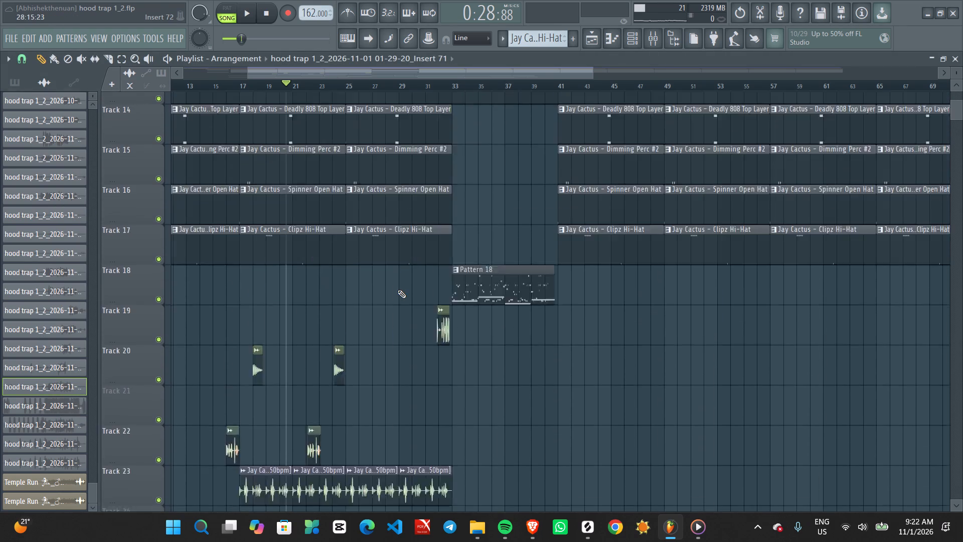
scroll(398, 290, up, 7)
scroll(398, 290, down, 1)
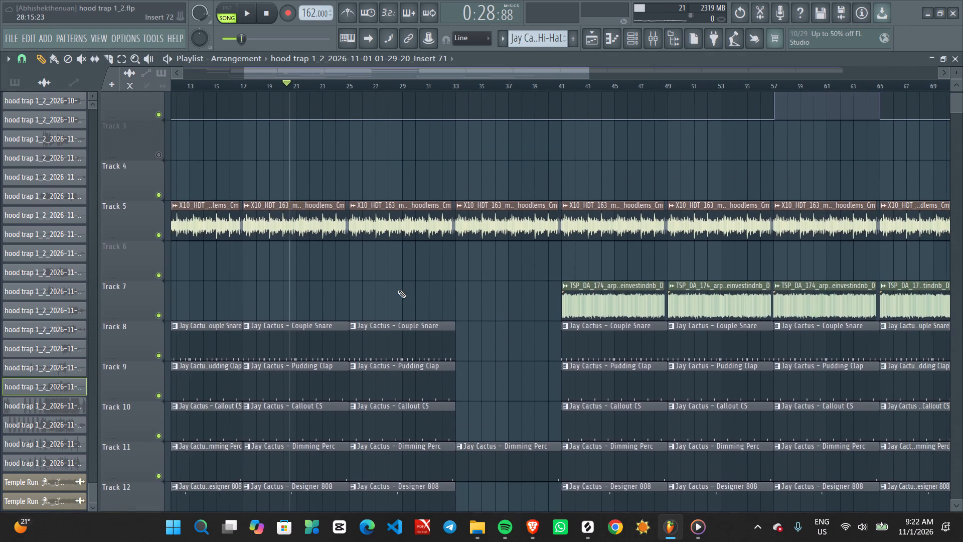
scroll(398, 290, down, 1)
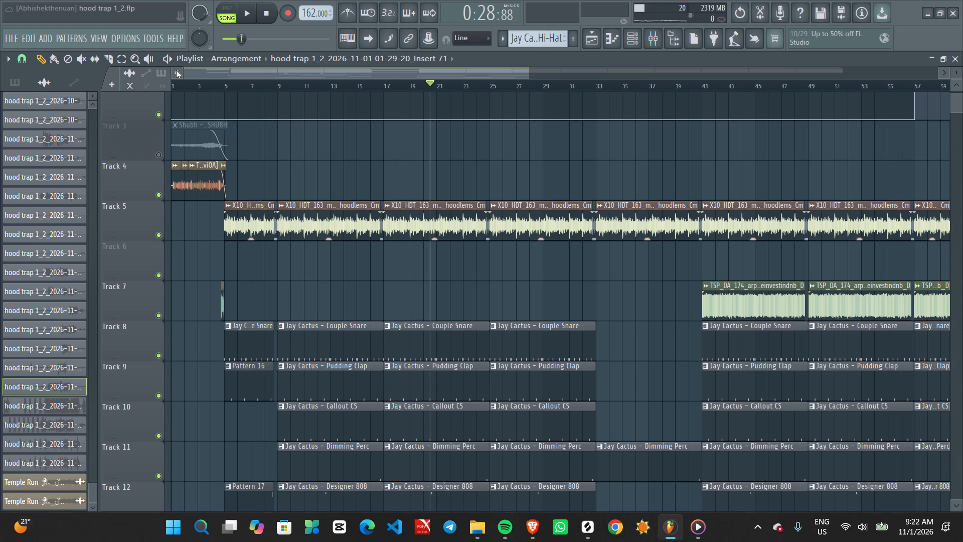
click(175, 71)
click(174, 82)
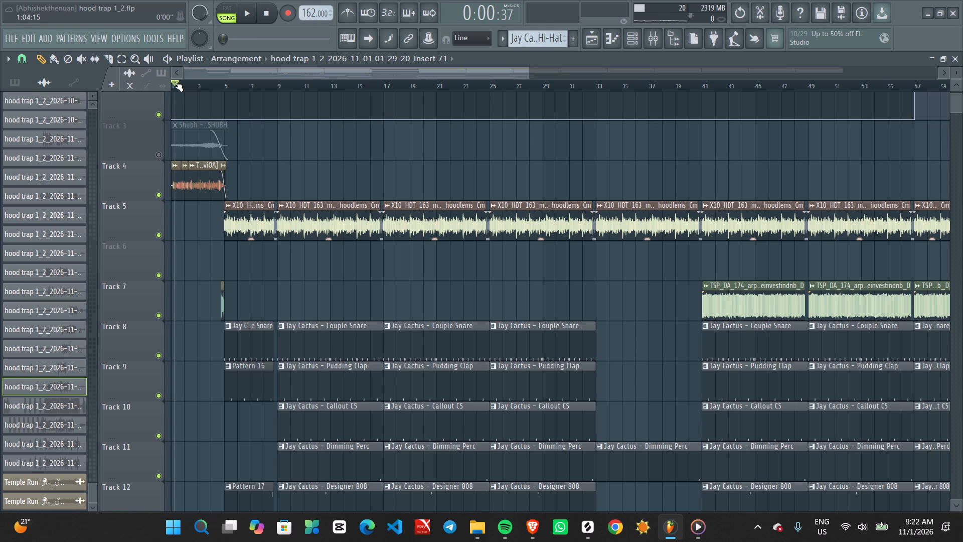
key(space)
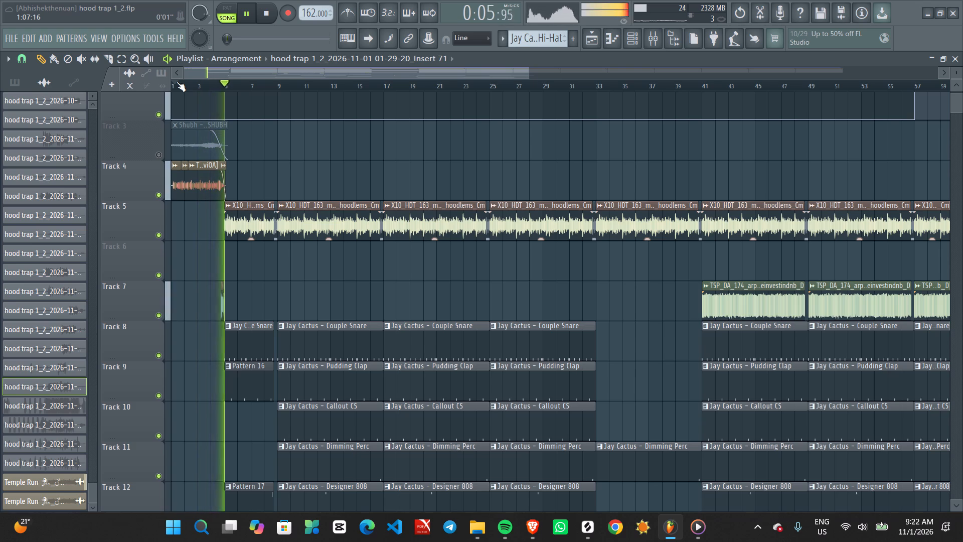
key(space)
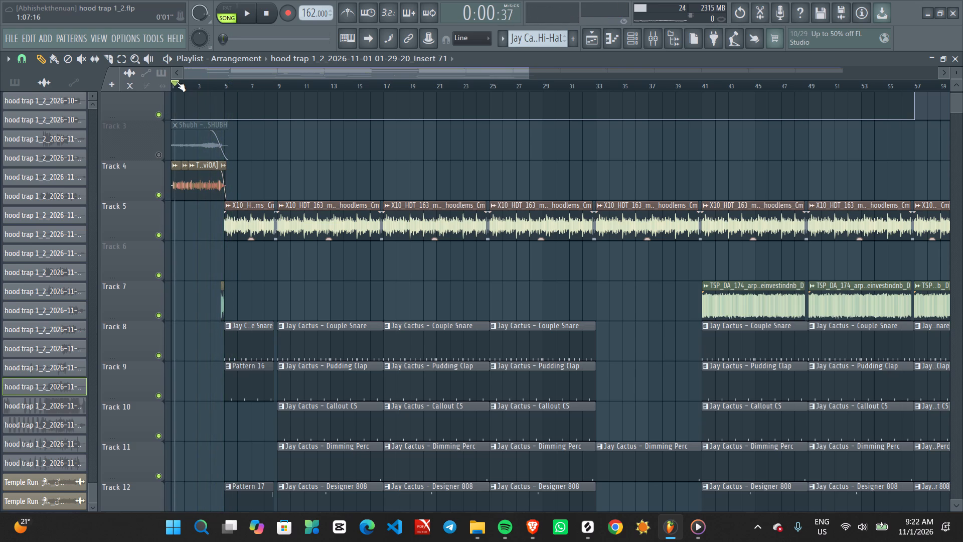